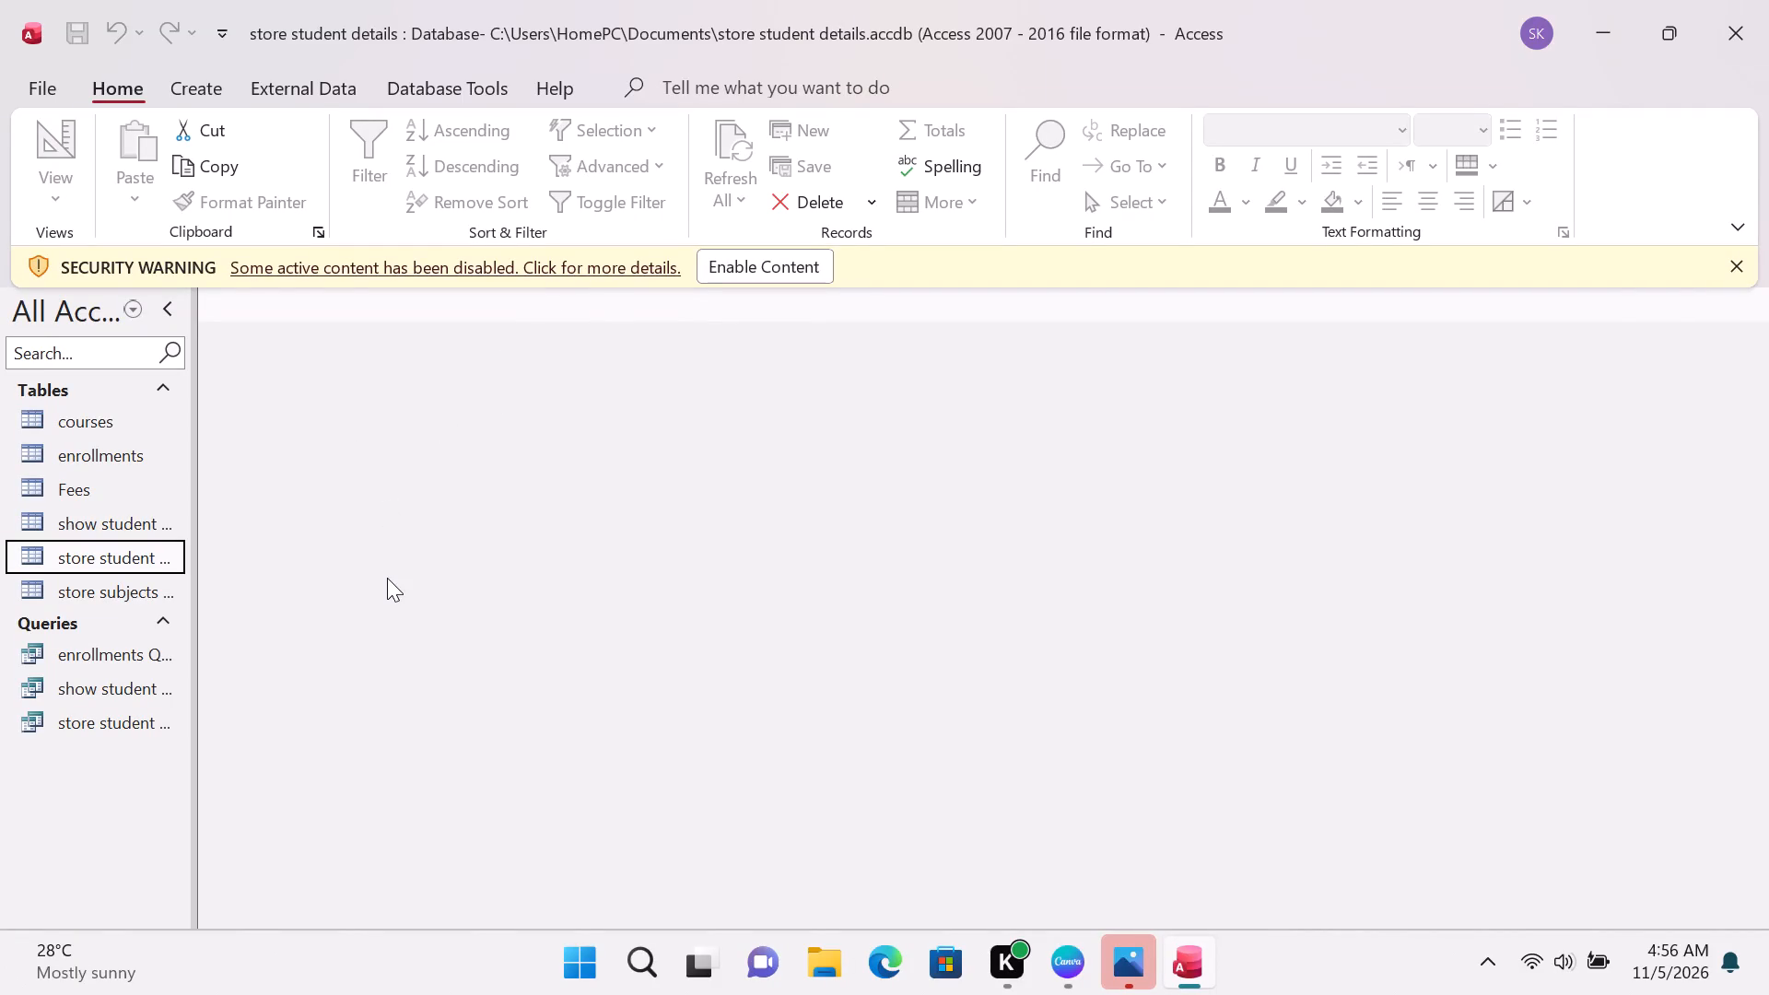
Create a new query in Design view in the store student details database.
{"action": "scroll", "coordinate": [387, 578], "scroll_direction": "up", "scroll_amount": 1}
{"action": "left_click", "coordinate": [200, 84]}
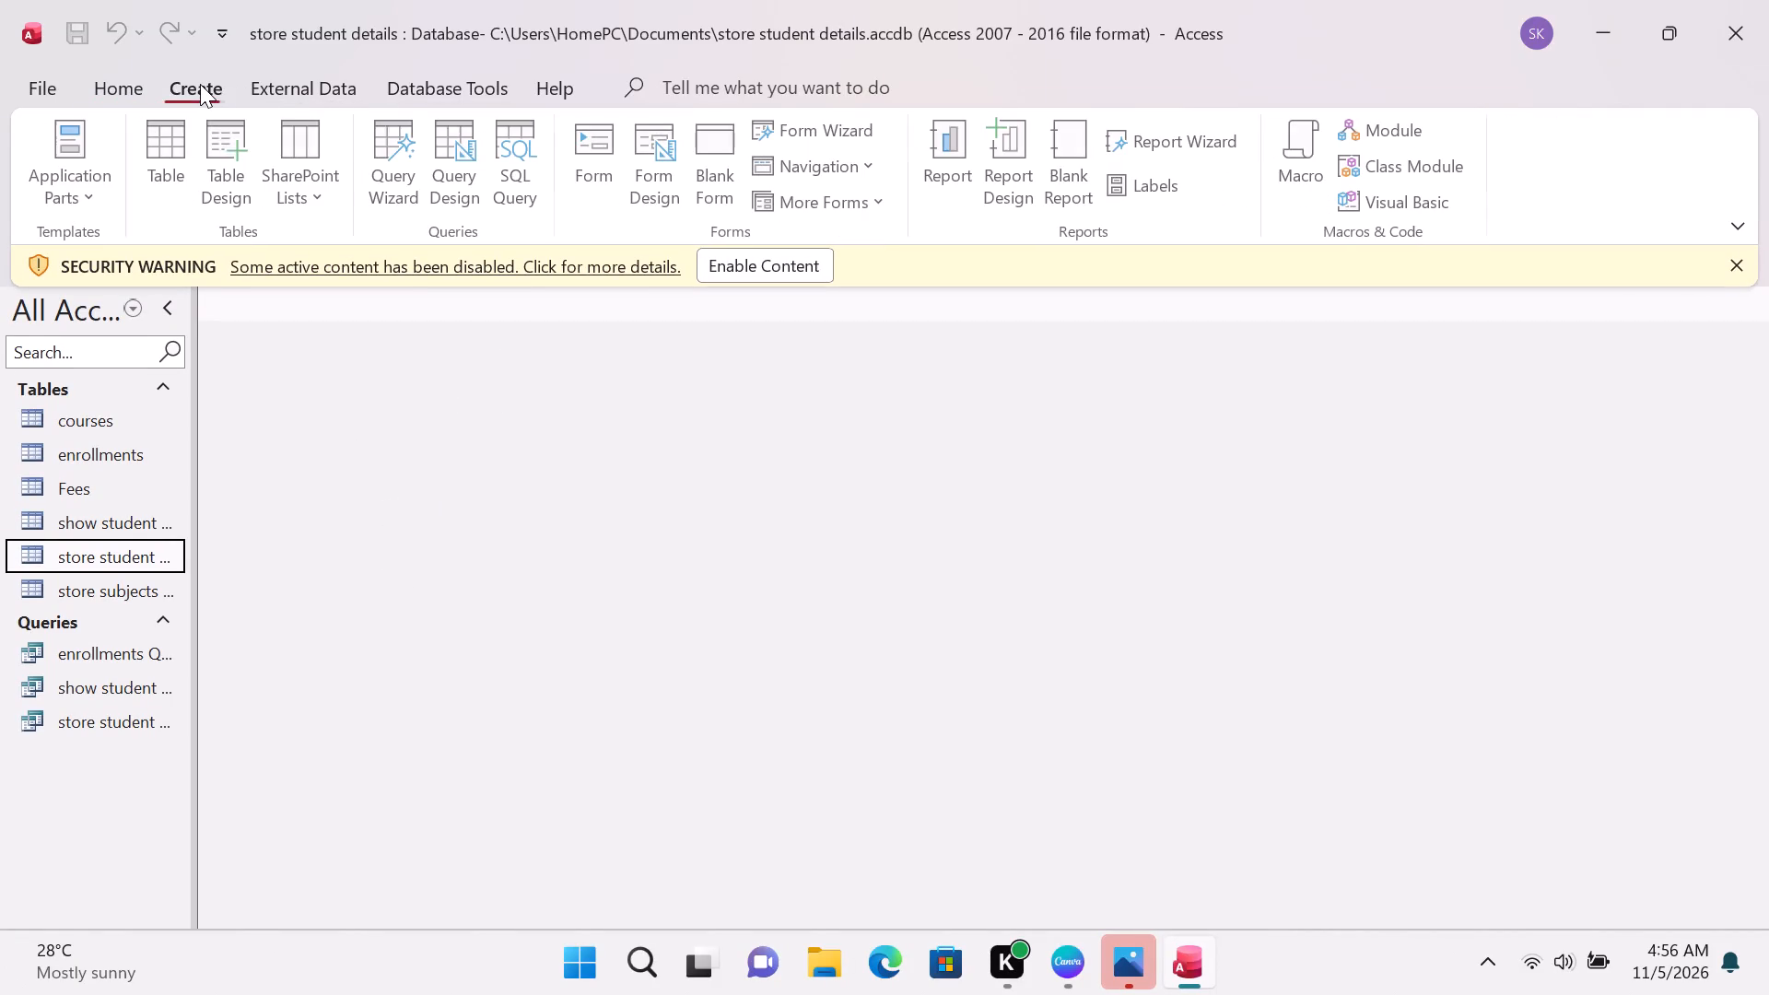
{"action": "left_click", "coordinate": [451, 180]}
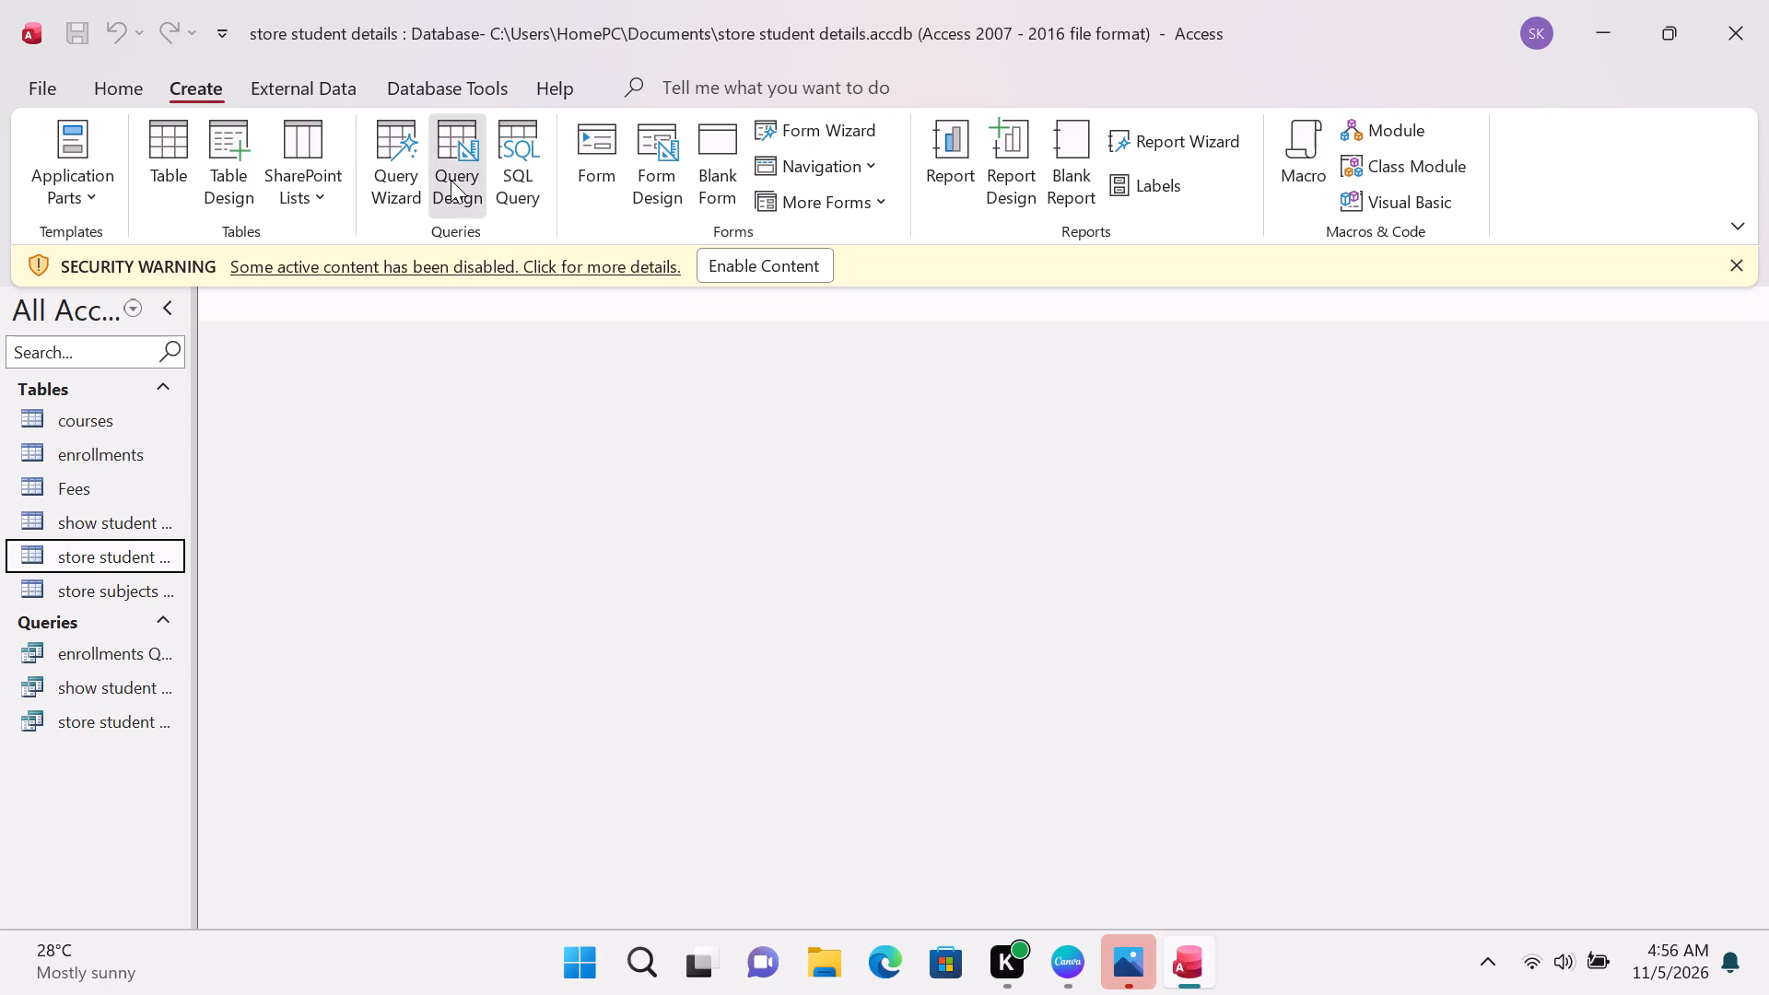
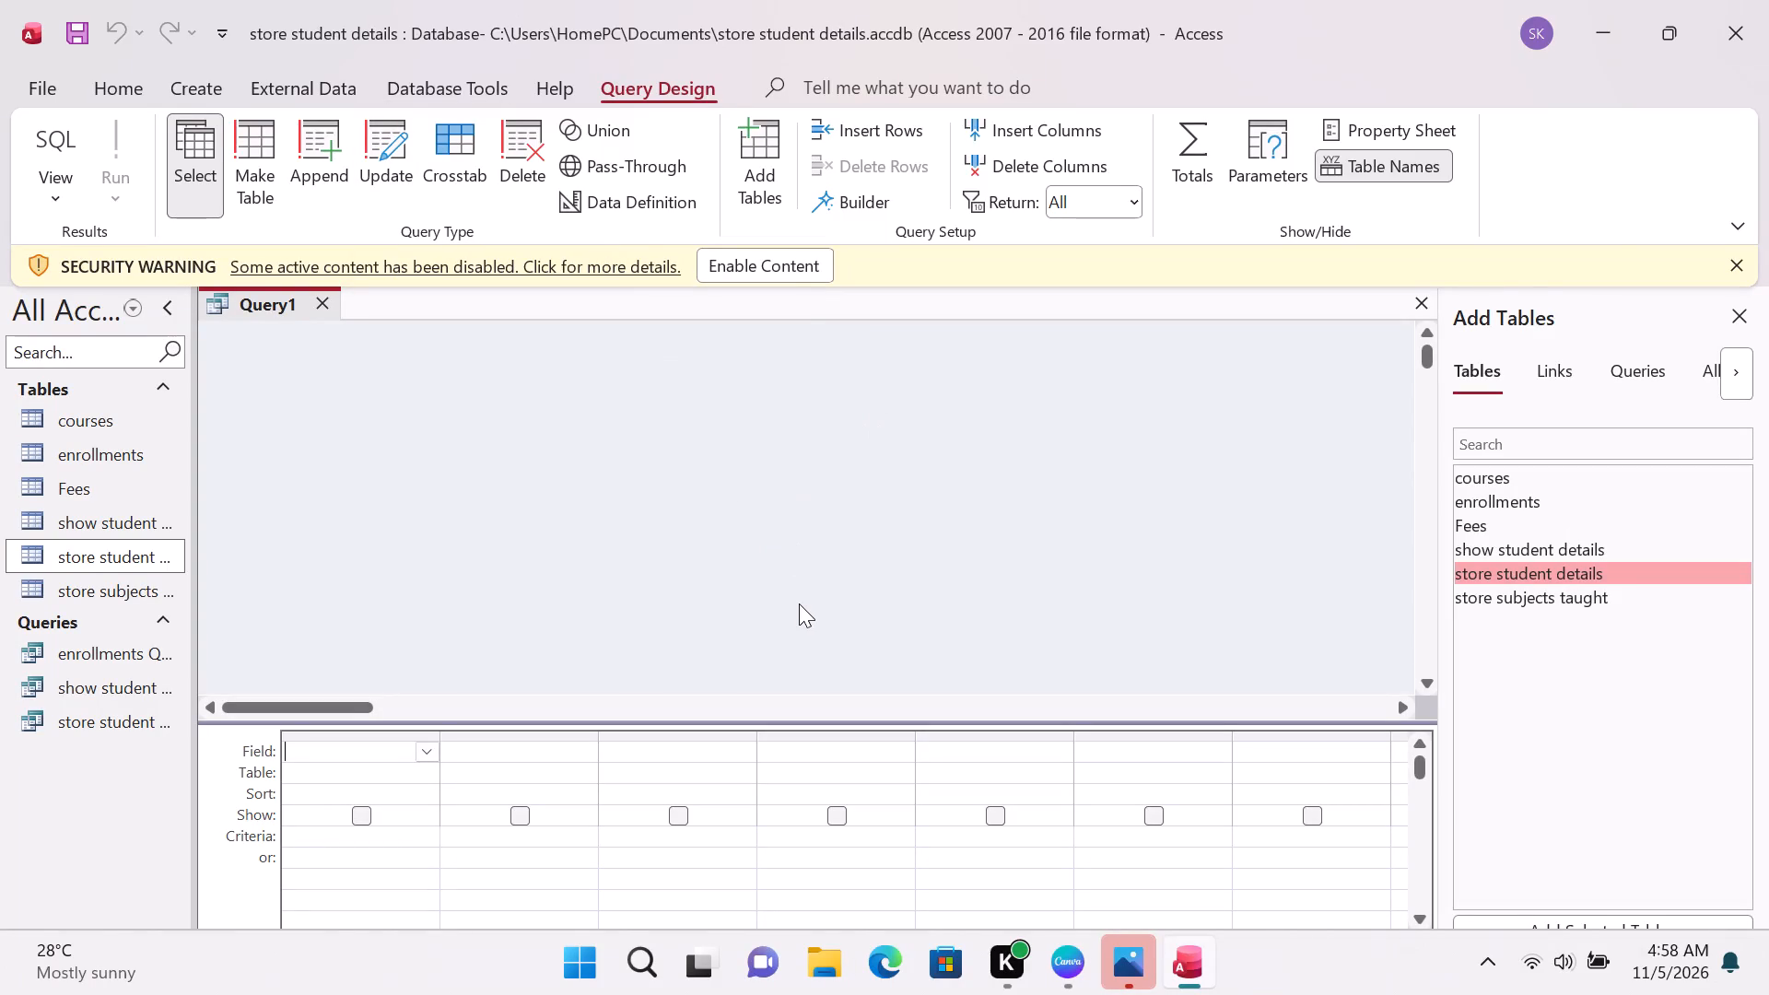
Open the recent database Database1 from the Documents folder.
{"action": "left_click", "coordinate": [33, 75]}
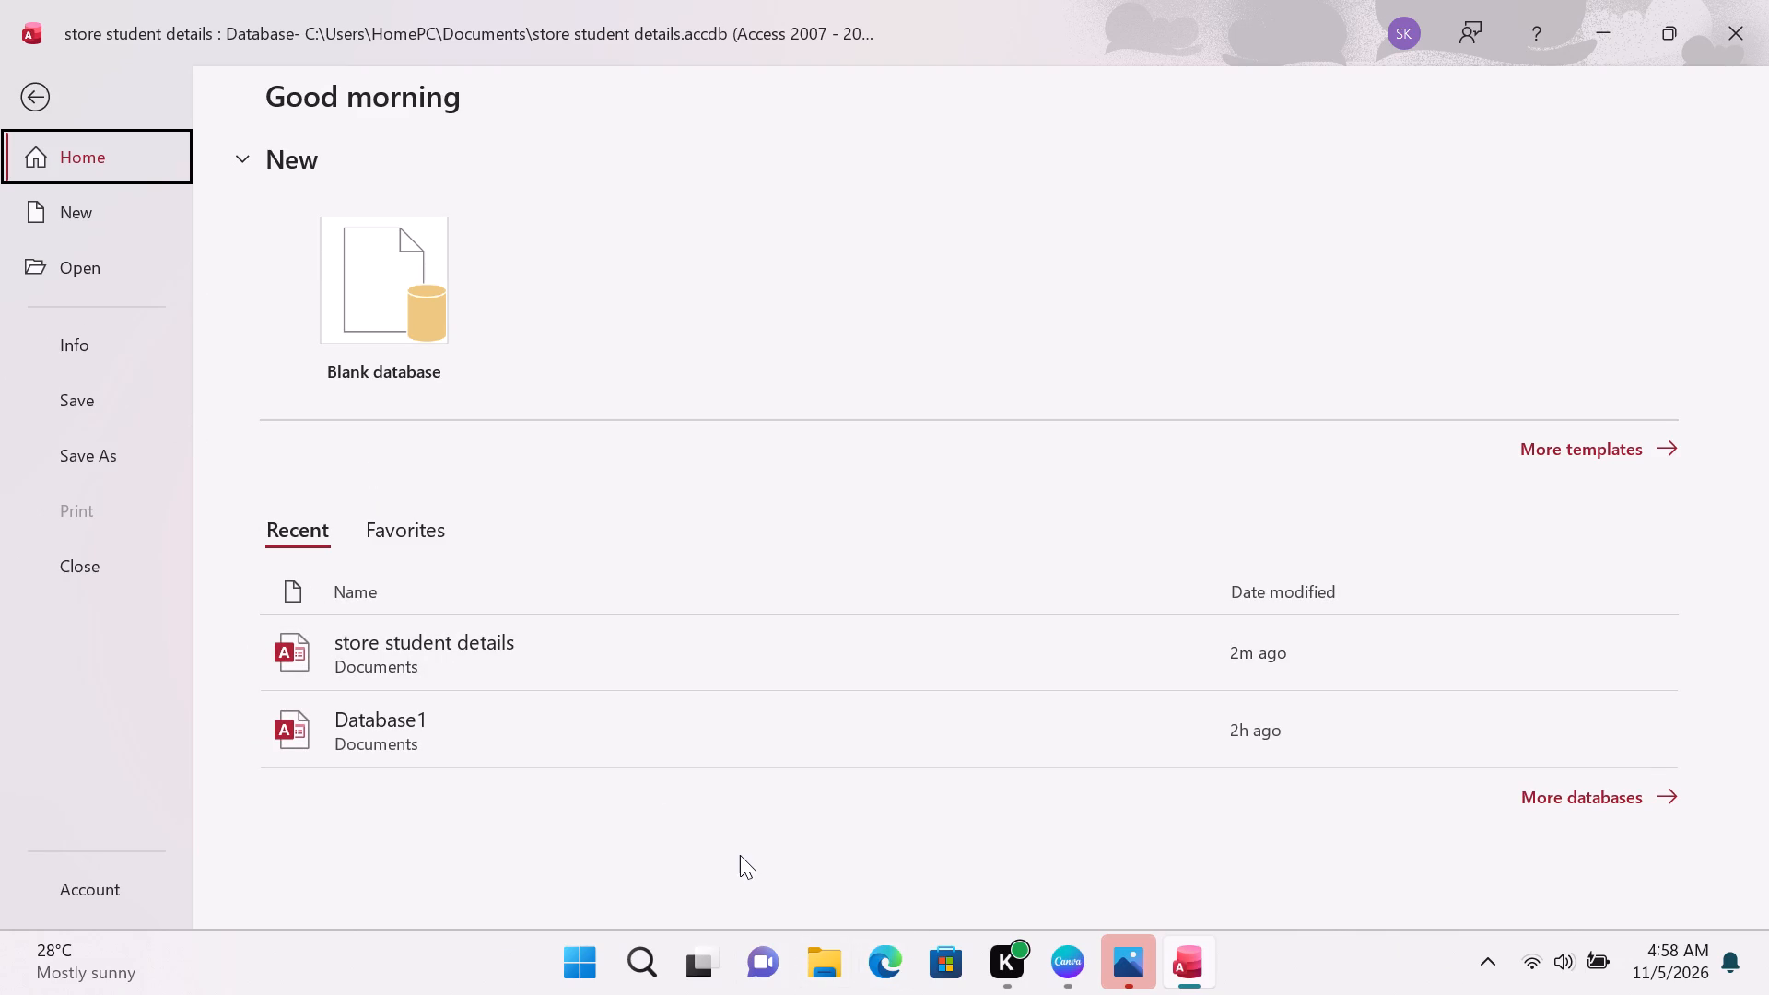
{"action": "left_click", "coordinate": [553, 702]}
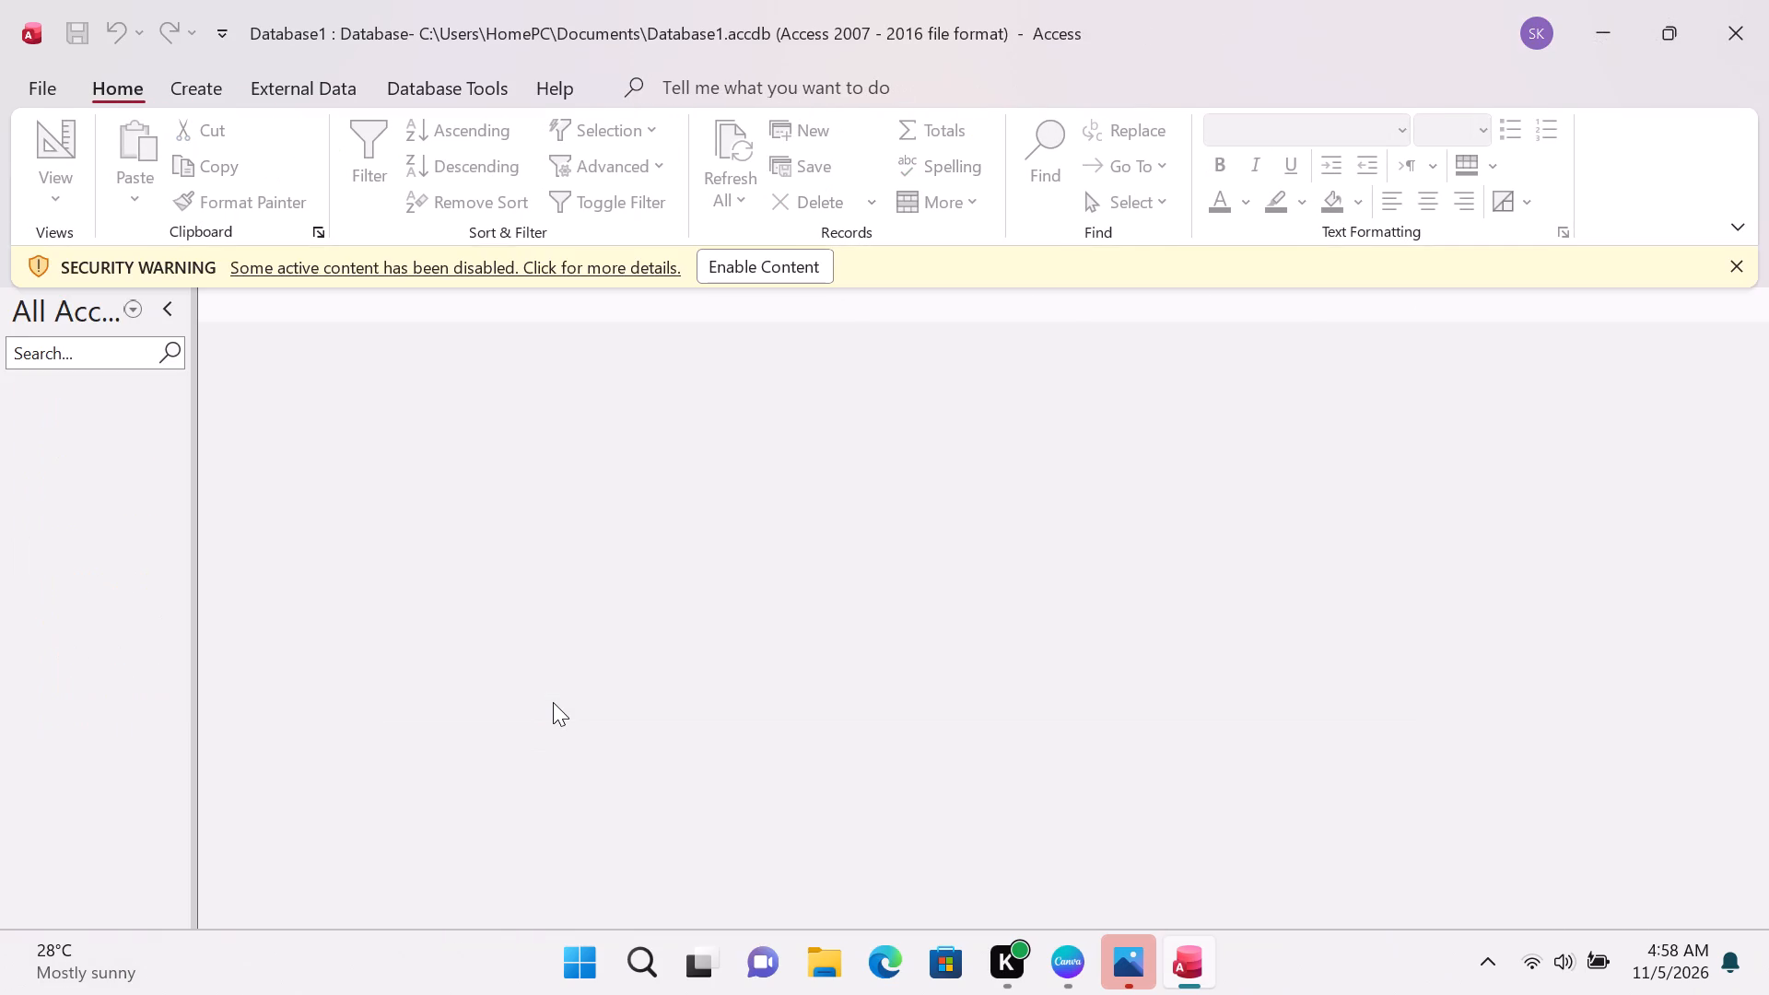
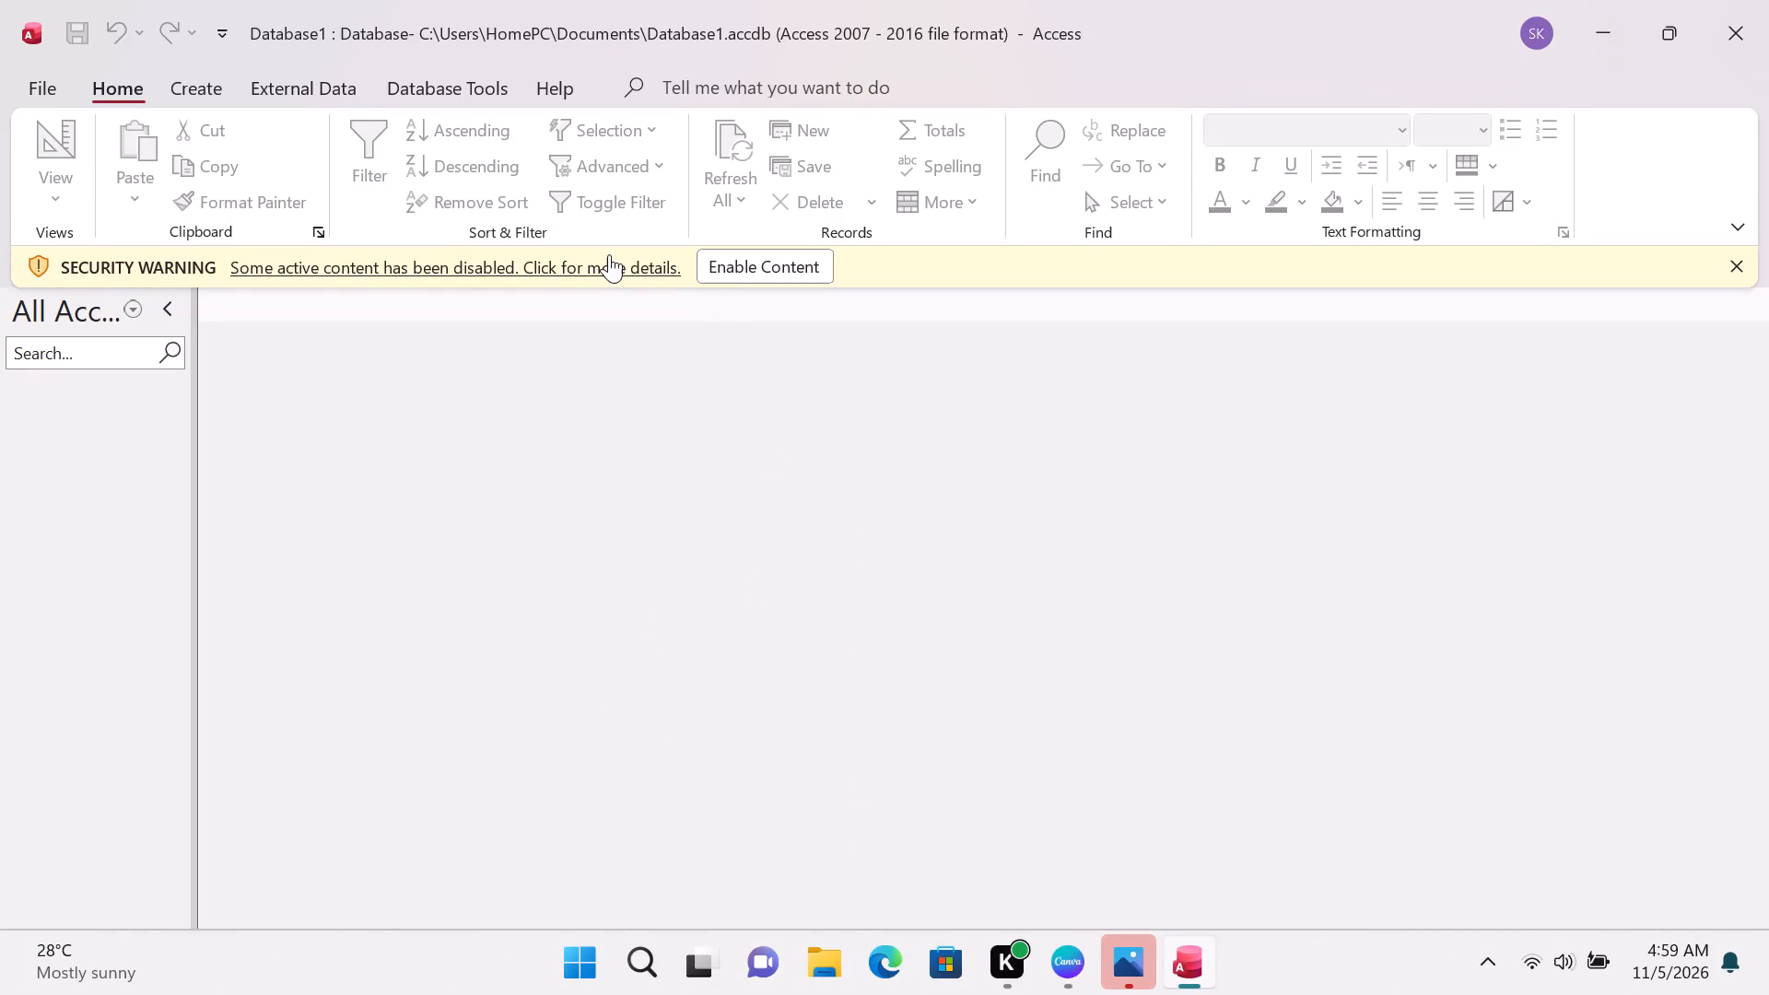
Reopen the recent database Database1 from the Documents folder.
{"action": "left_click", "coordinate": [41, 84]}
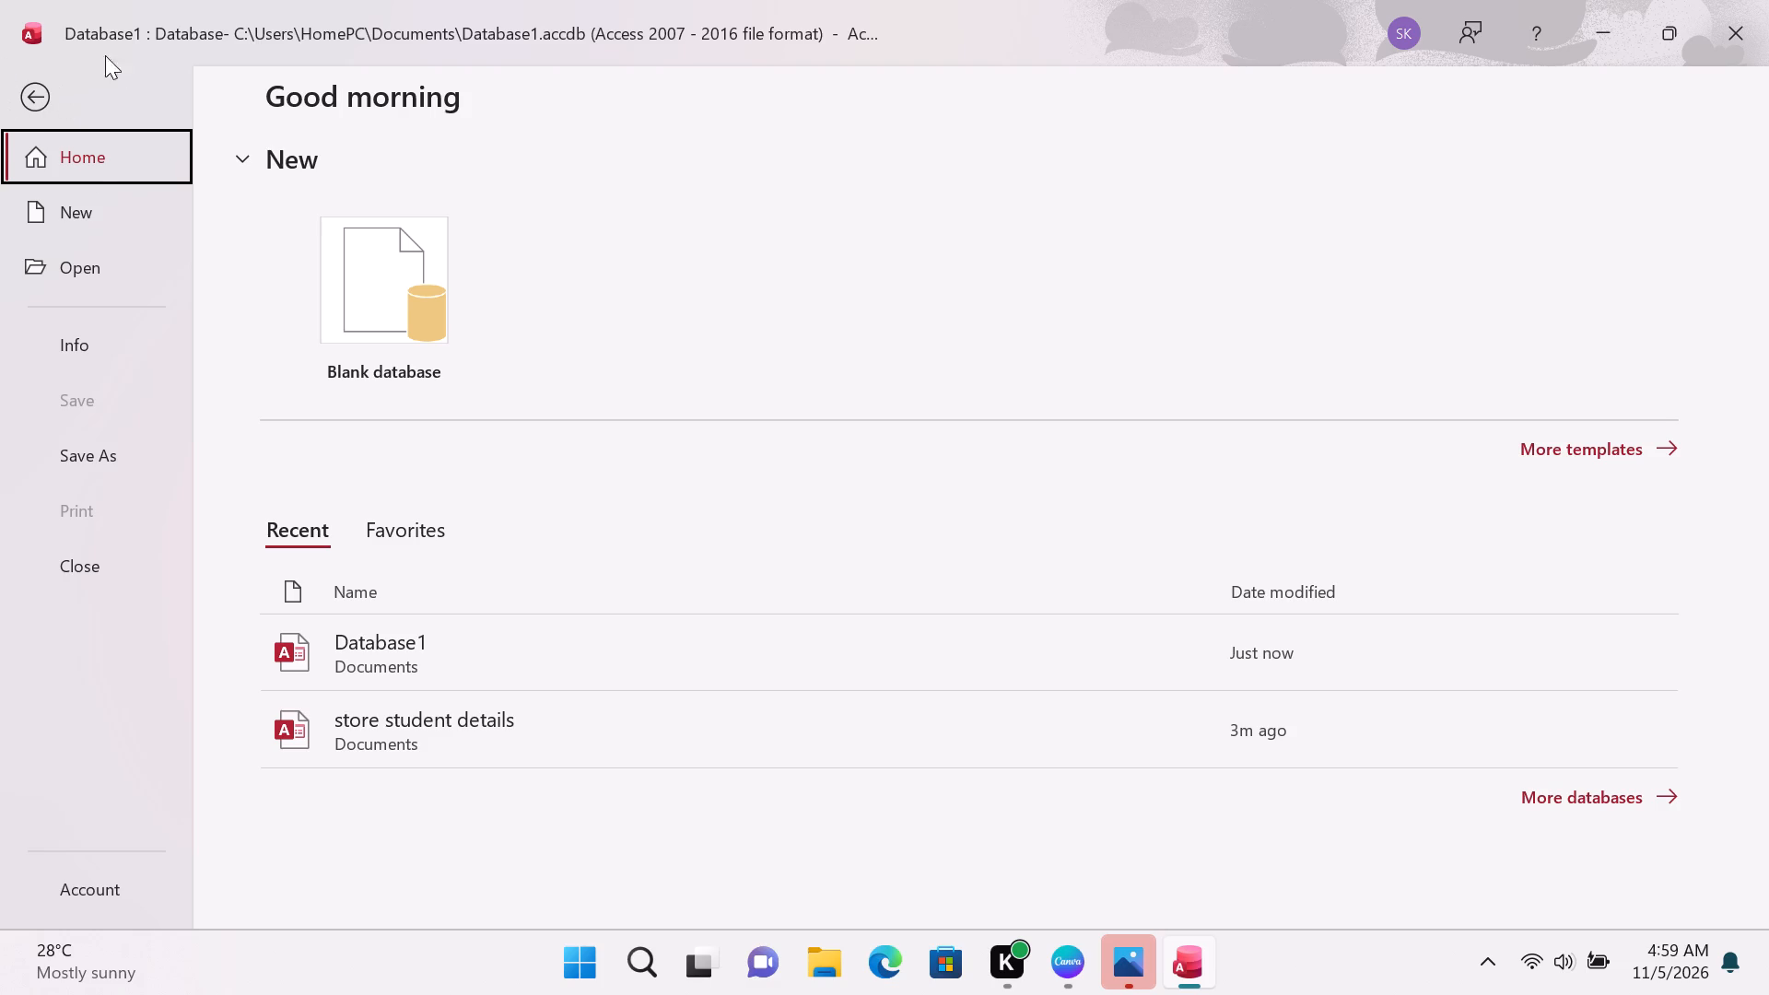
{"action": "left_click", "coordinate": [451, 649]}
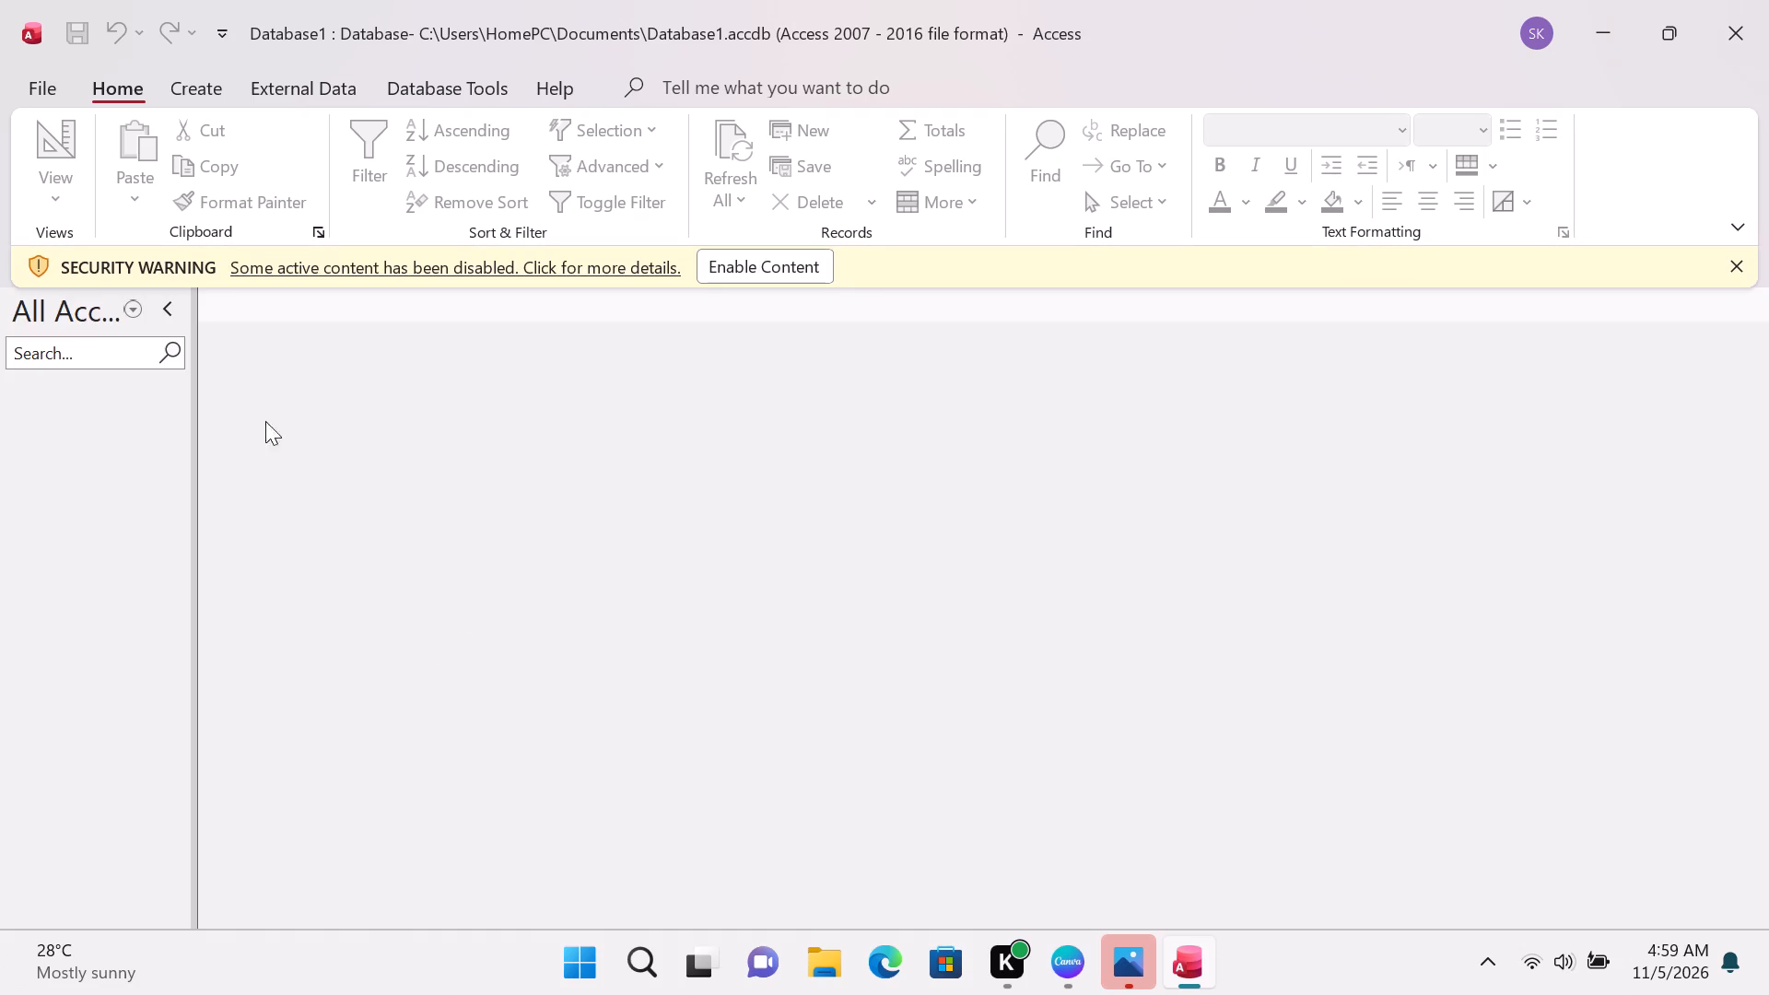
Open the recent database store student details from the Documents folder.
{"action": "left_click", "coordinate": [53, 88]}
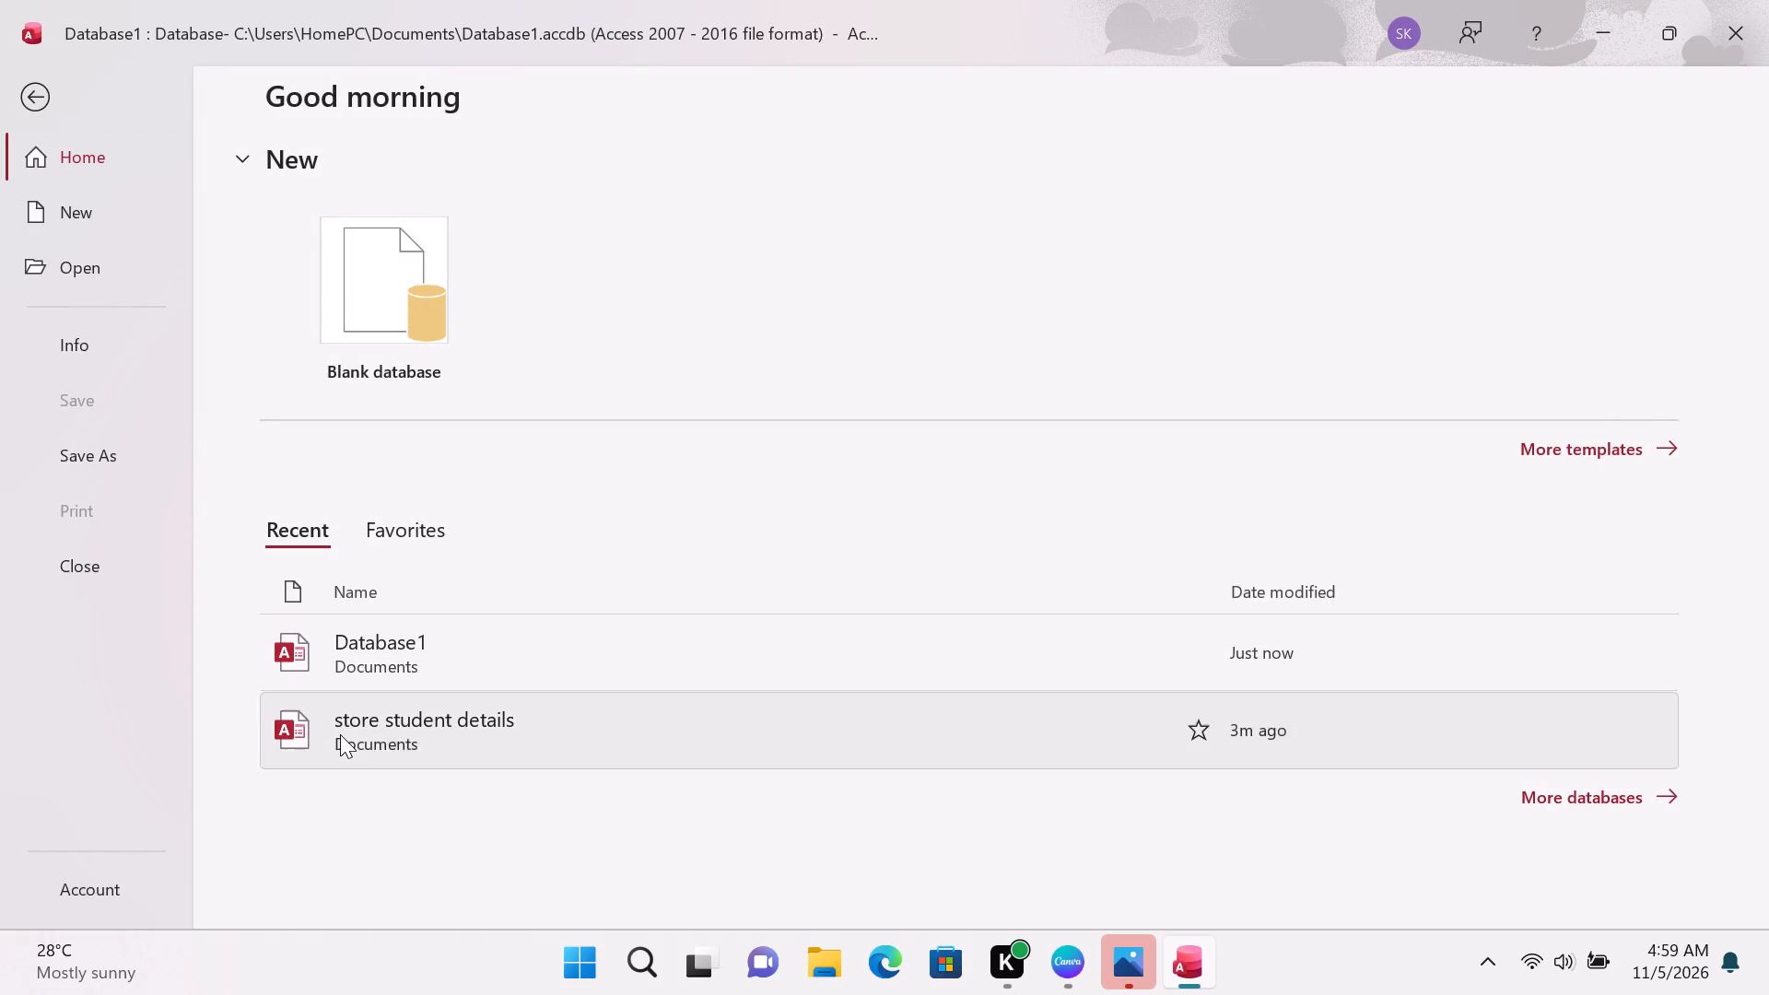
{"action": "left_click", "coordinate": [340, 734]}
View the show student details table and the enrollments Query in datasheet form.
{"action": "left_click", "coordinate": [119, 526]}
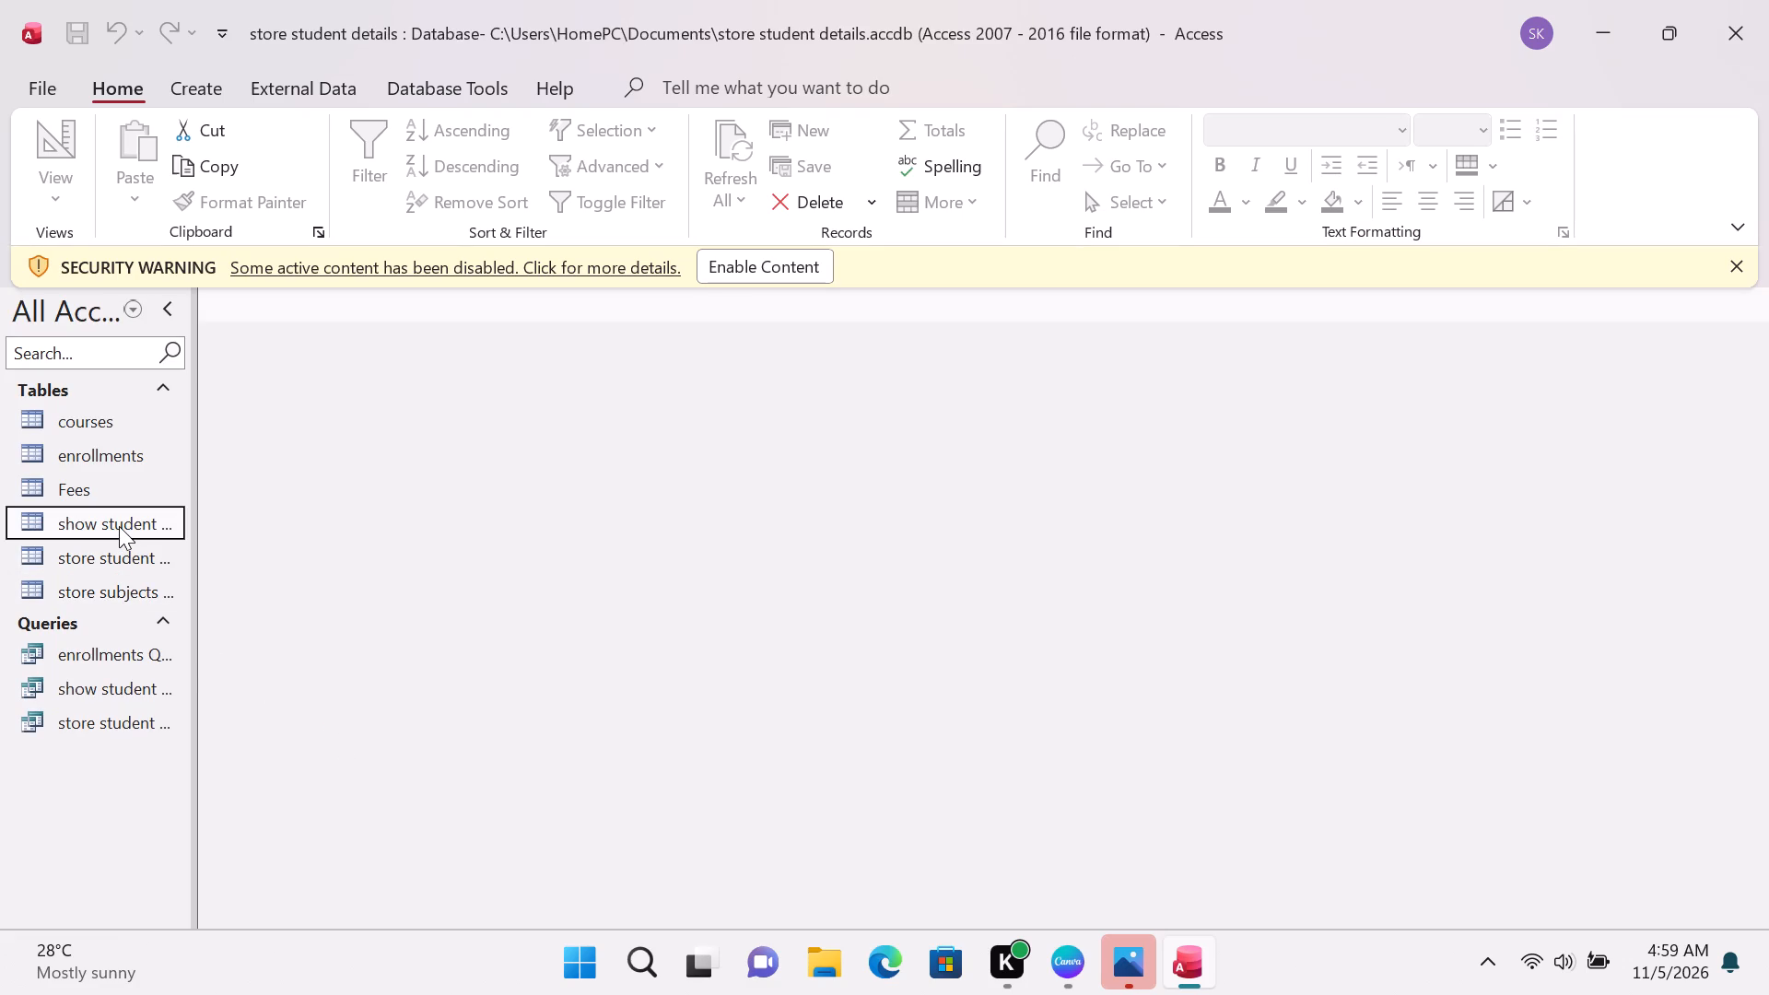
{"action": "double_click", "coordinate": [119, 526]}
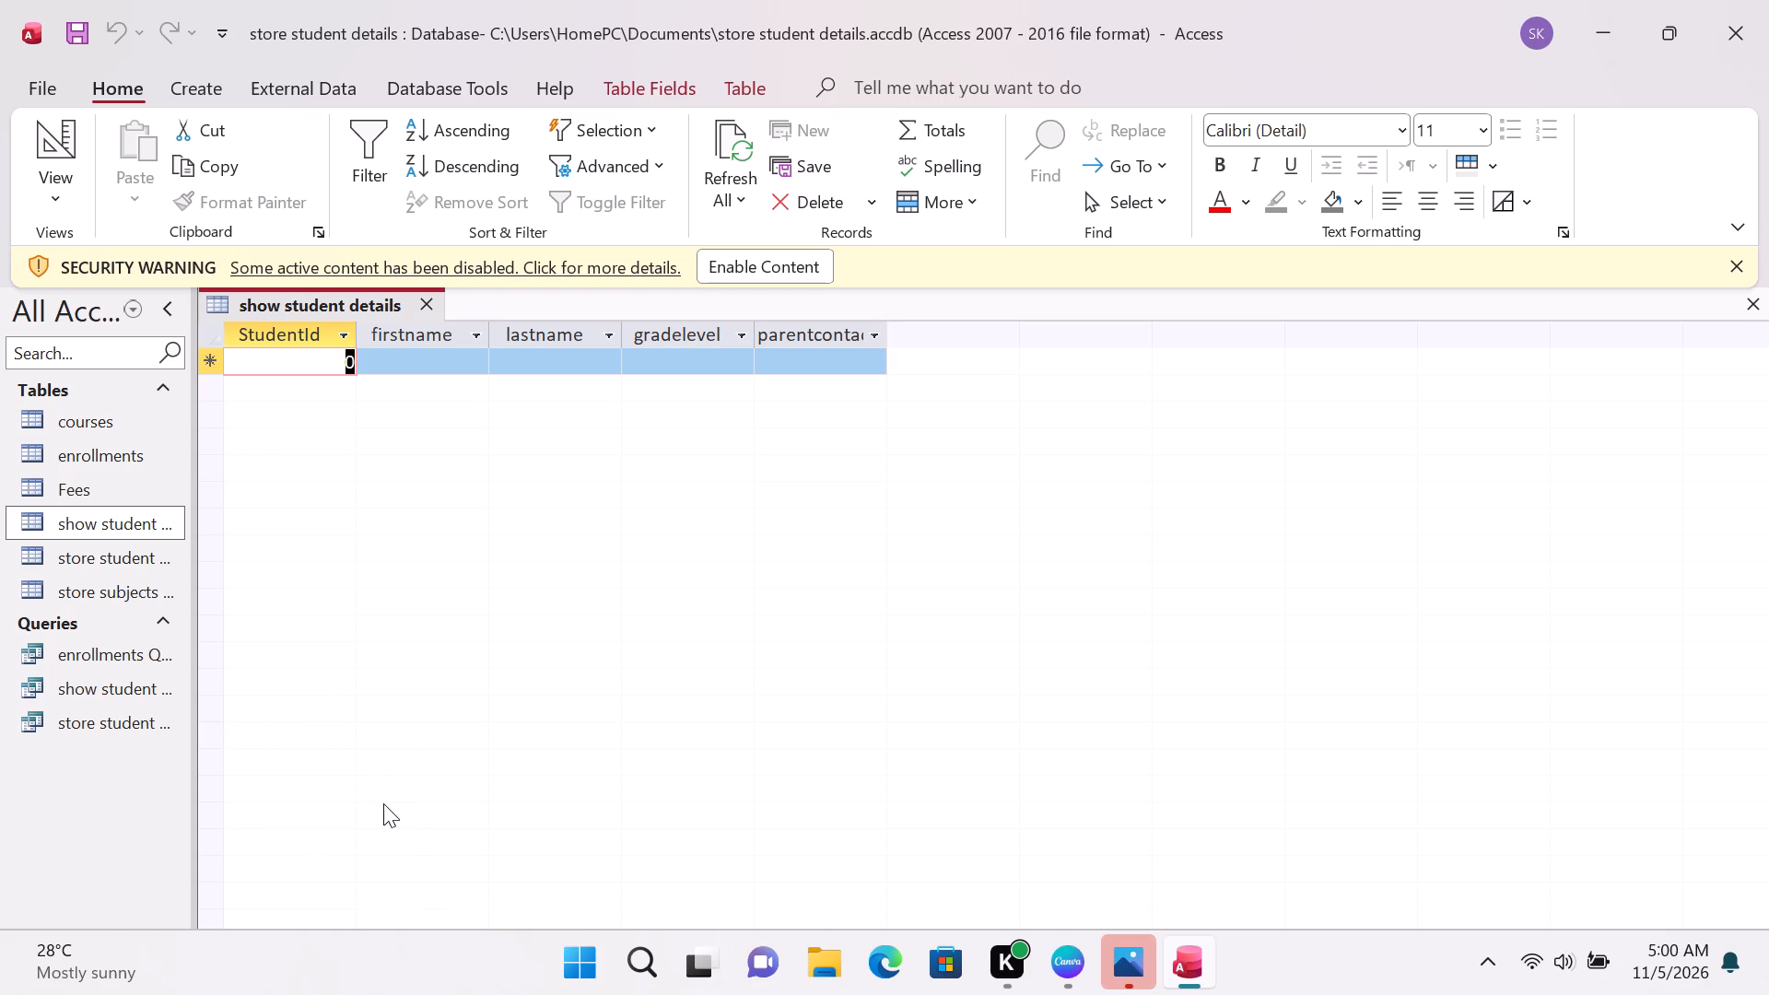
{"action": "double_click", "coordinate": [157, 665]}
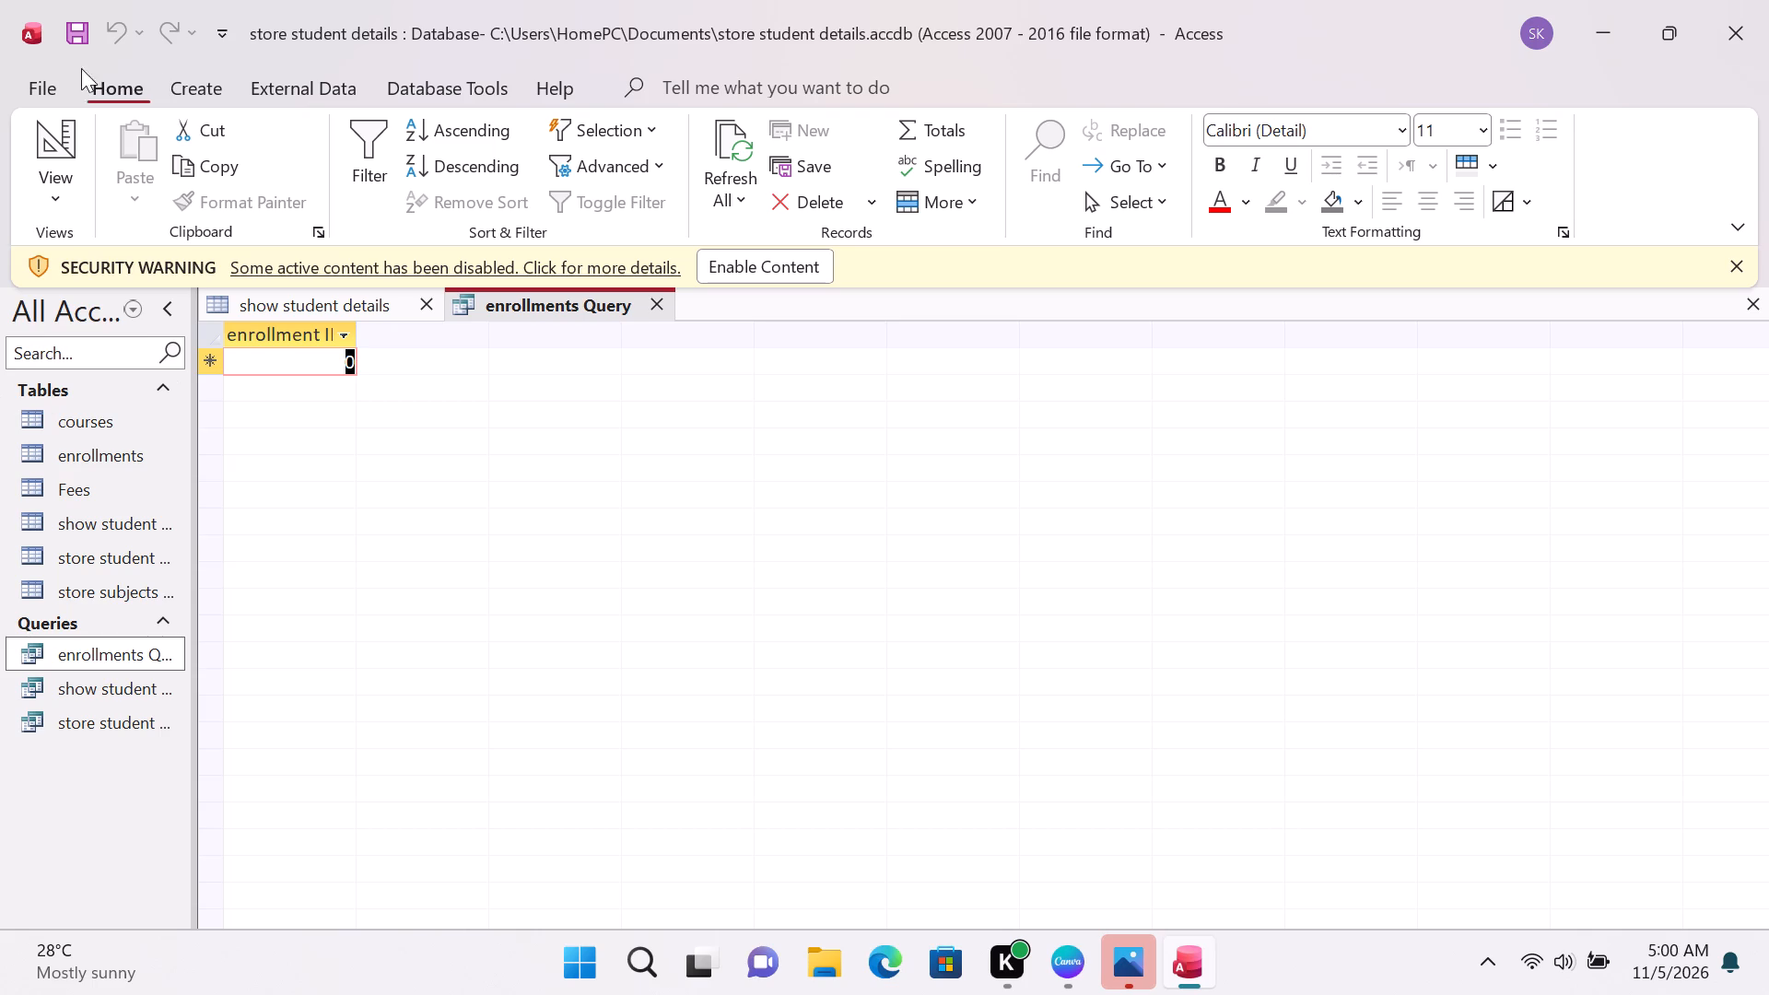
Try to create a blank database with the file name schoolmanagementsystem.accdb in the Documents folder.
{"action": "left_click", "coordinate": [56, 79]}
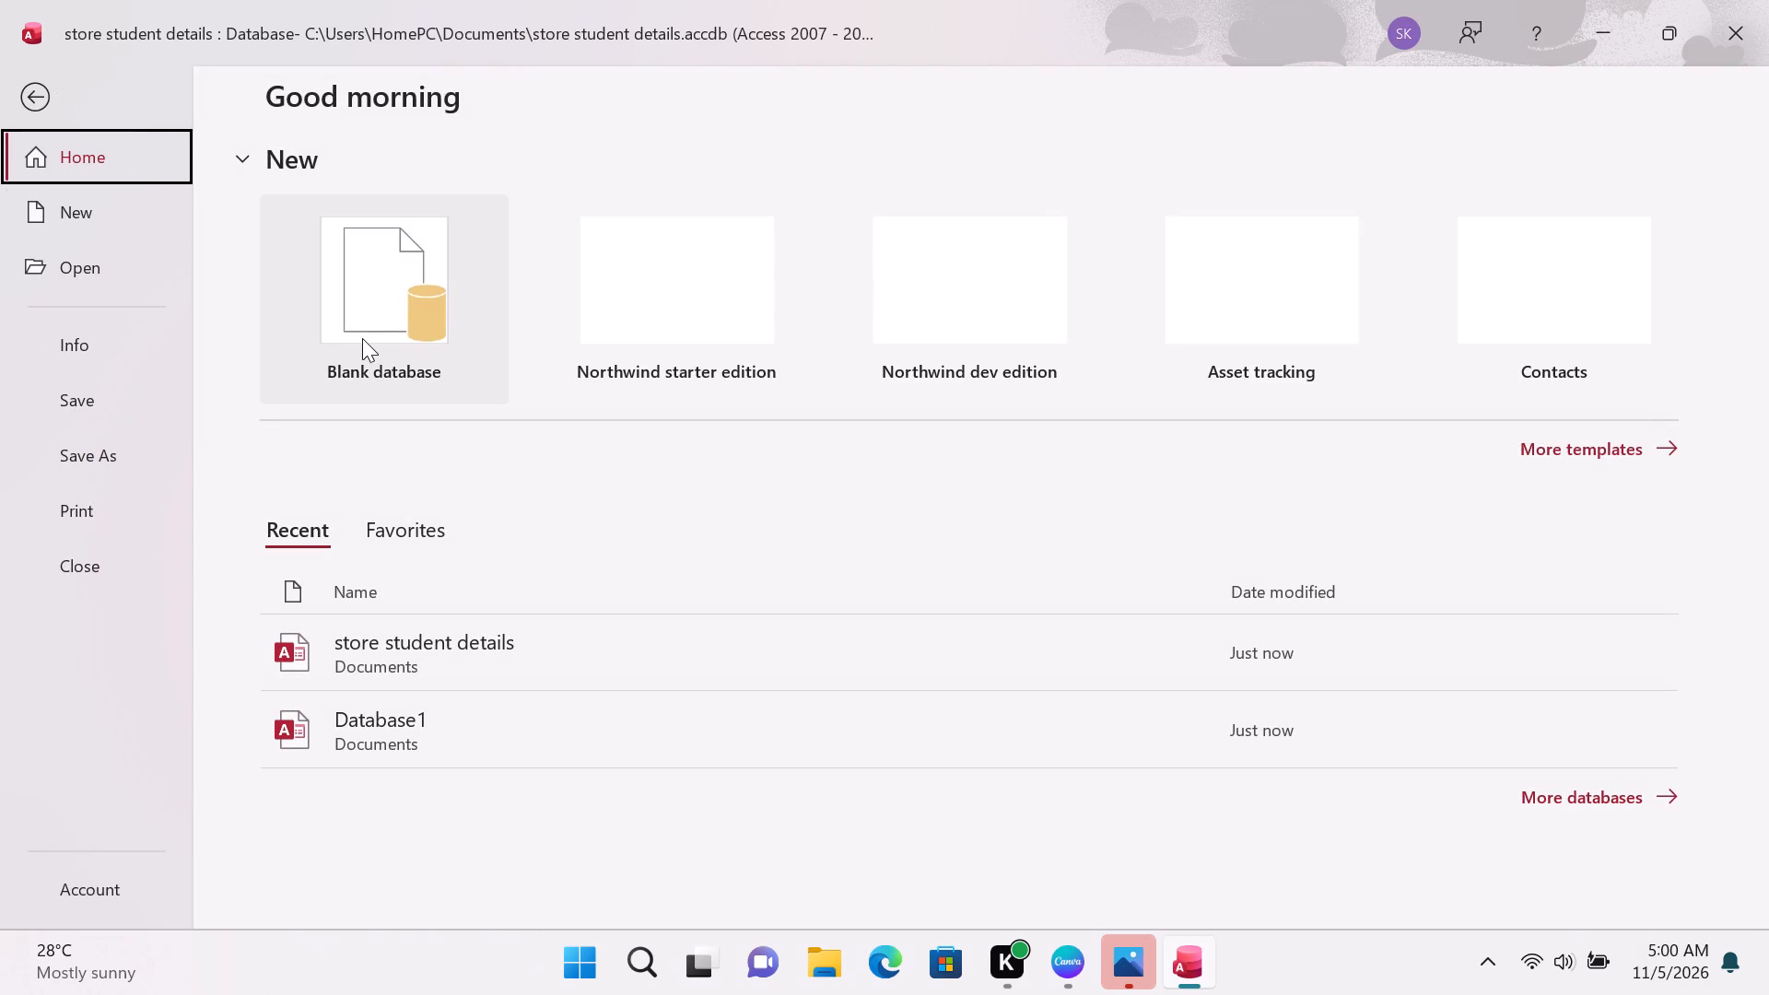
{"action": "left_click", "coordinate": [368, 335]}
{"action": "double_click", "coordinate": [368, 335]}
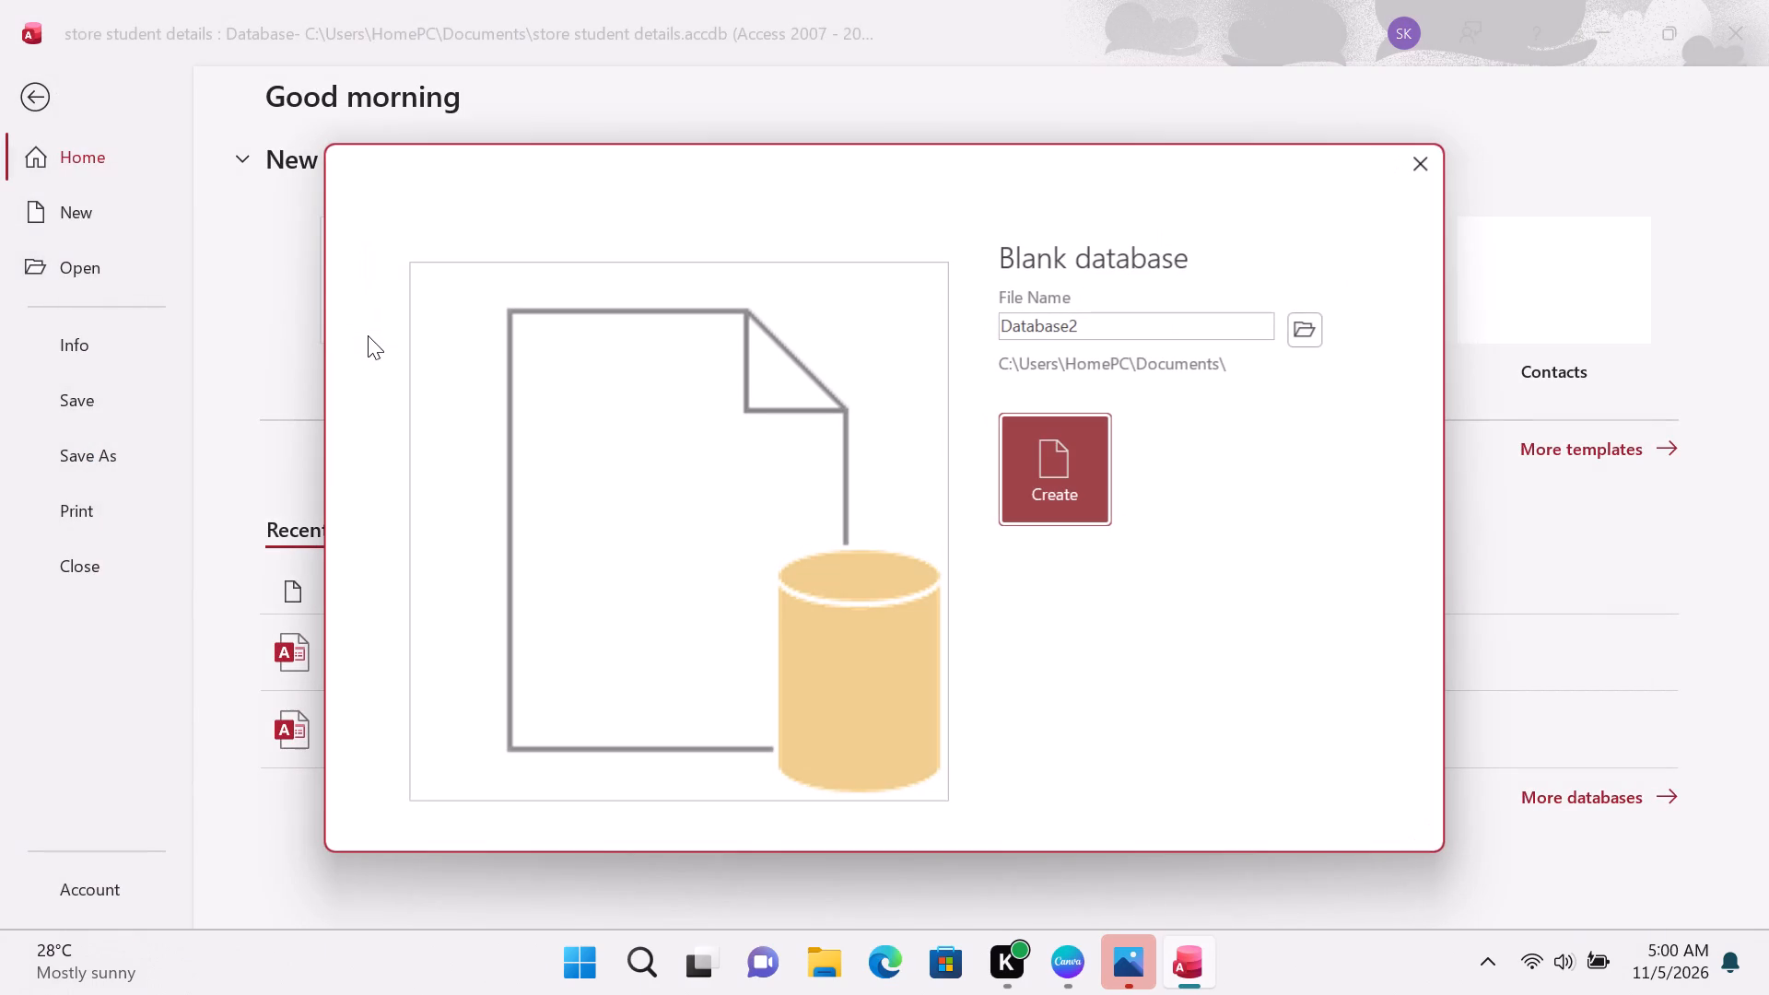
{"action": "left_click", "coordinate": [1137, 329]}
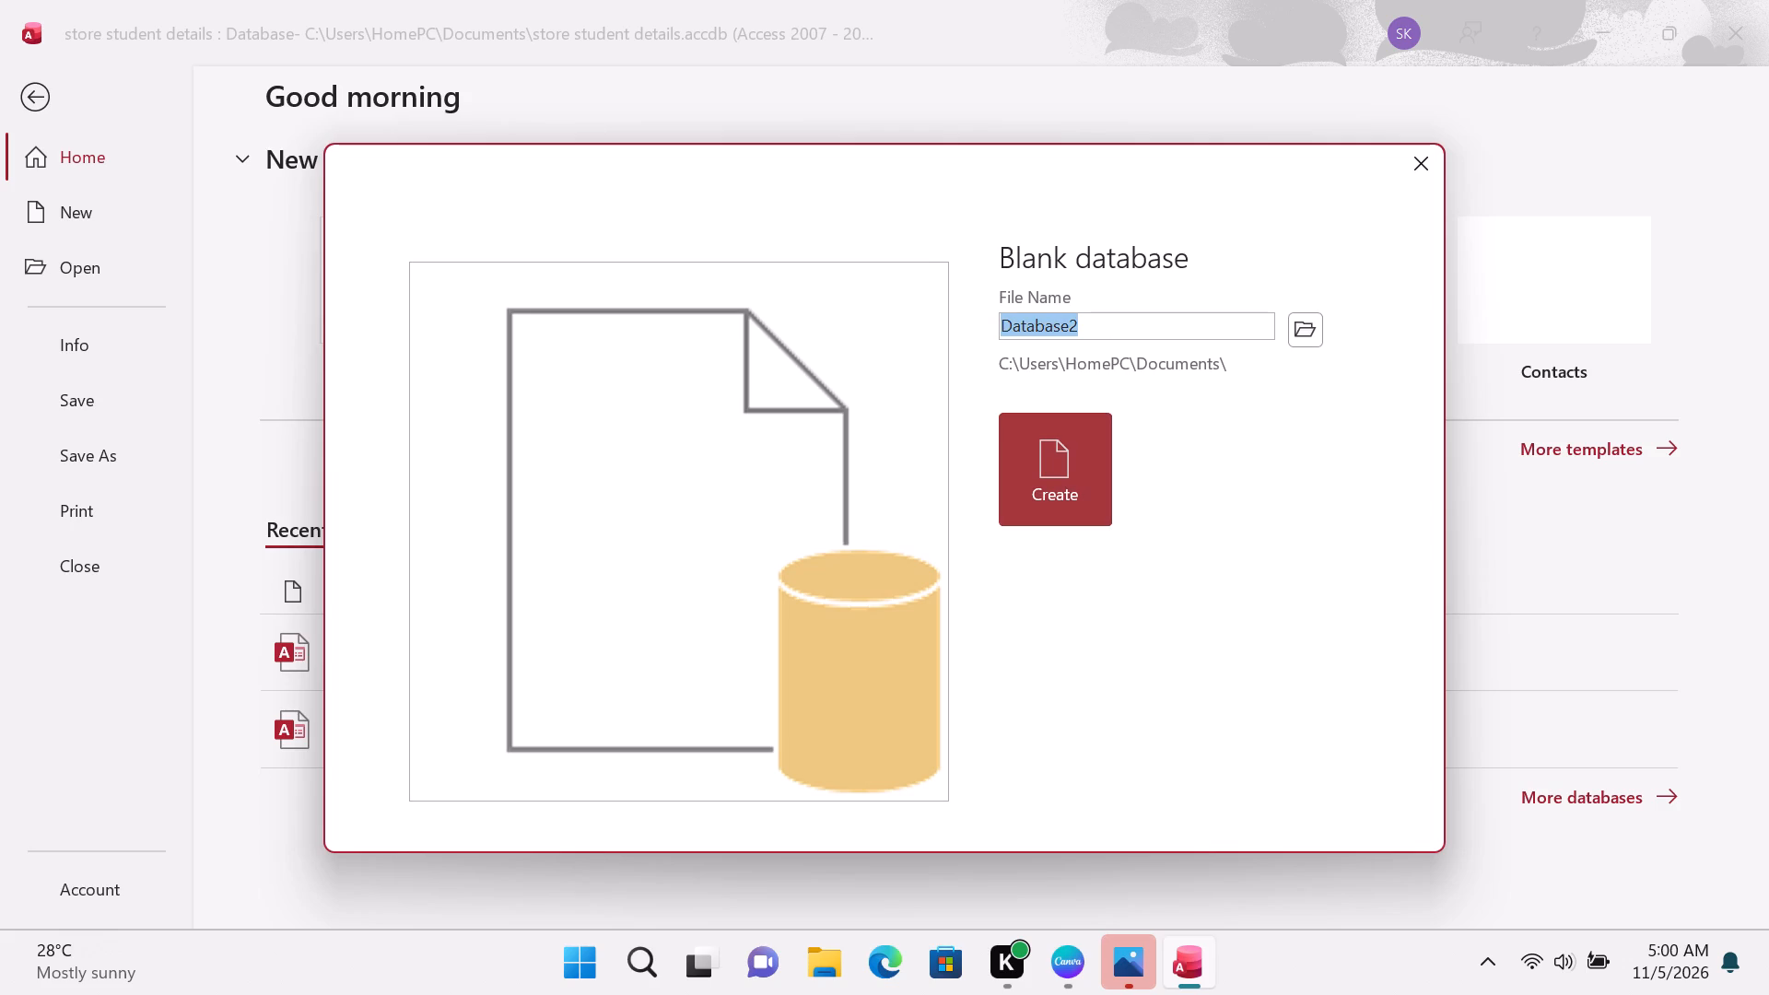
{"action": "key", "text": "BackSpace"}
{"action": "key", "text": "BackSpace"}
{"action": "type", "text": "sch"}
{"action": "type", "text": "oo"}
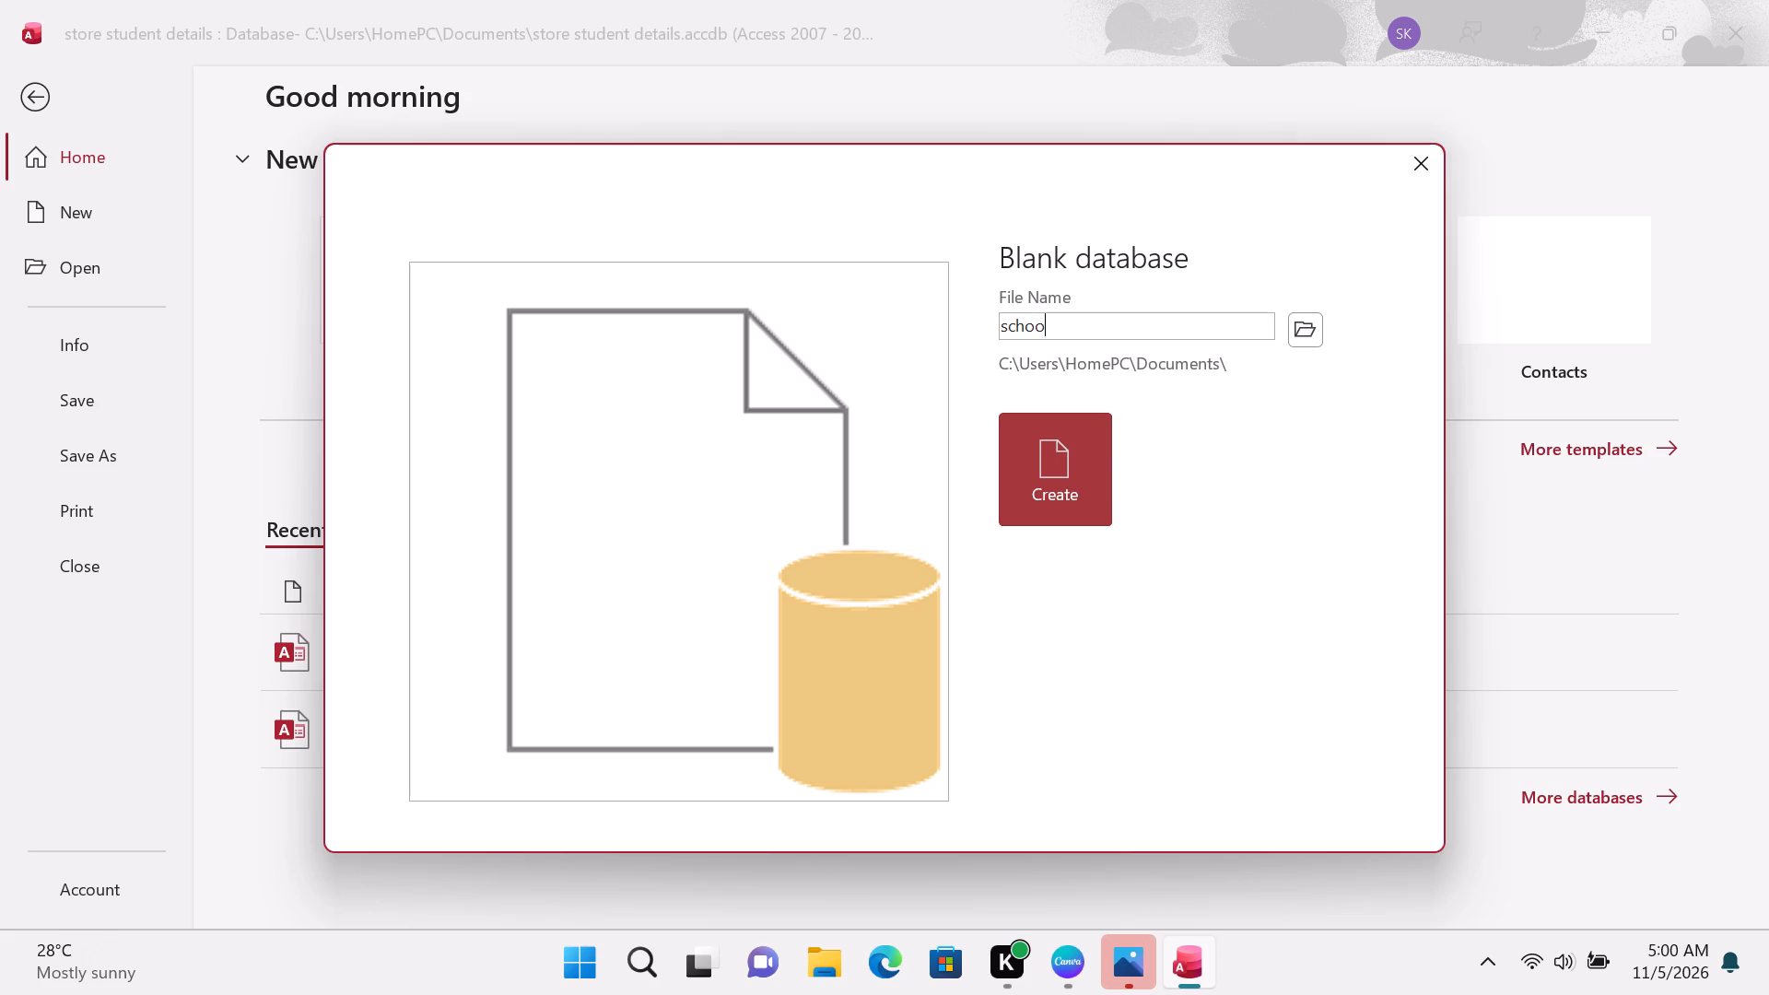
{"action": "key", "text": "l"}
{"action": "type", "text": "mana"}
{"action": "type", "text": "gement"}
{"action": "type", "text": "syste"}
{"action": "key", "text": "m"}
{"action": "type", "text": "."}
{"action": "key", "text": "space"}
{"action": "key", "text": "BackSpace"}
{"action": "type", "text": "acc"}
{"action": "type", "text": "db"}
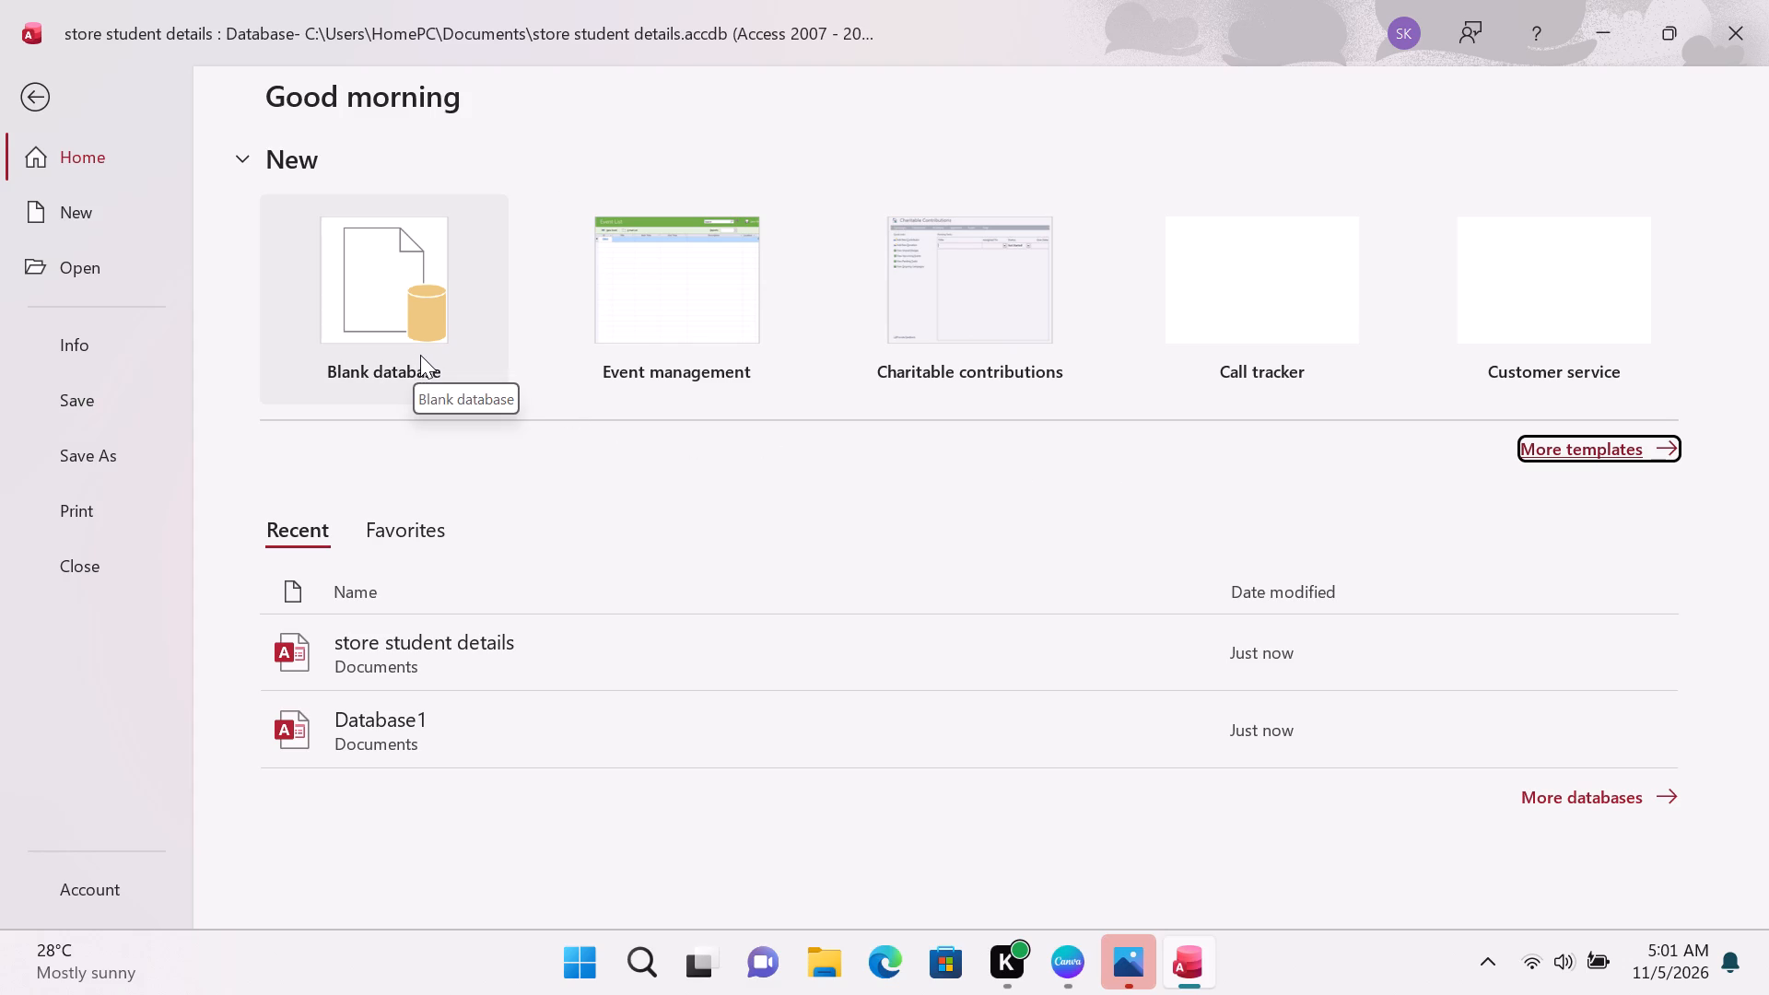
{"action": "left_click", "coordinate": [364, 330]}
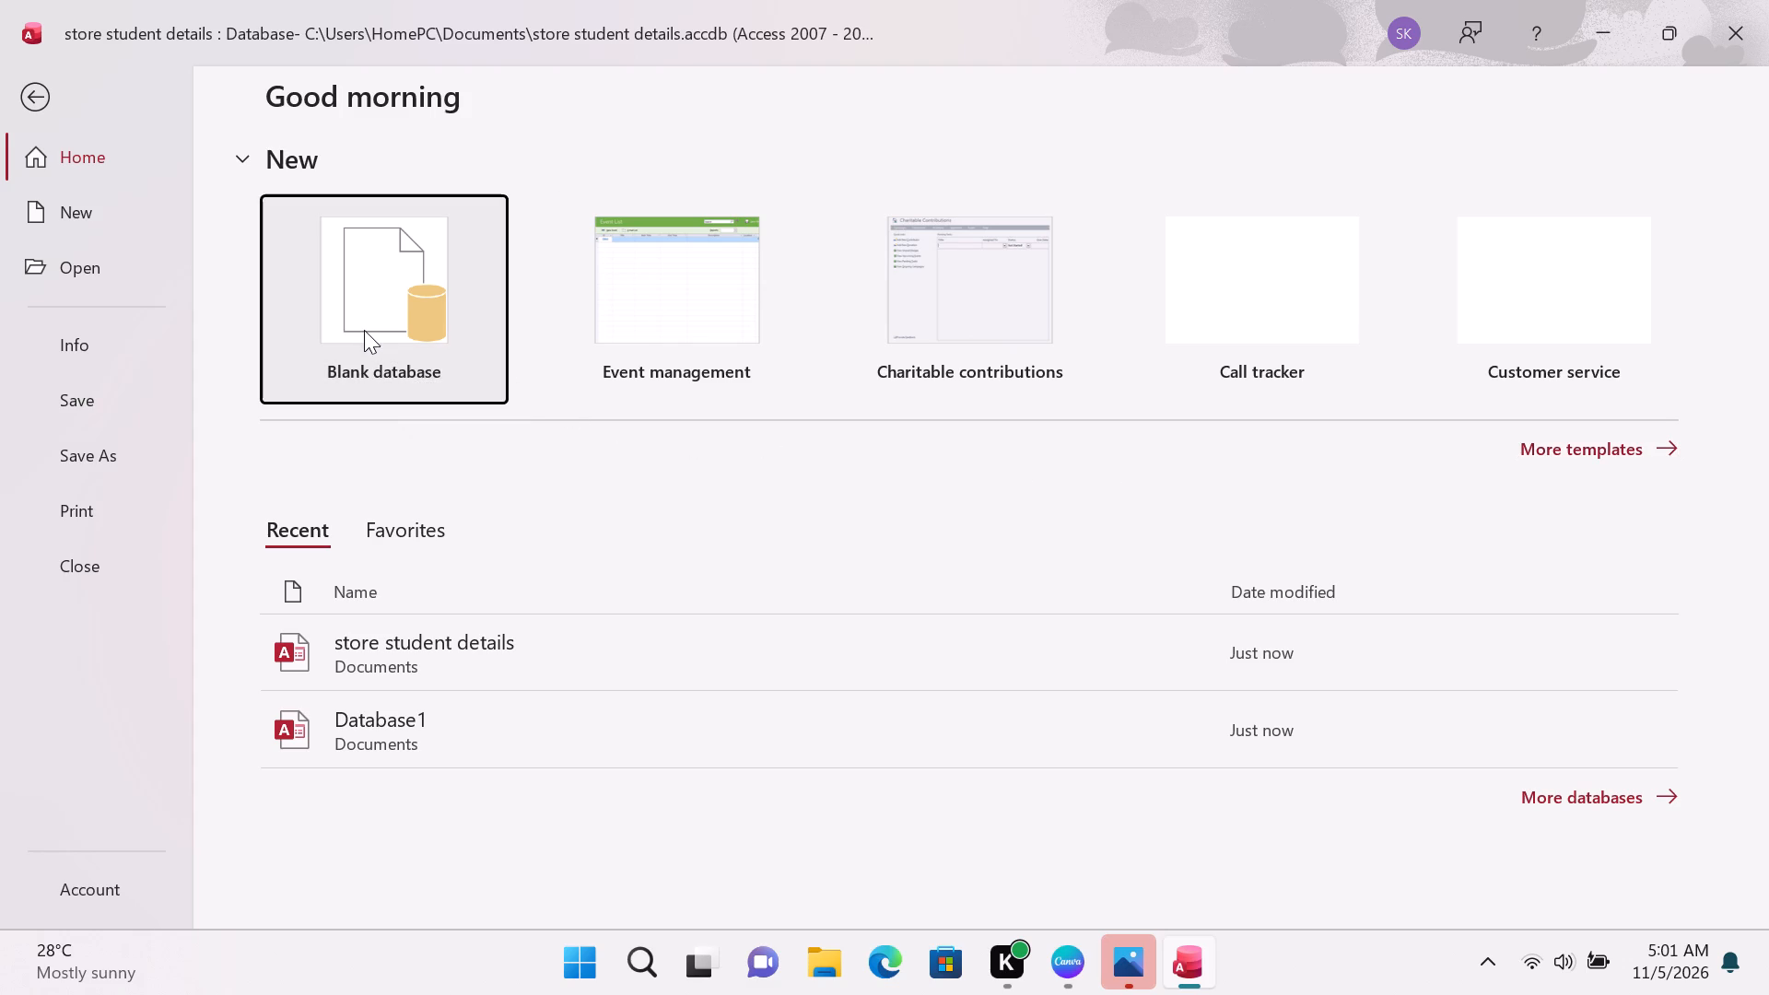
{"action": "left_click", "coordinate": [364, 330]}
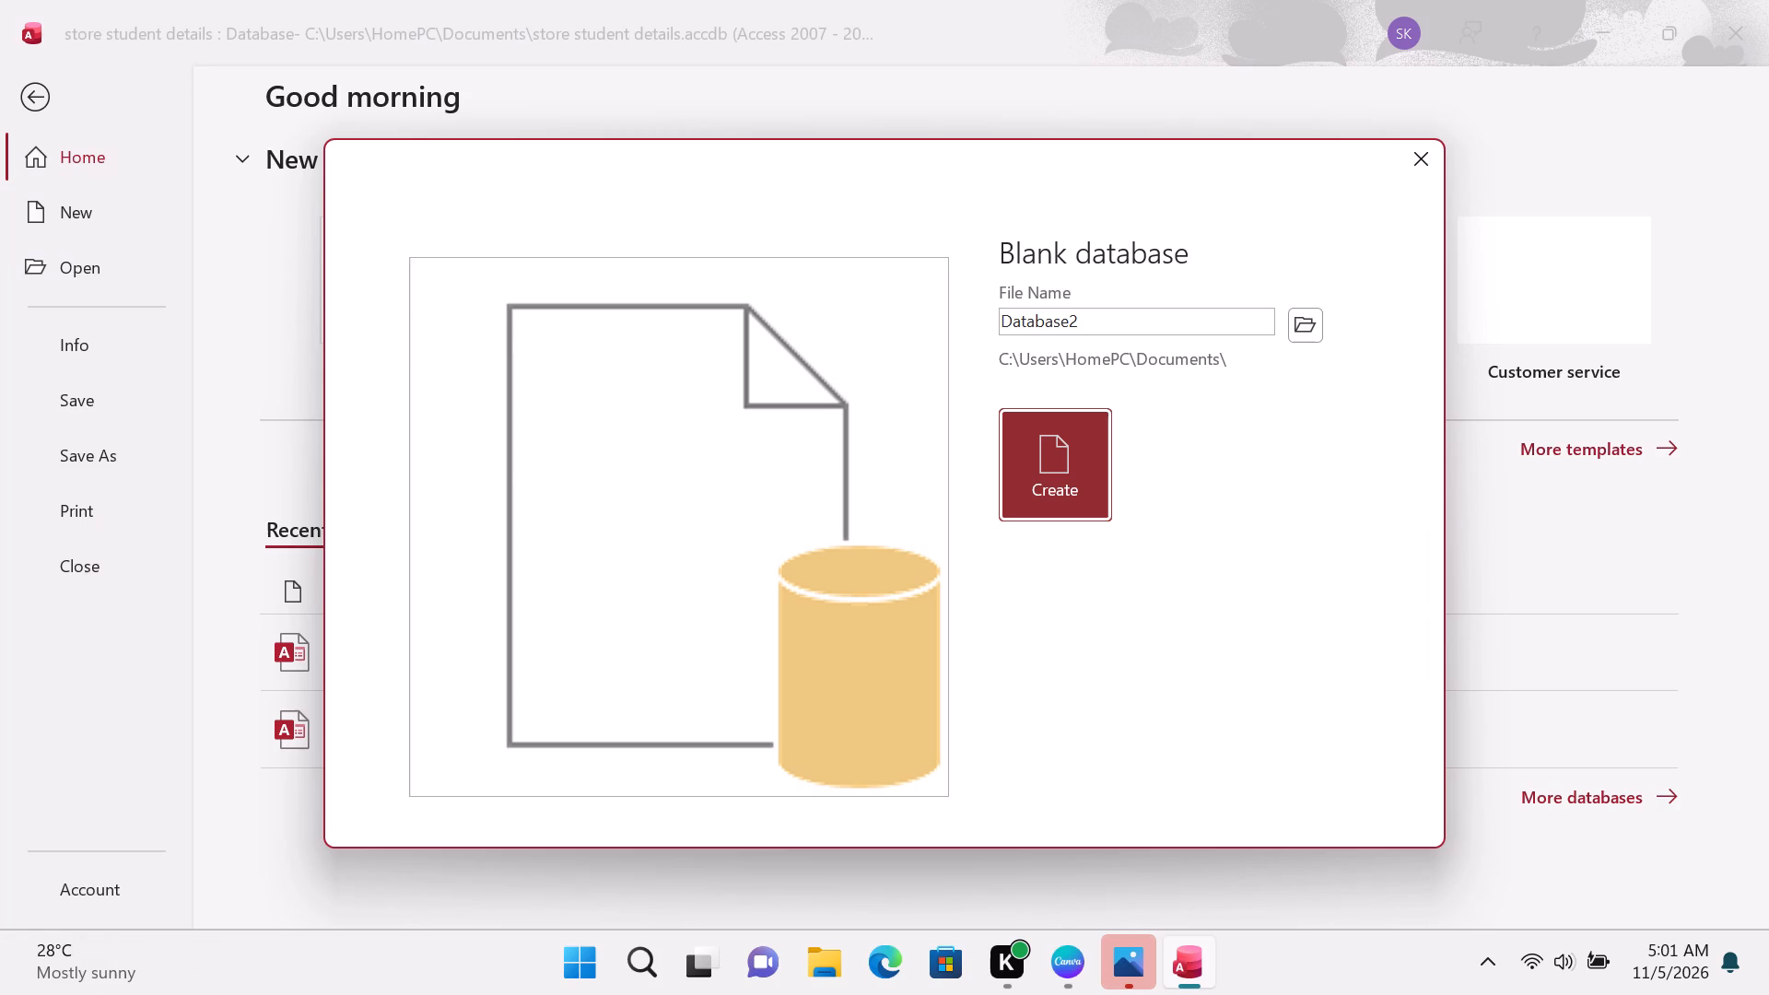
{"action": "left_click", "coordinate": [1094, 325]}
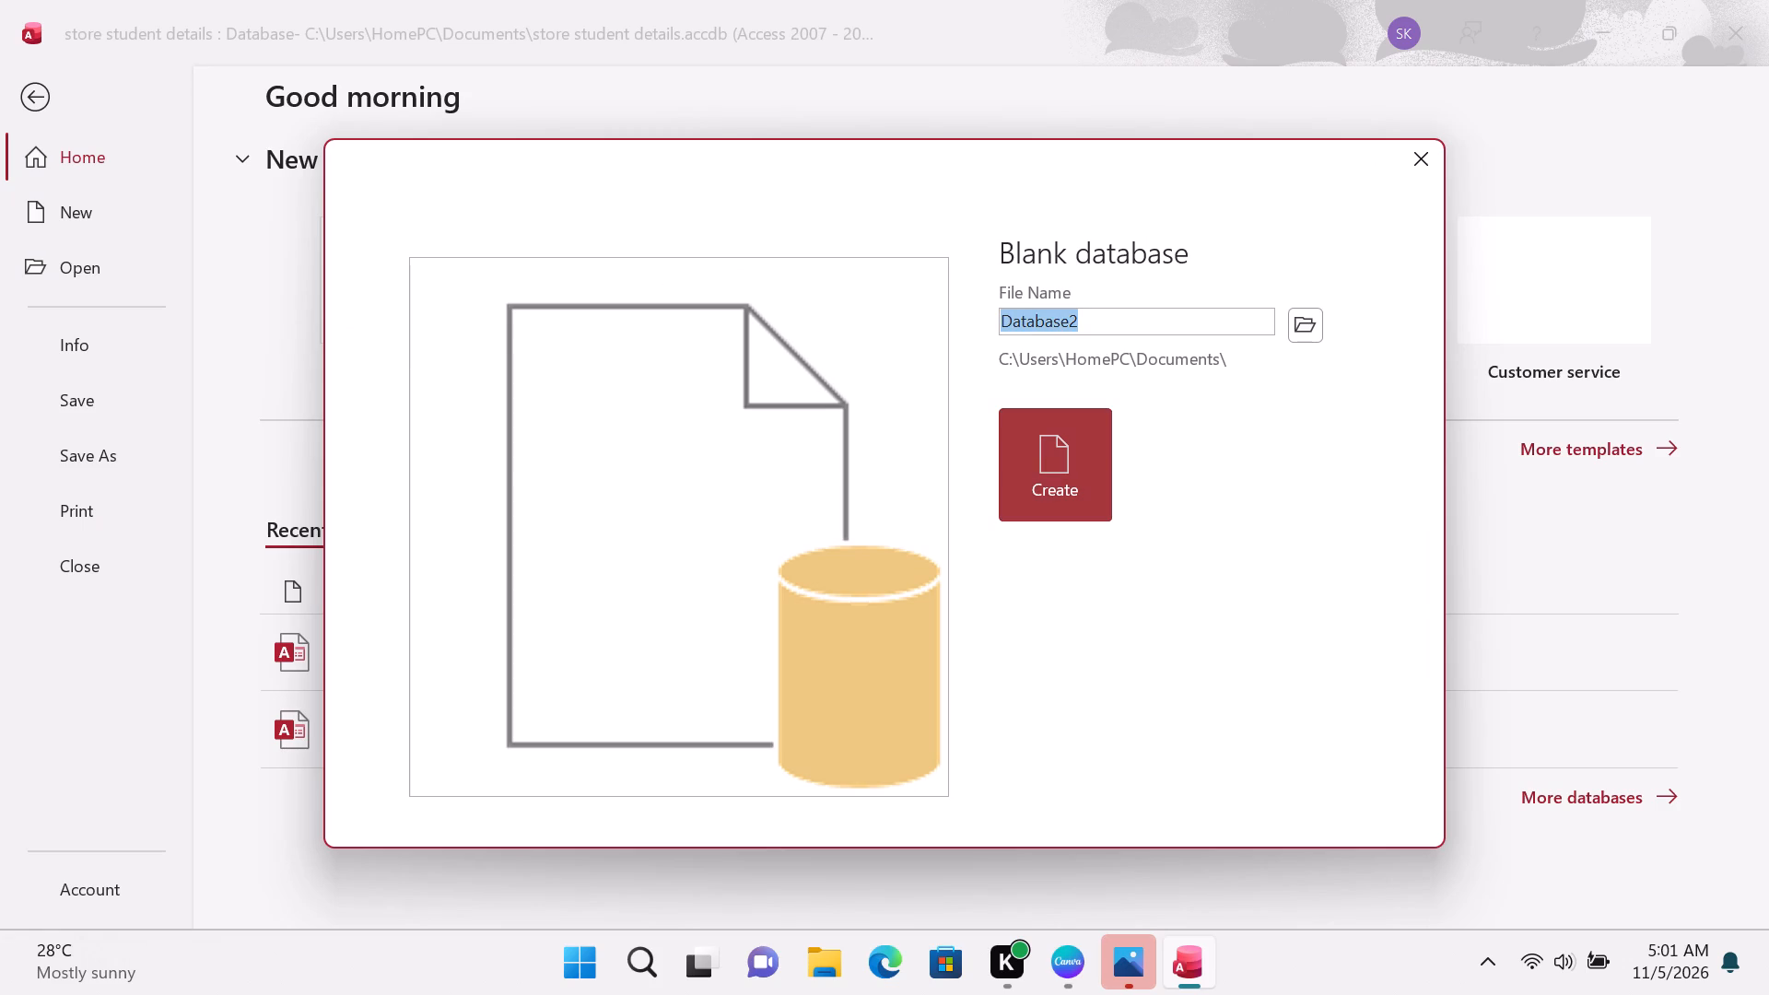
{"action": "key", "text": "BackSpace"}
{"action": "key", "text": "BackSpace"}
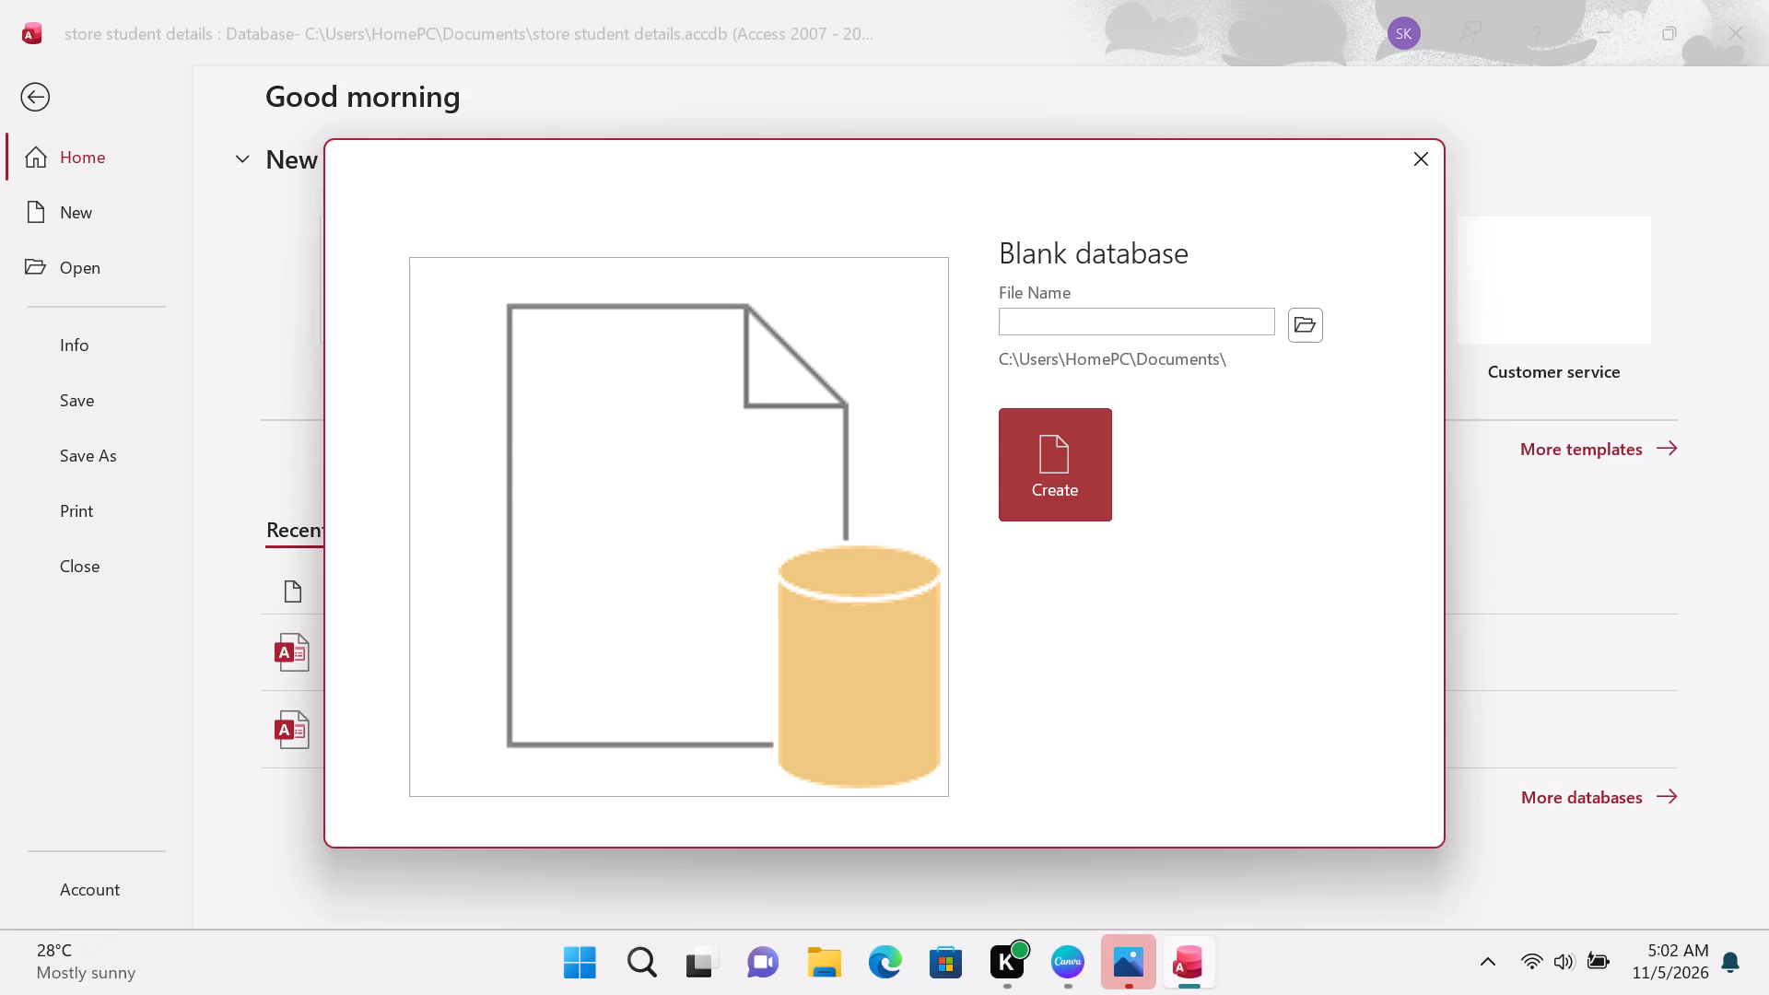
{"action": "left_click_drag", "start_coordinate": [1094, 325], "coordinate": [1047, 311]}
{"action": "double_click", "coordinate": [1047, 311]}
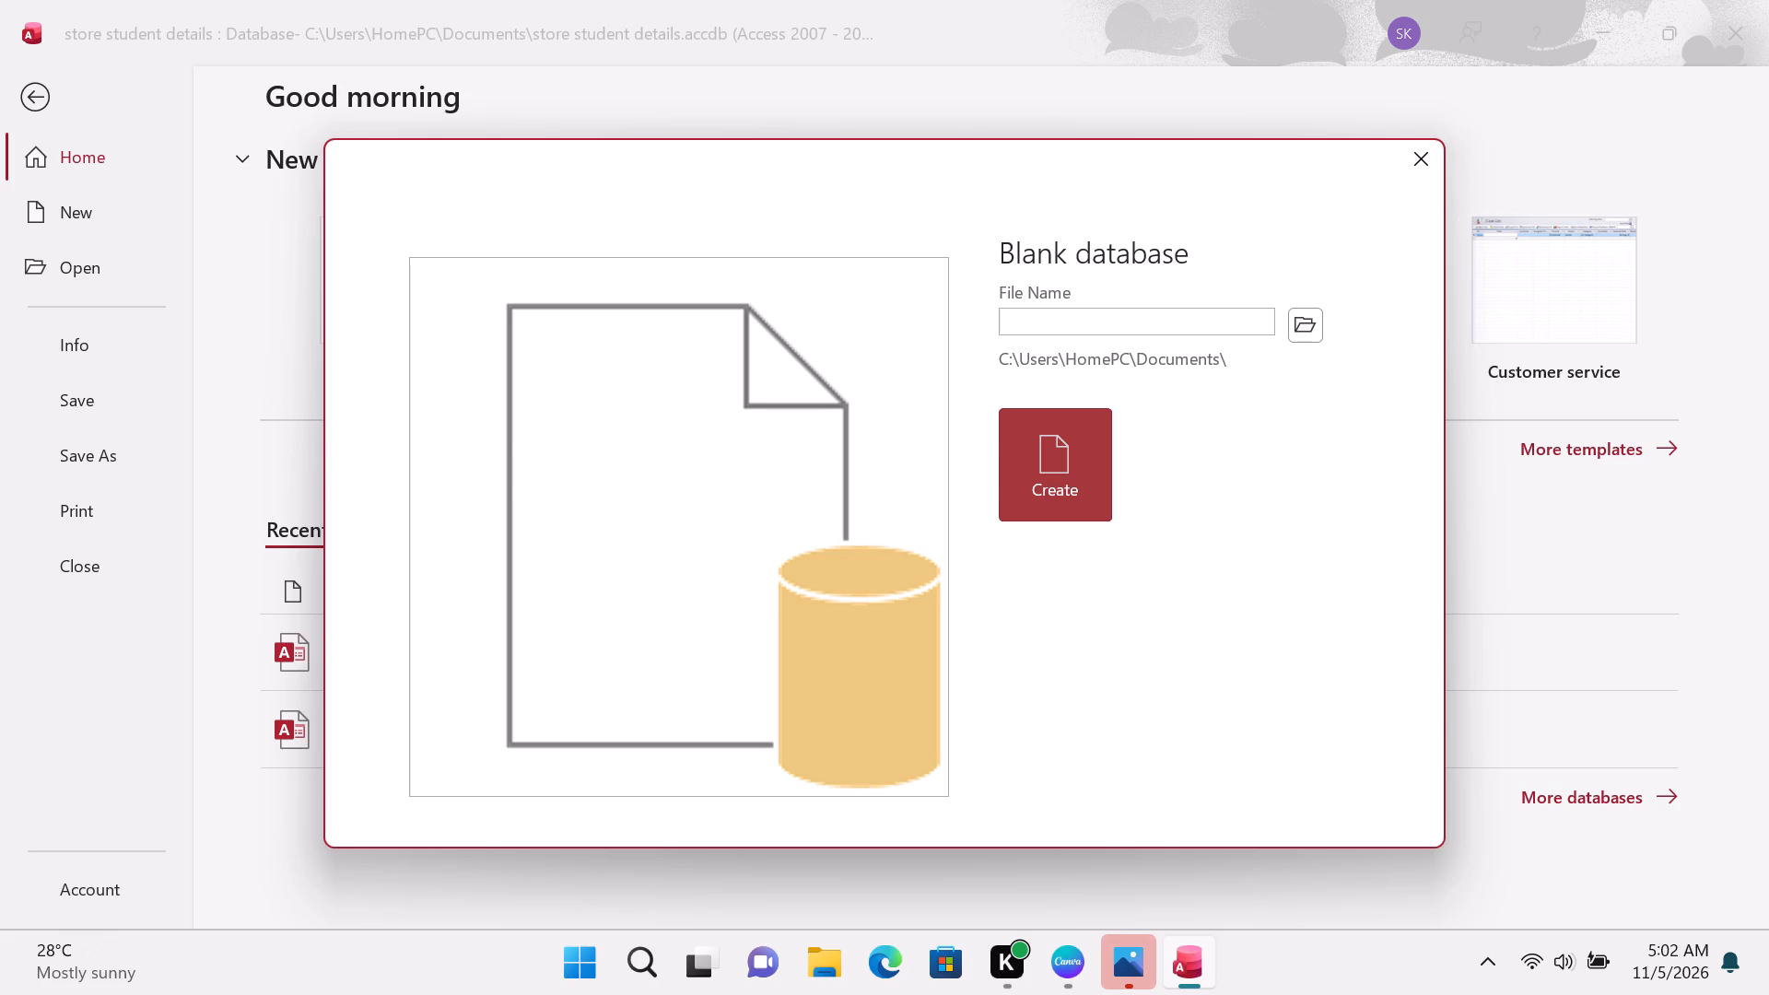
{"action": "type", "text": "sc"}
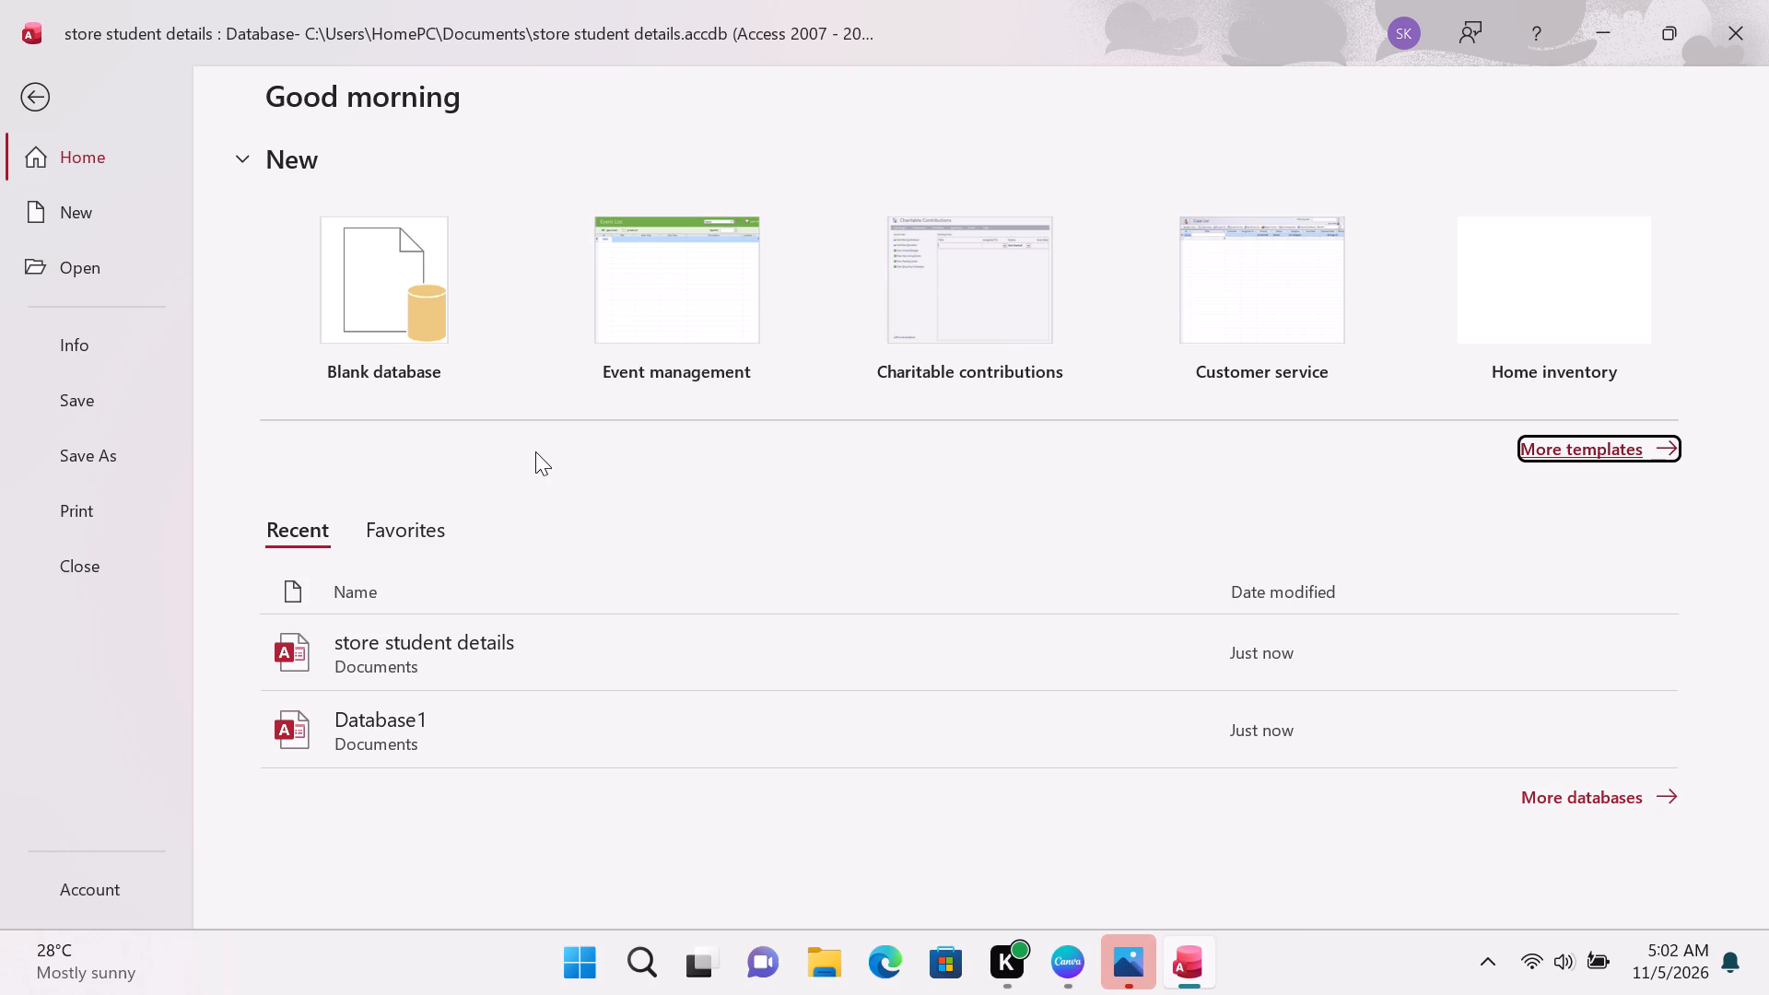
Close Access with the store student details database, and relaunch Access without opening a database.
{"action": "left_click", "coordinate": [1728, 40]}
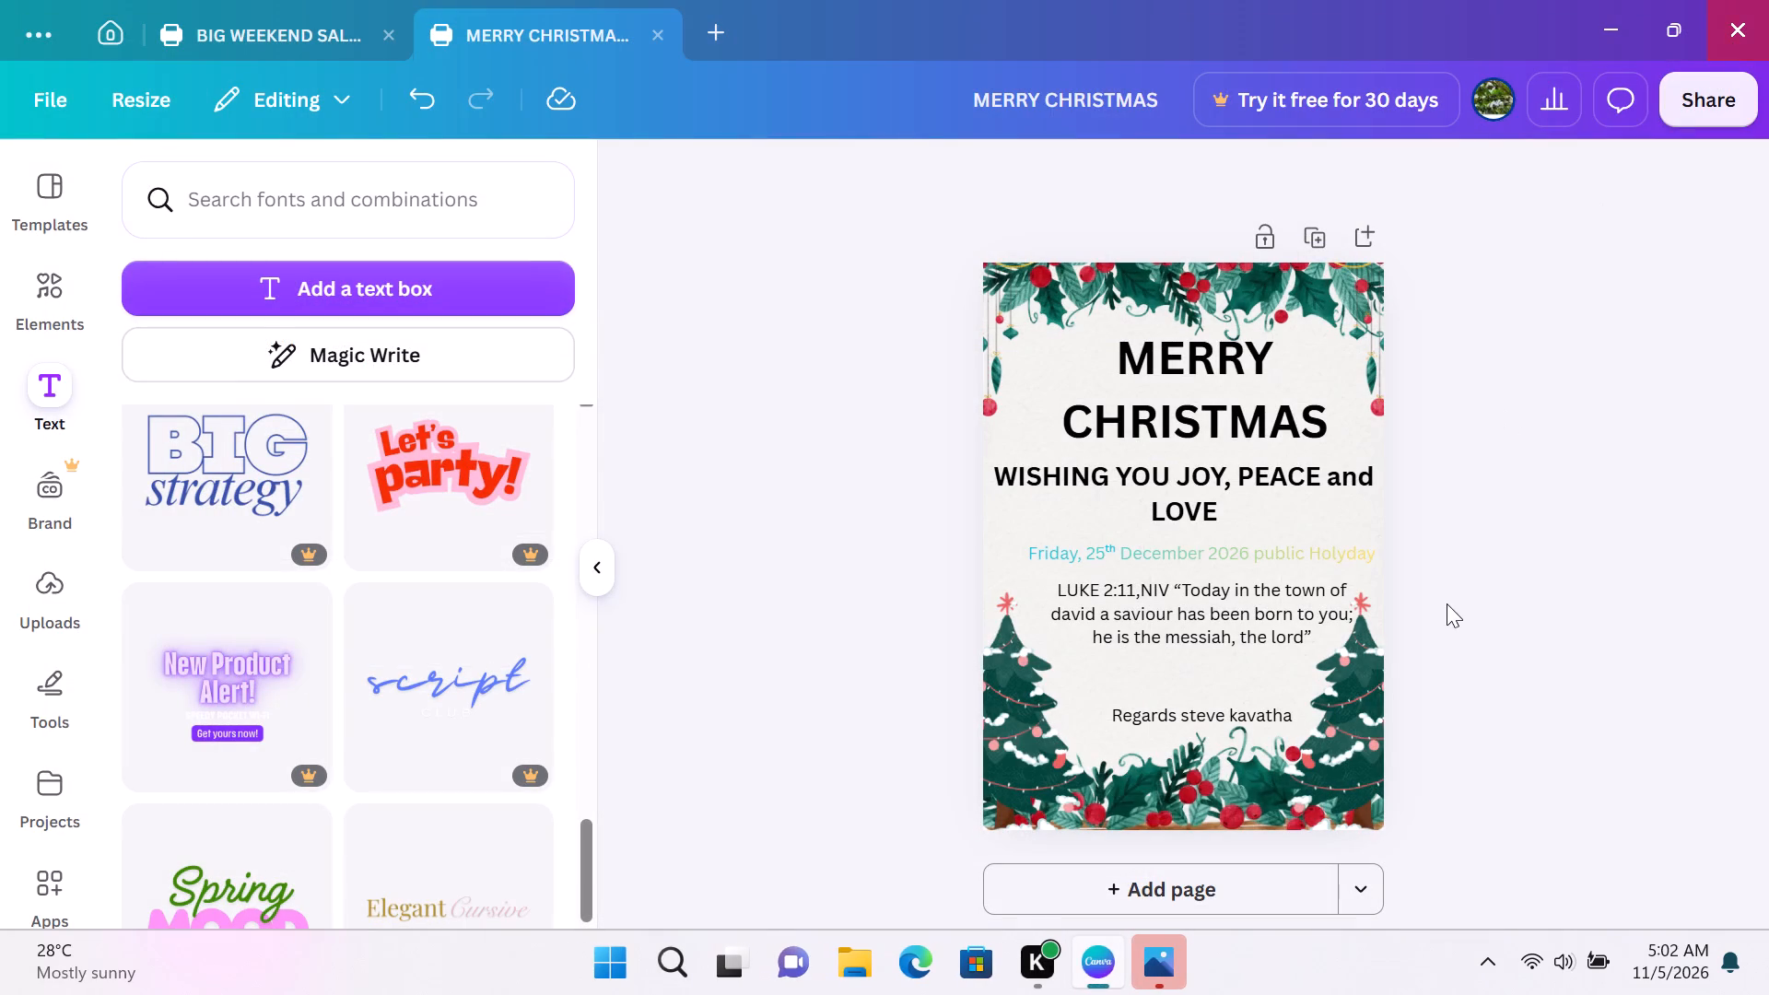
{"action": "left_click", "coordinate": [612, 965]}
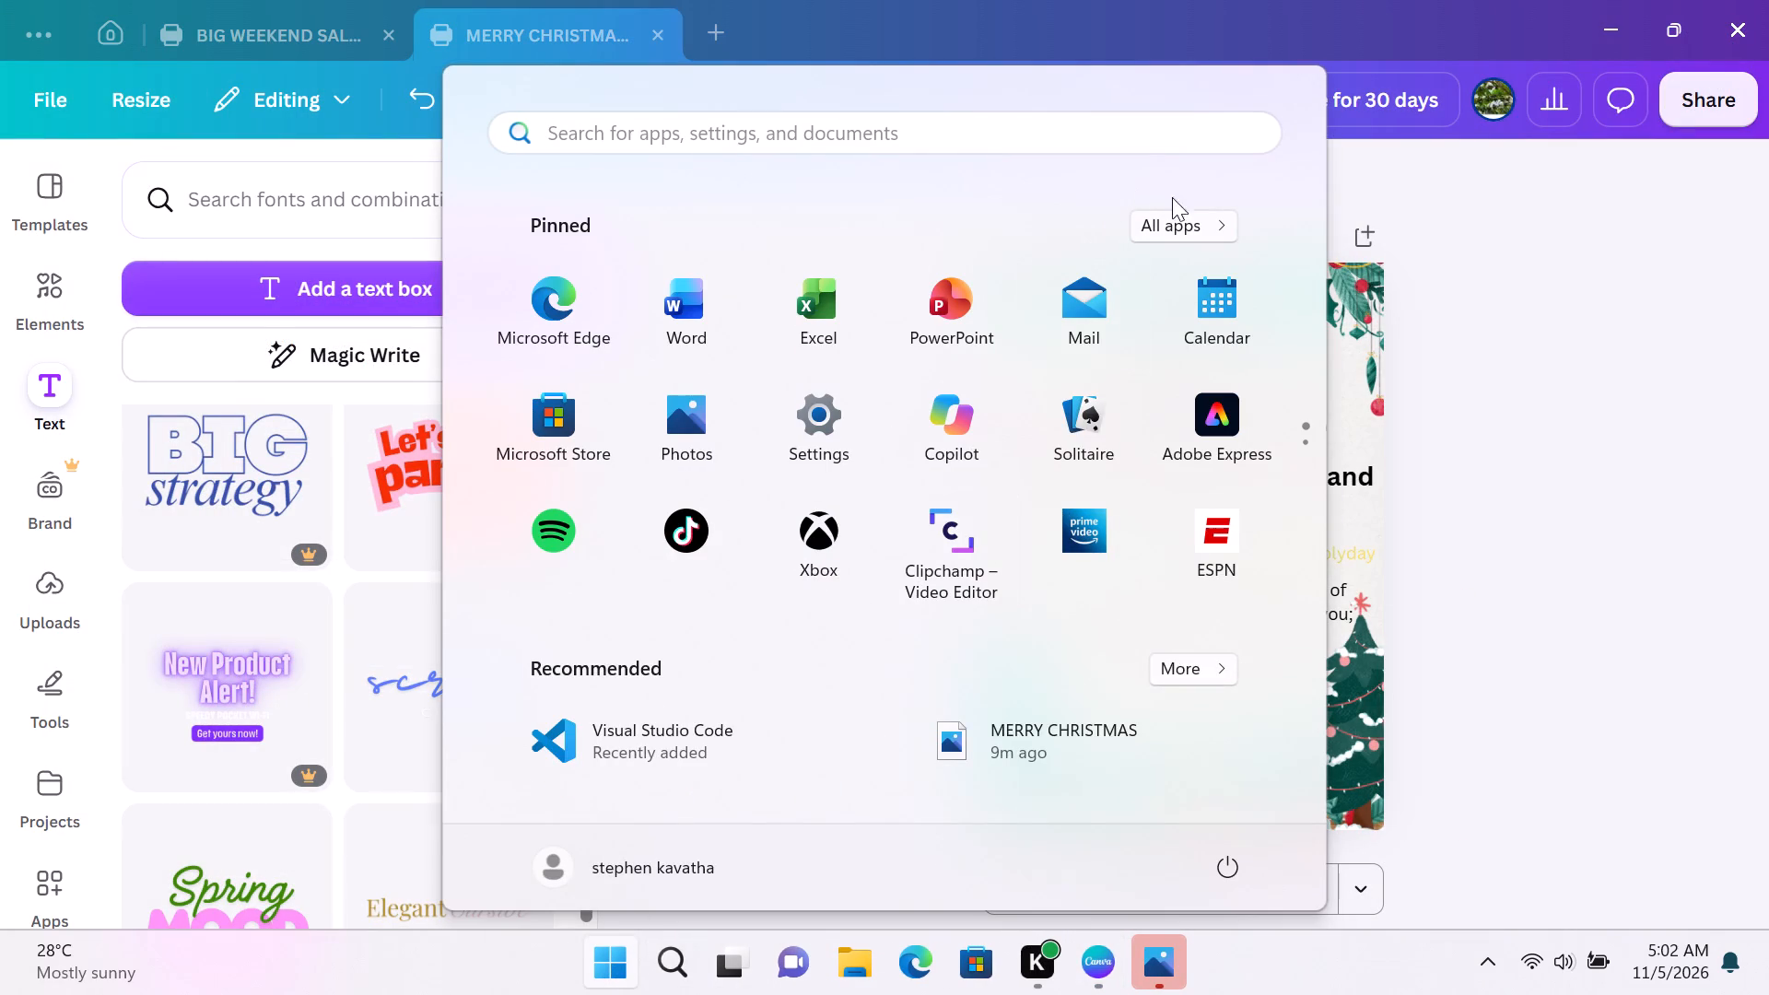
{"action": "left_click", "coordinate": [1176, 220]}
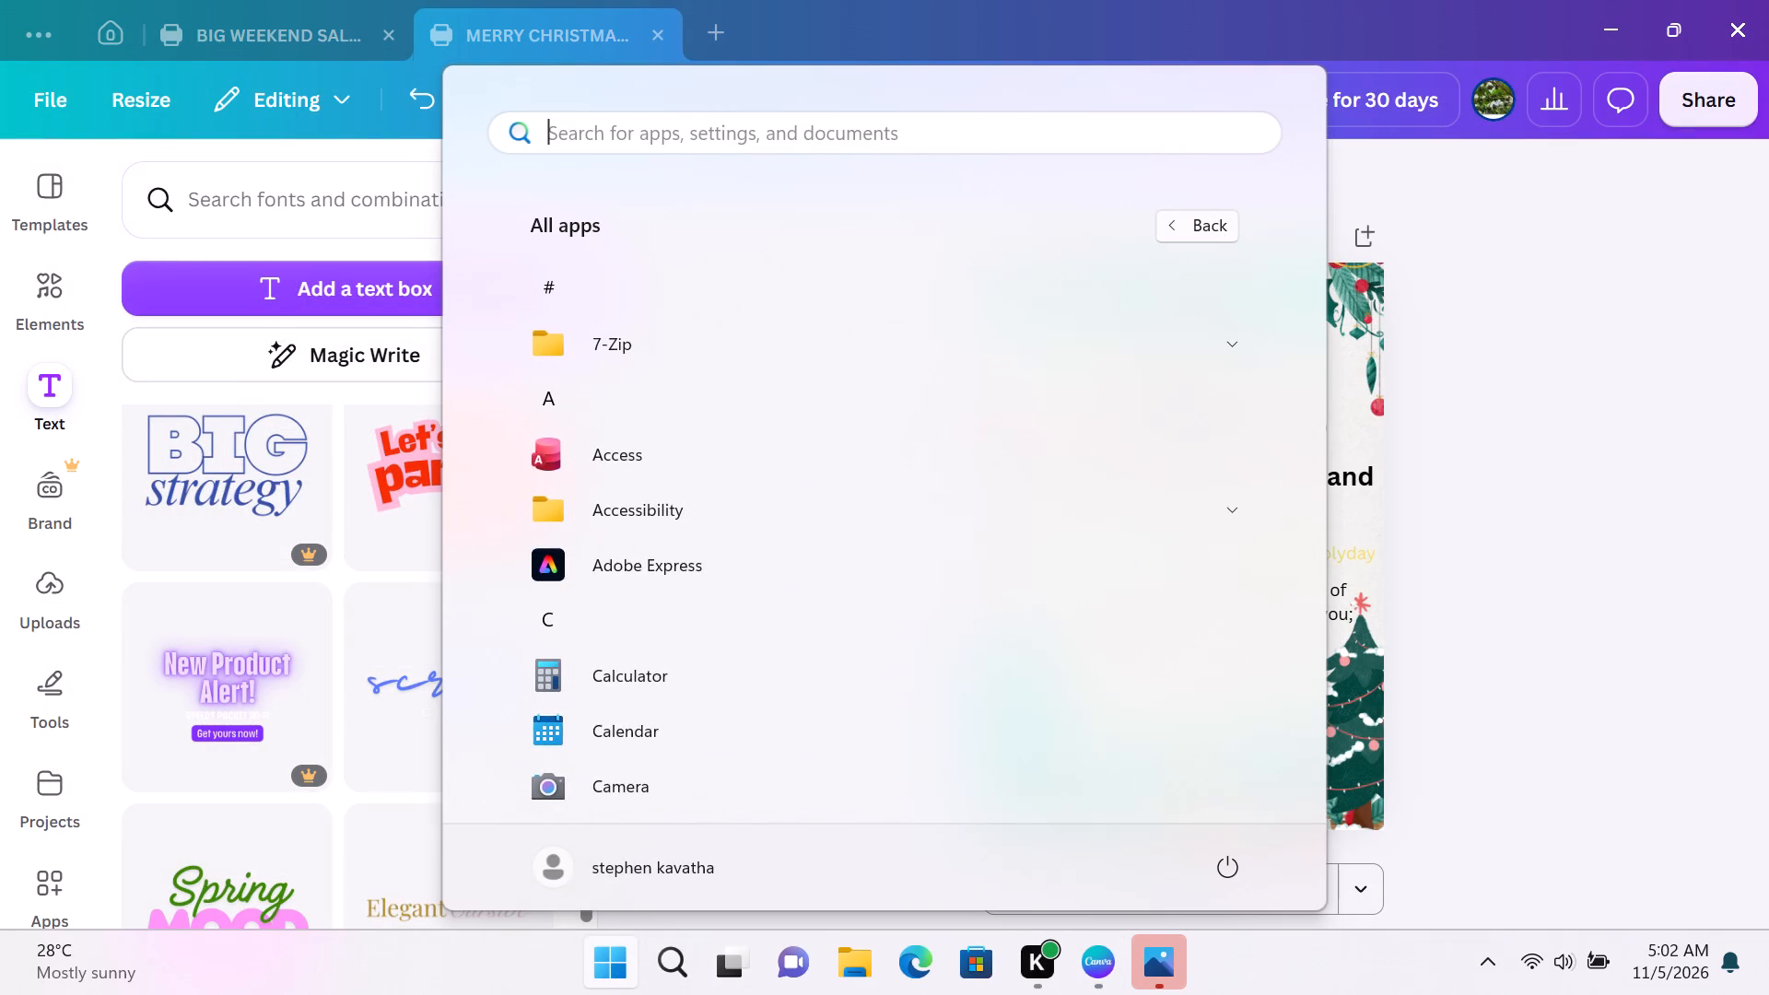
{"action": "left_click", "coordinate": [683, 139]}
{"action": "key", "text": "a"}
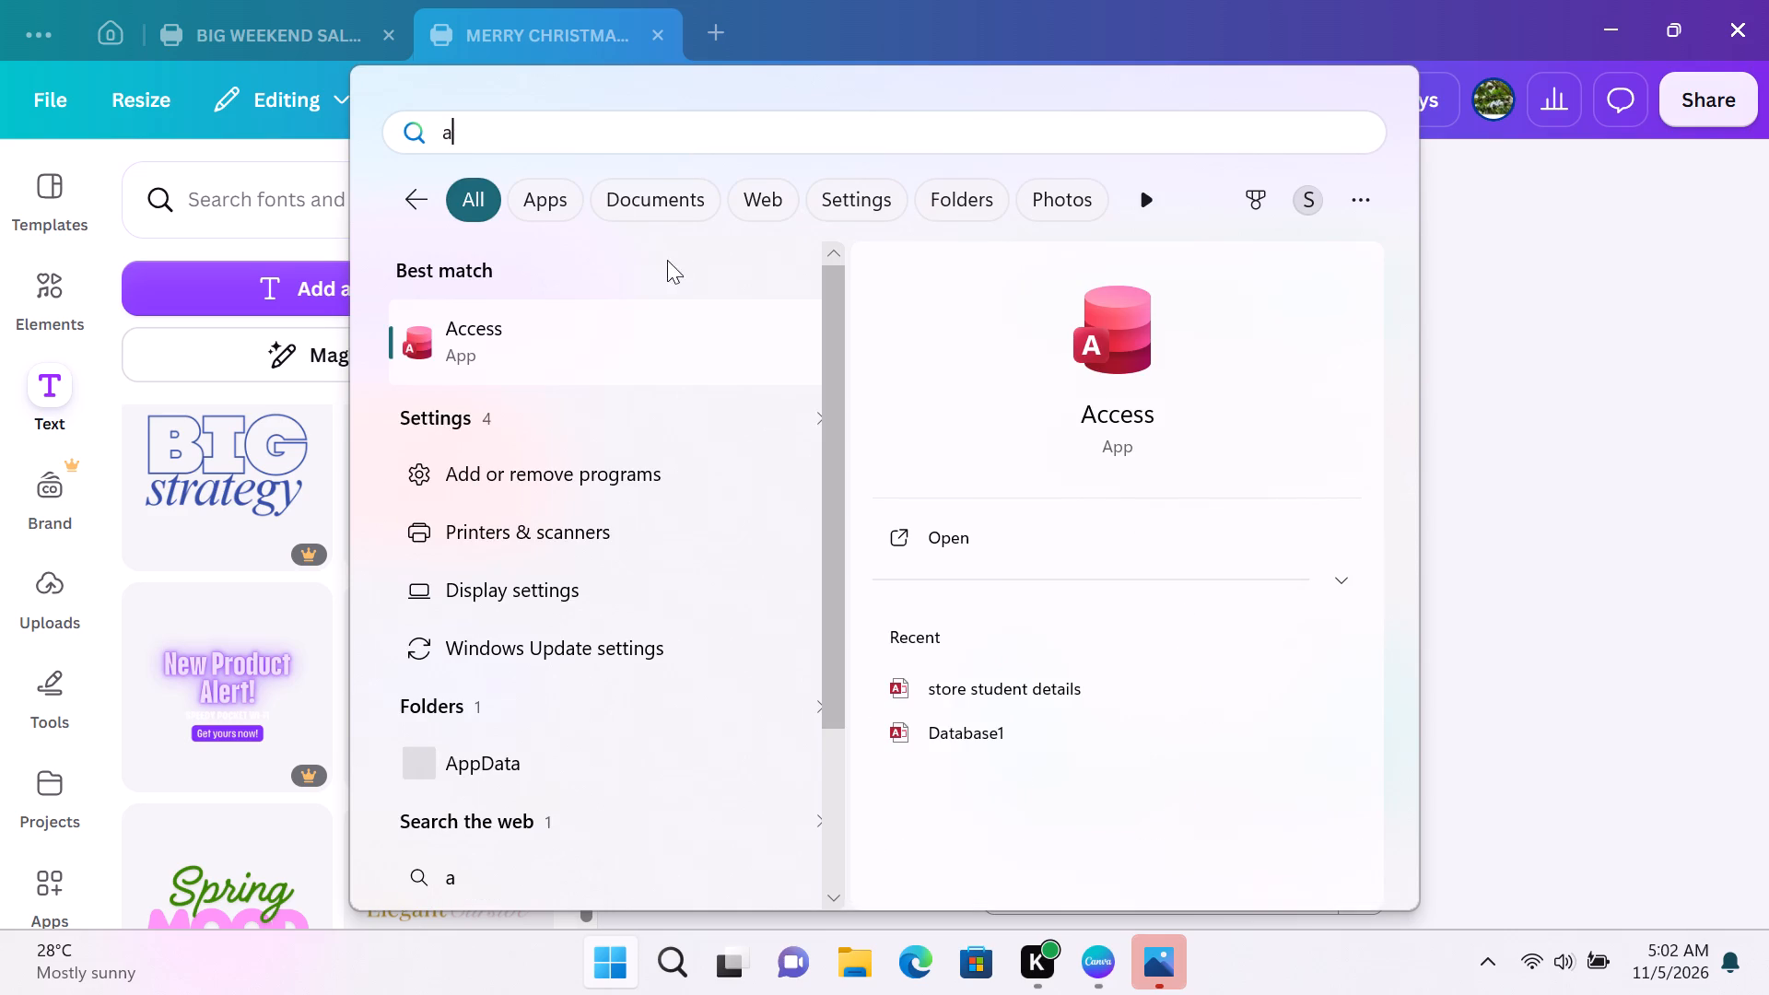
{"action": "double_click", "coordinate": [632, 340]}
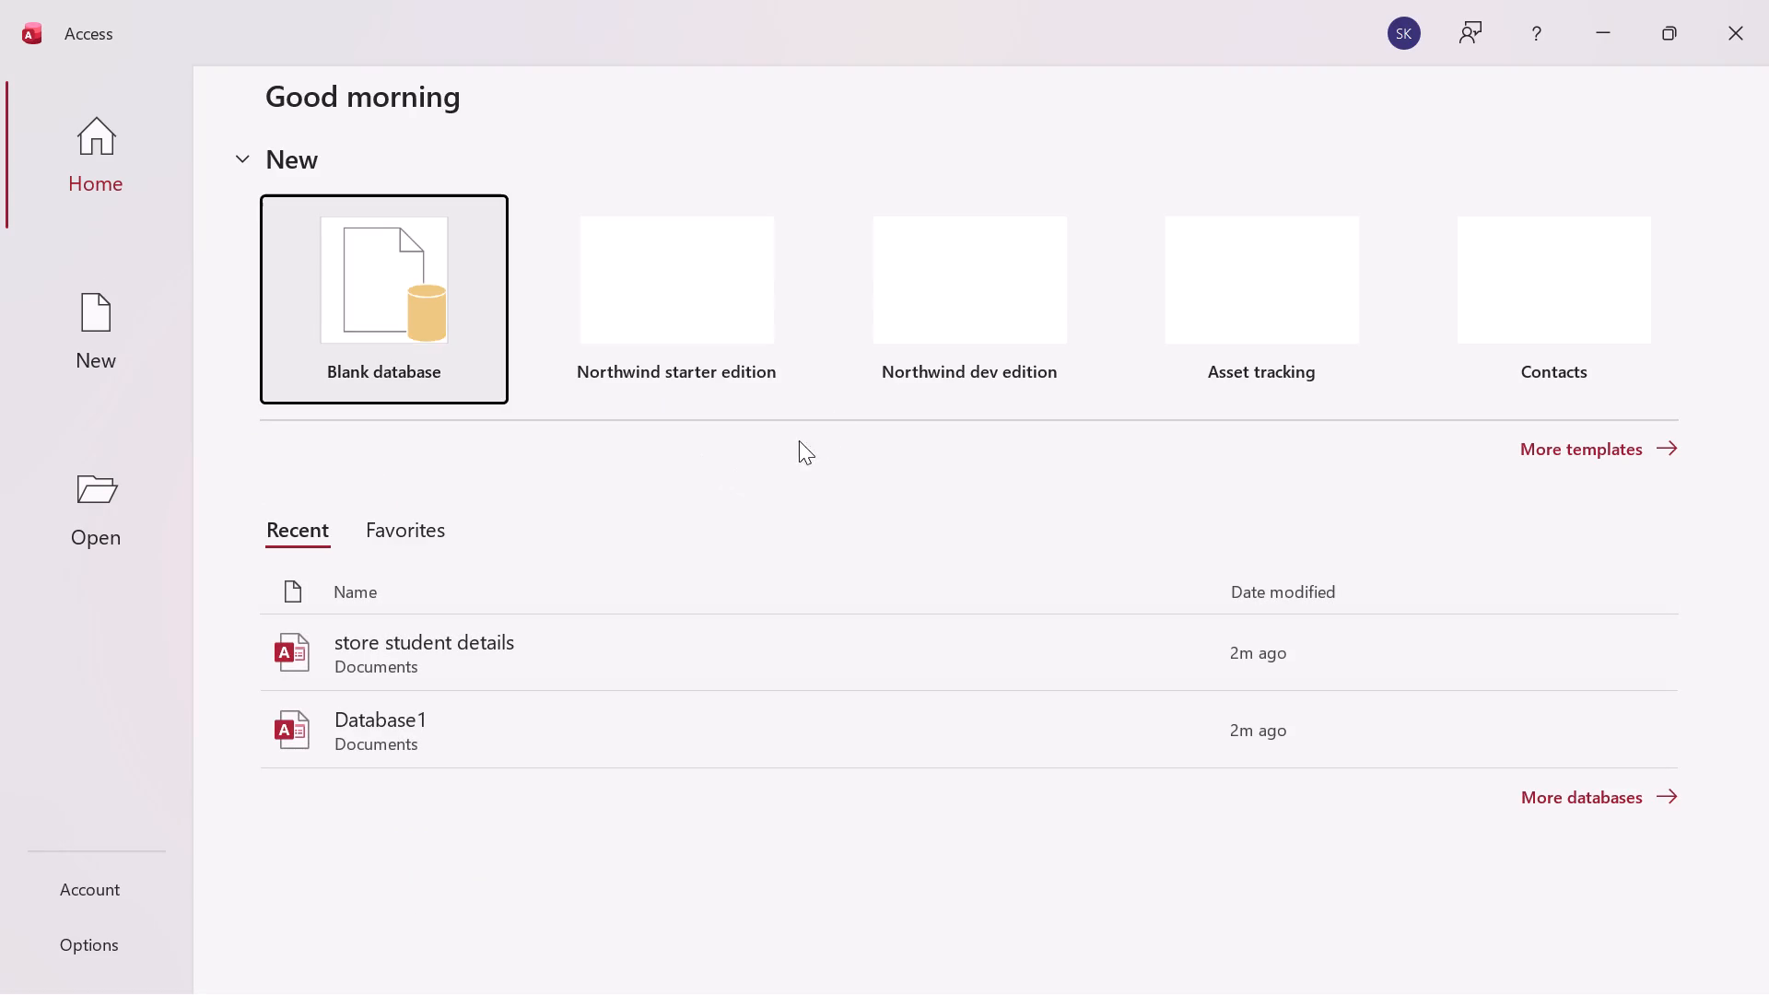
Create a blank database with the file name schoolmanagementsystem.accdb in the Documents folder.
{"action": "left_click", "coordinate": [355, 322]}
{"action": "double_click", "coordinate": [355, 322]}
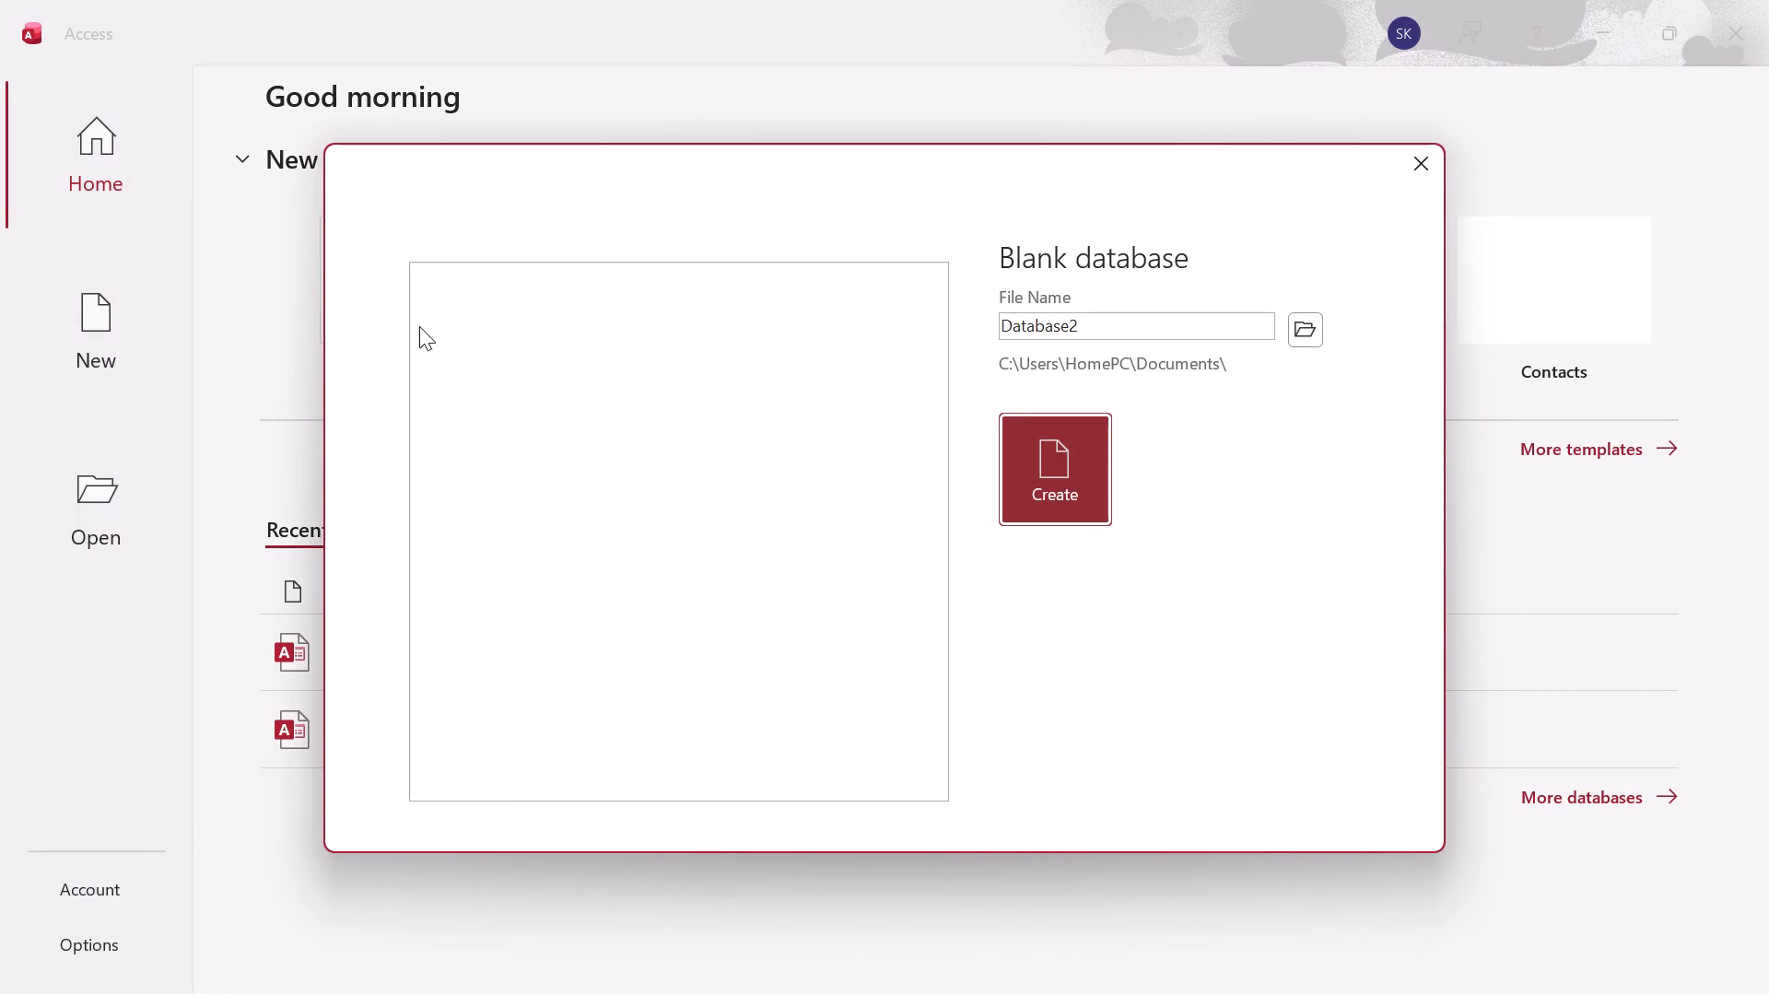
{"action": "left_click", "coordinate": [1226, 322]}
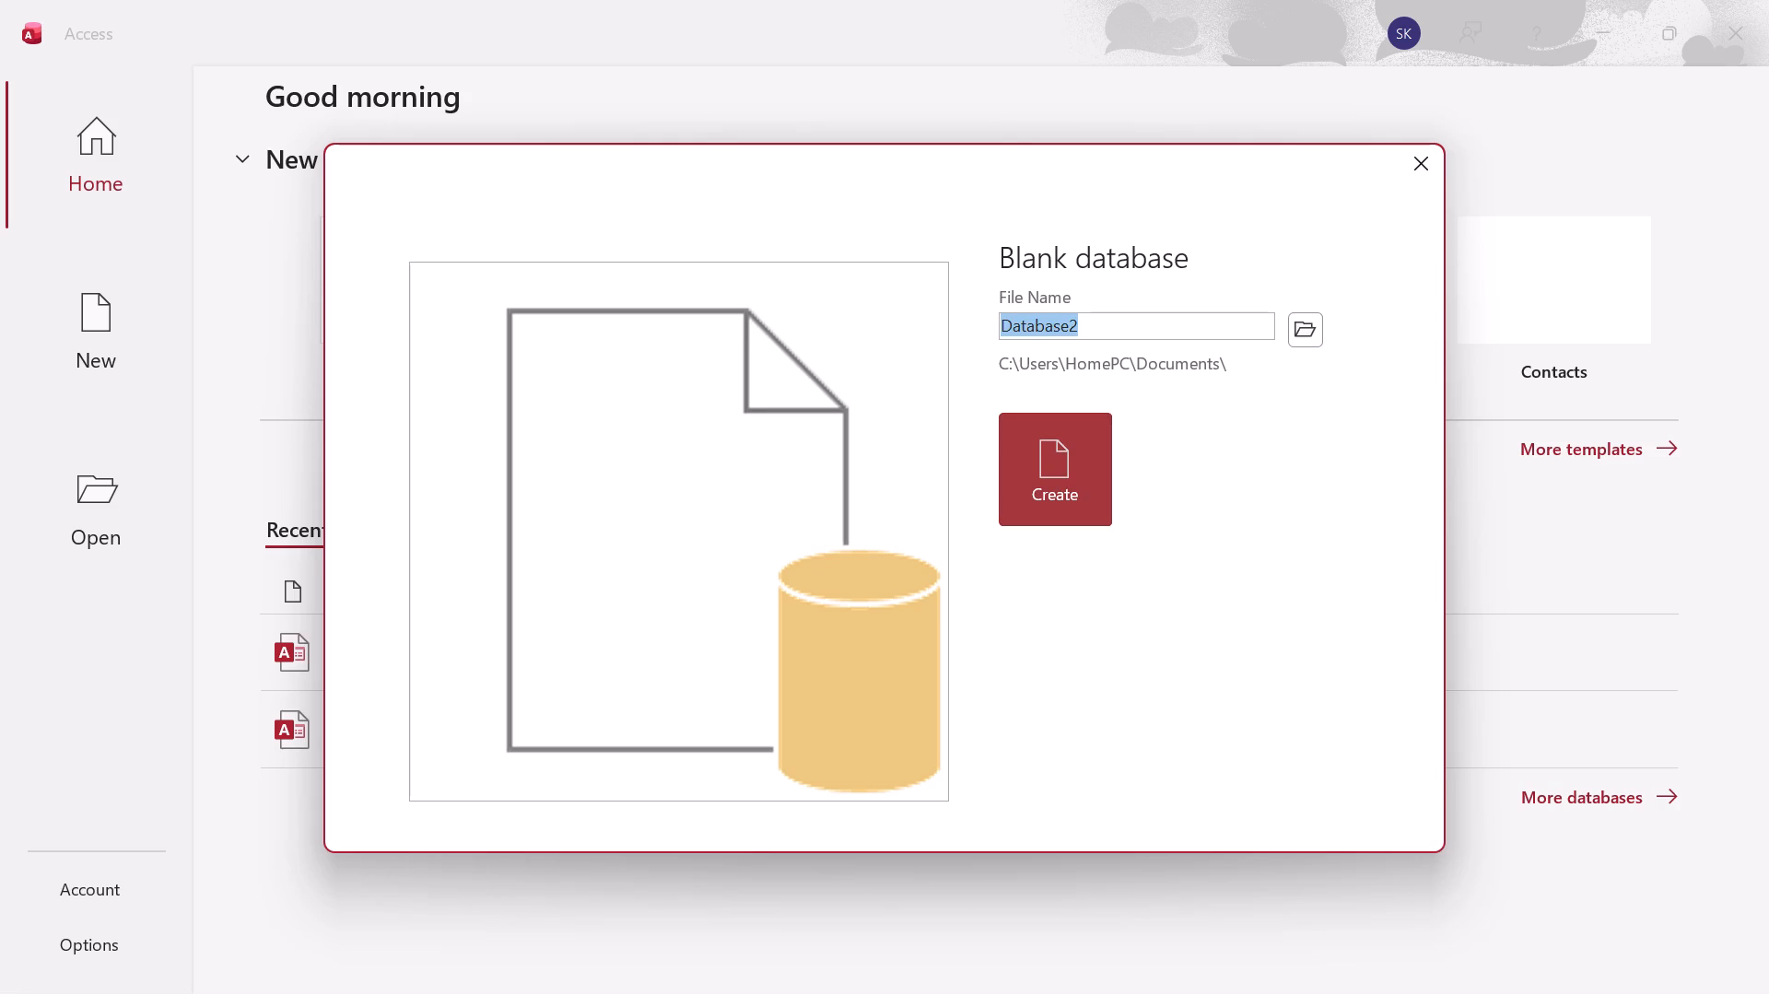
{"action": "key", "text": "BackSpace"}
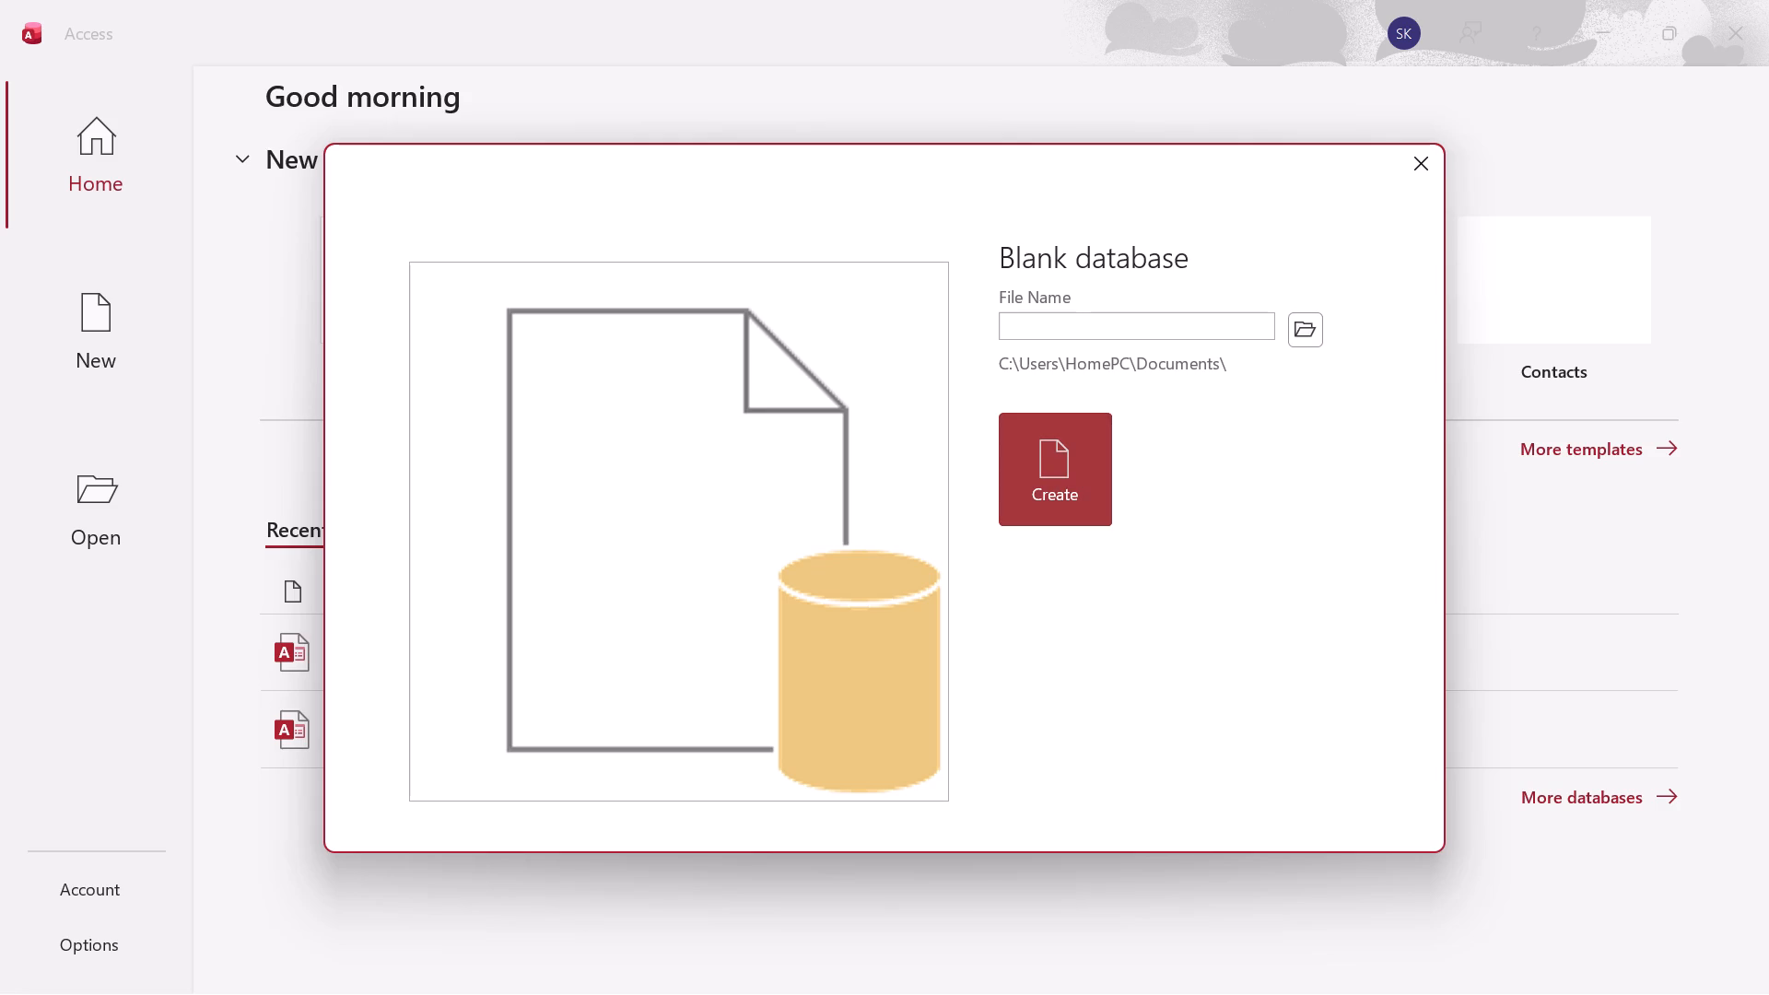
{"action": "type", "text": "schoolmanagement"}
{"action": "type", "text": "system"}
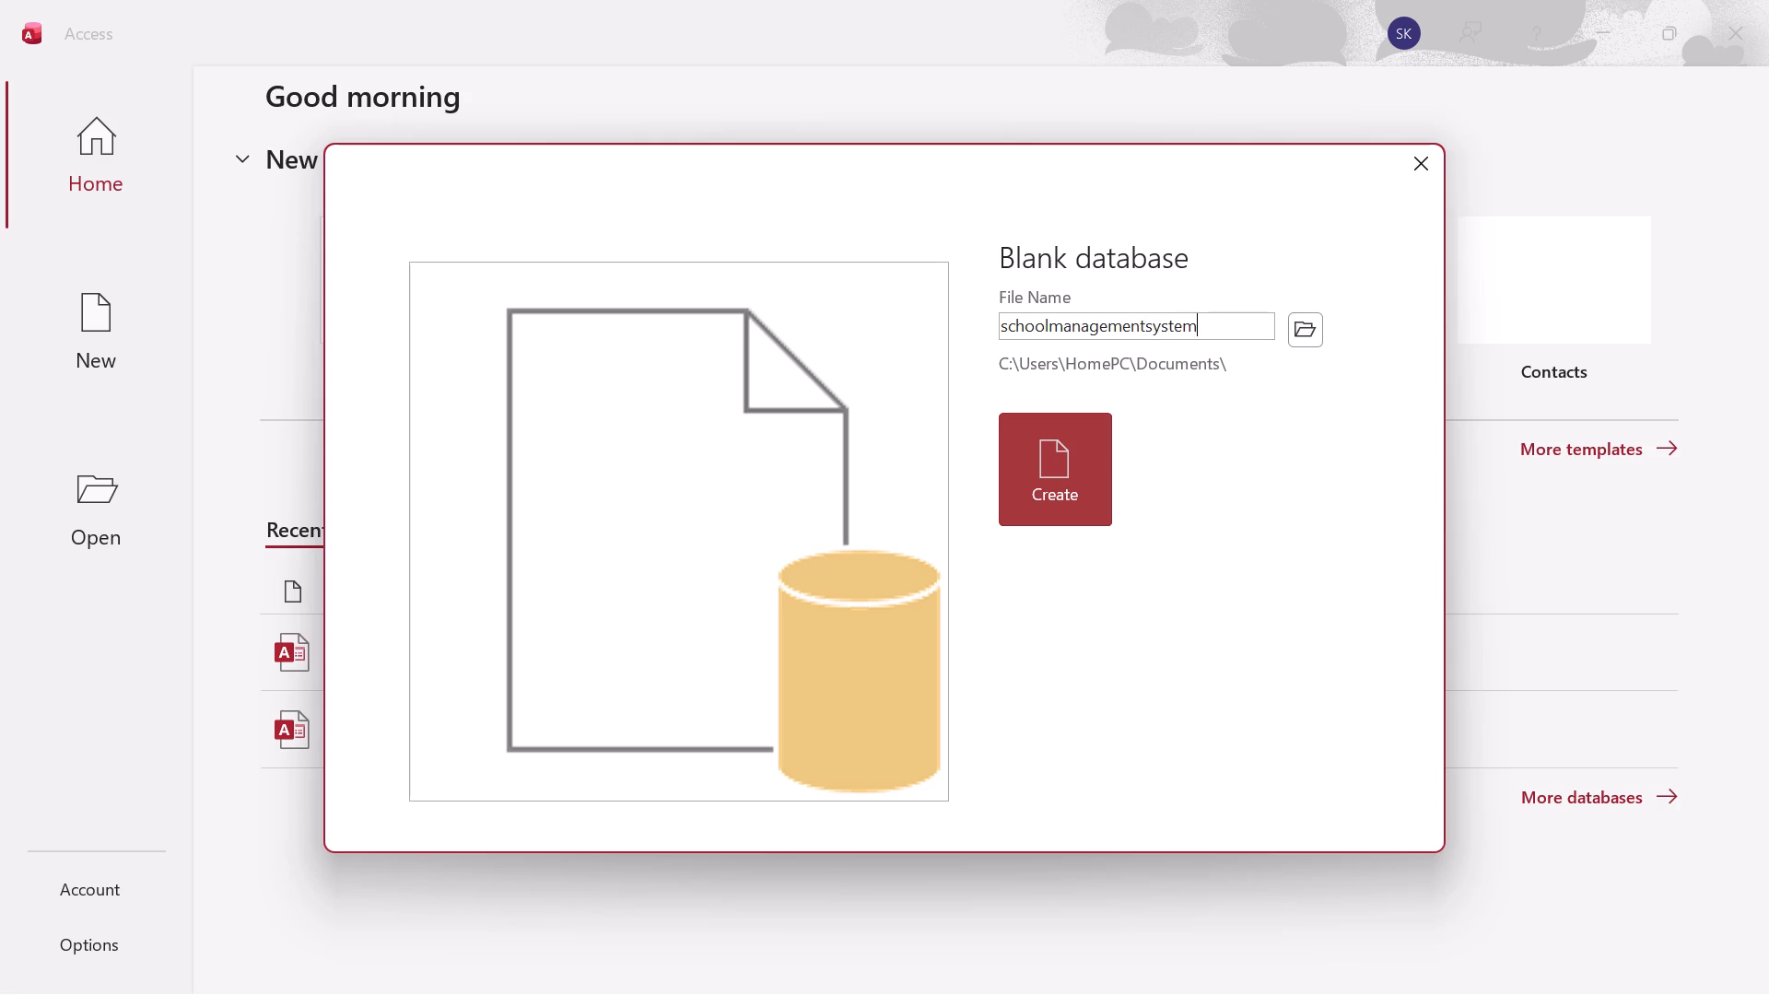
{"action": "key", "text": "period"}
{"action": "type", "text": "acc"}
{"action": "type", "text": "db"}
{"action": "left_click", "coordinate": [1092, 478]}
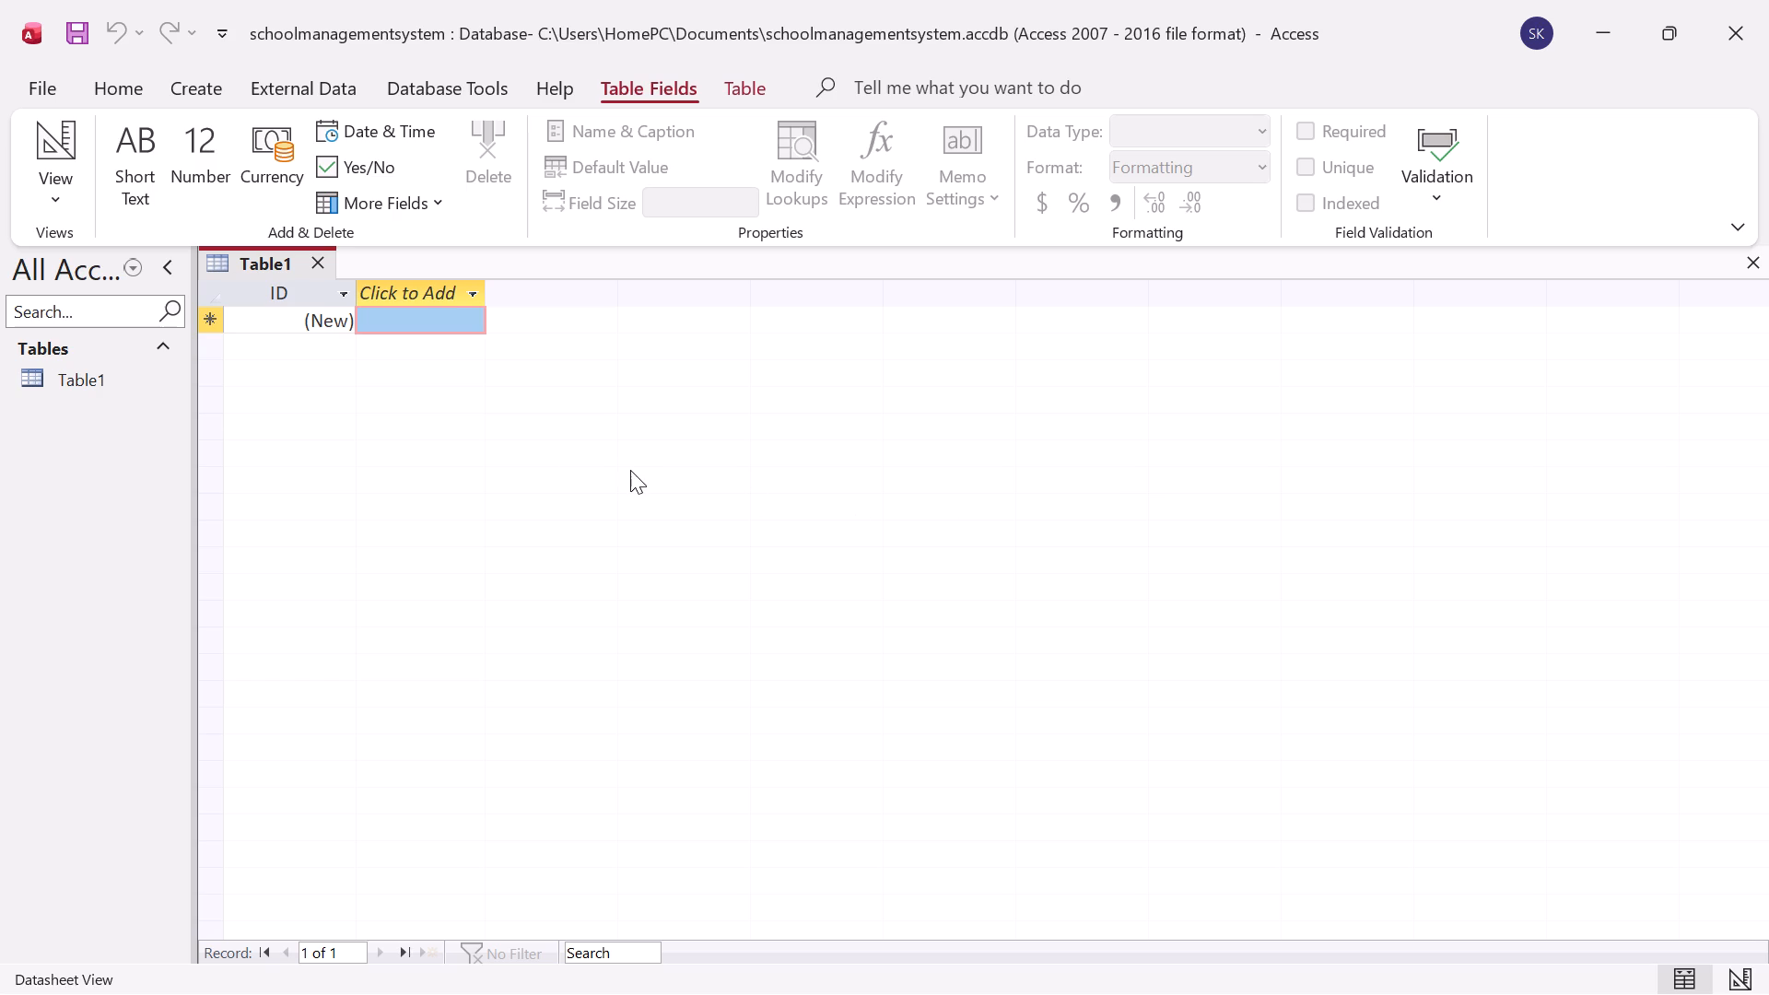
Start a new table in Design view and add a studentID field with the AutoNumber data type.
{"action": "left_click", "coordinate": [199, 96]}
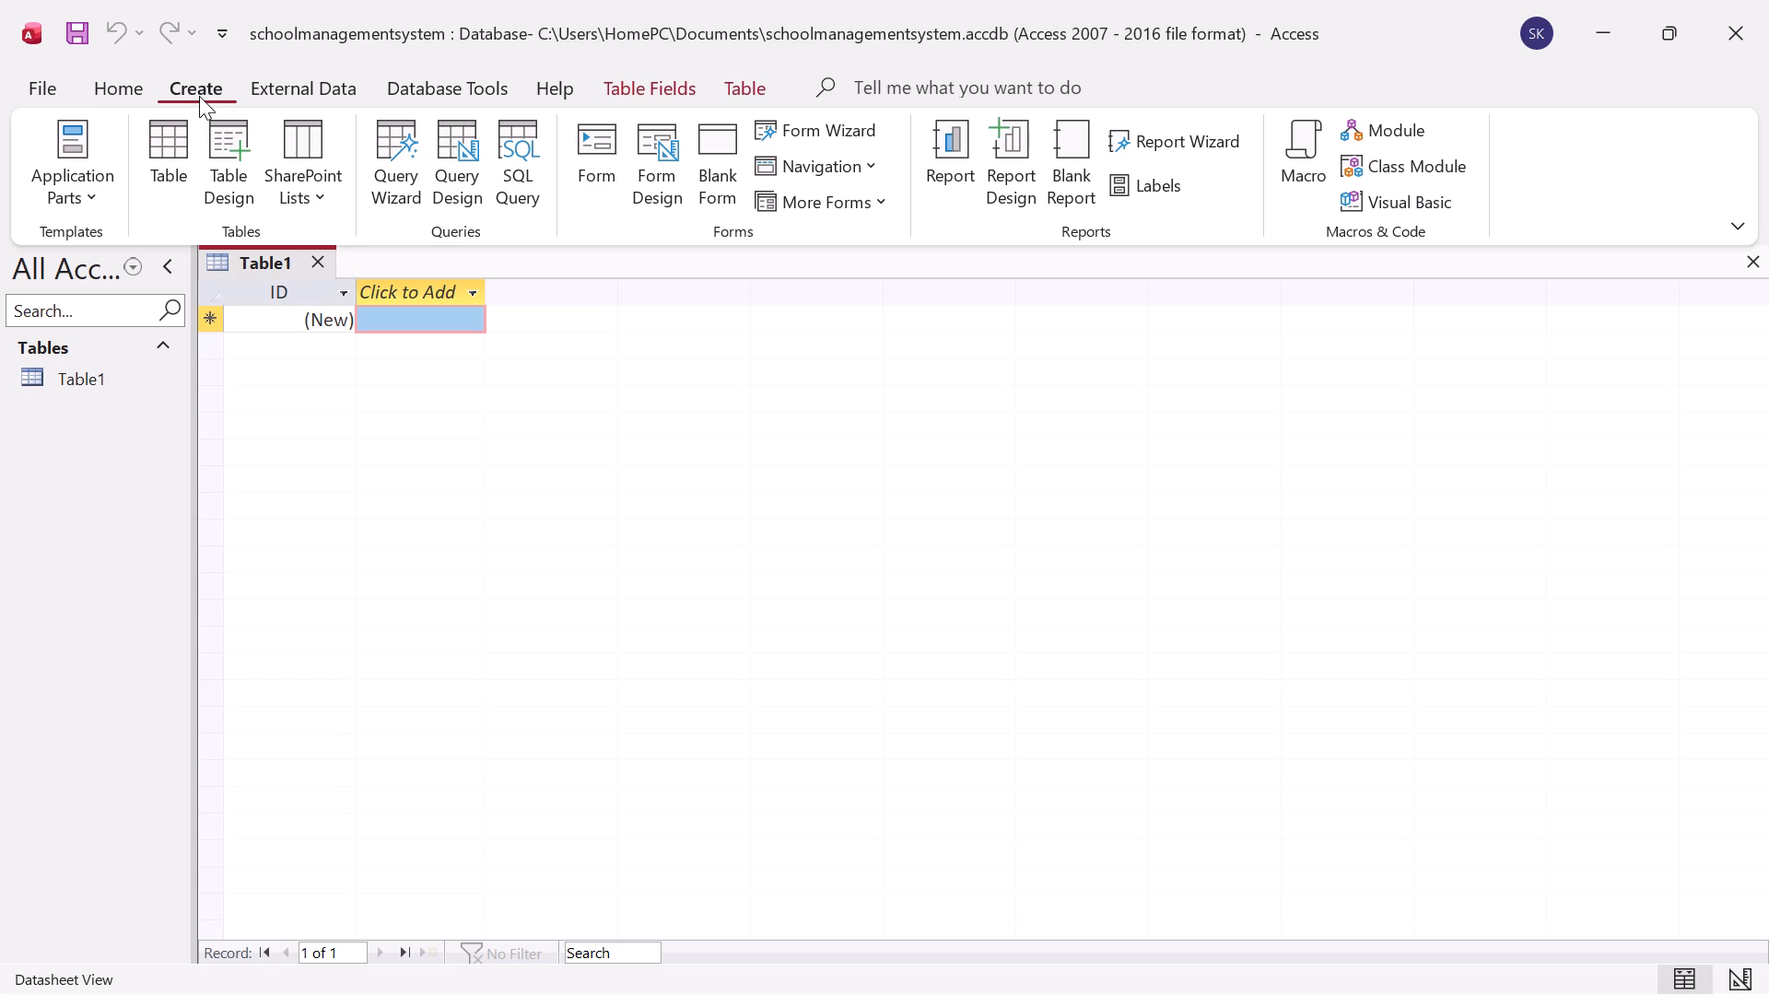
{"action": "left_click", "coordinate": [228, 158]}
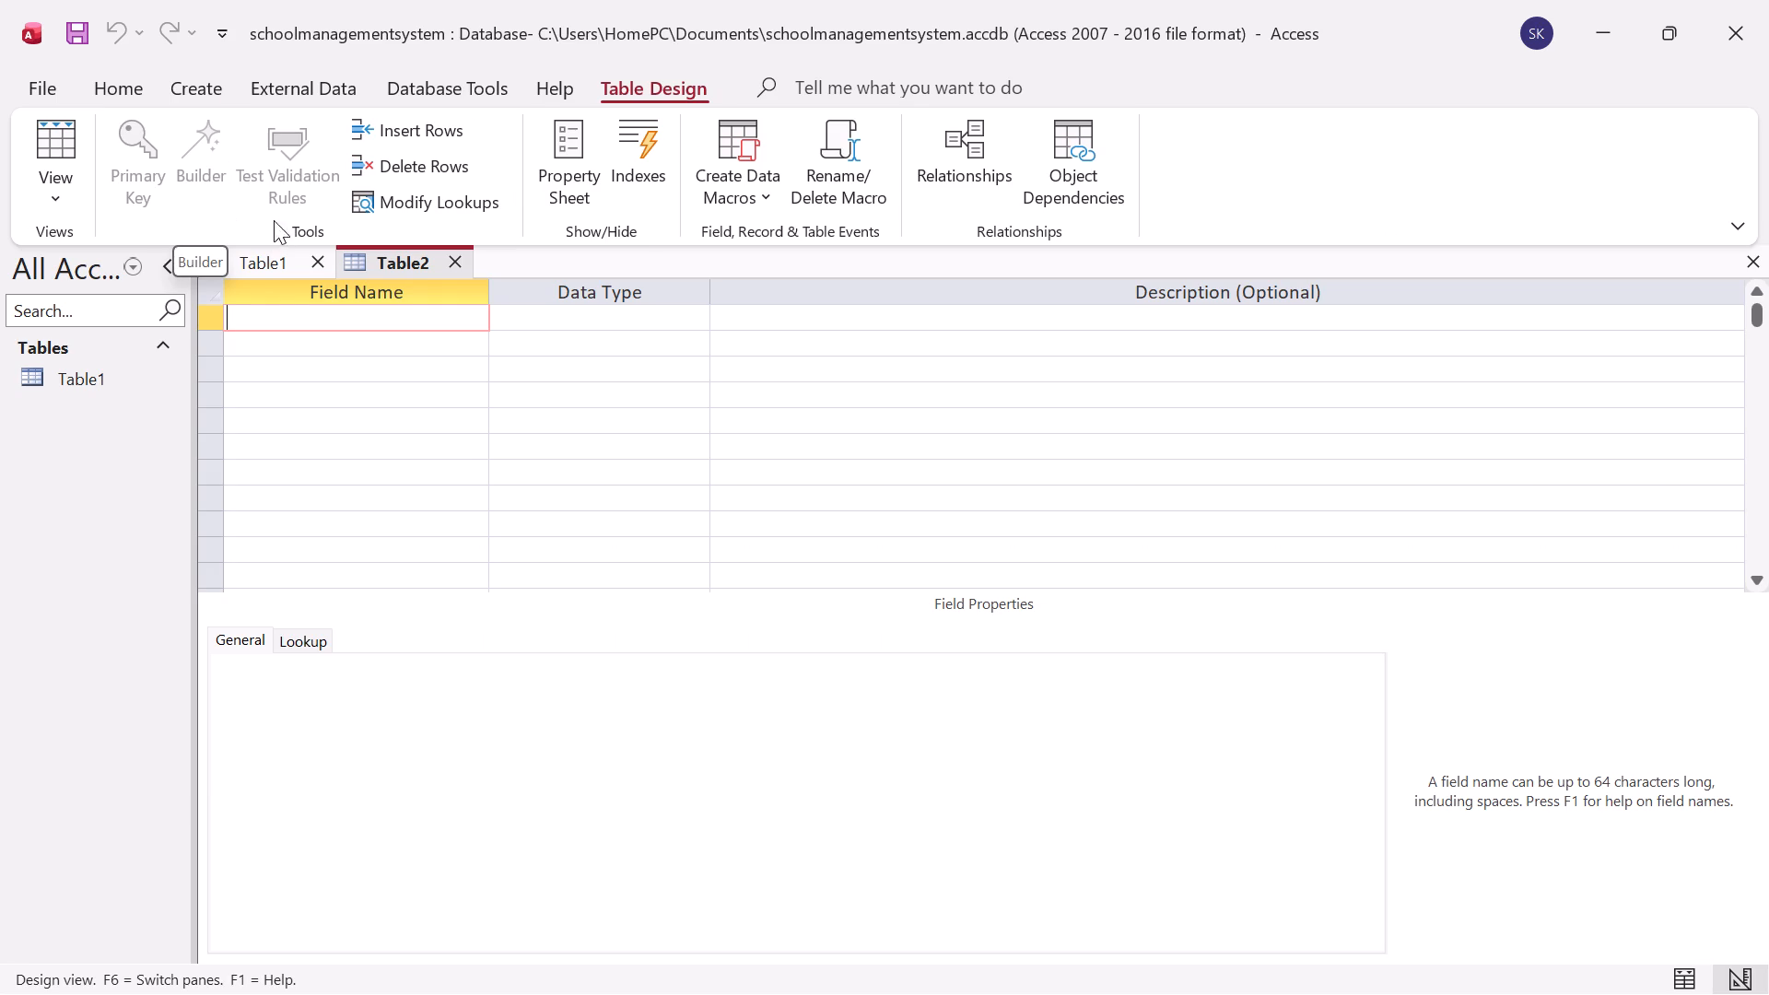
{"action": "left_click", "coordinate": [257, 318]}
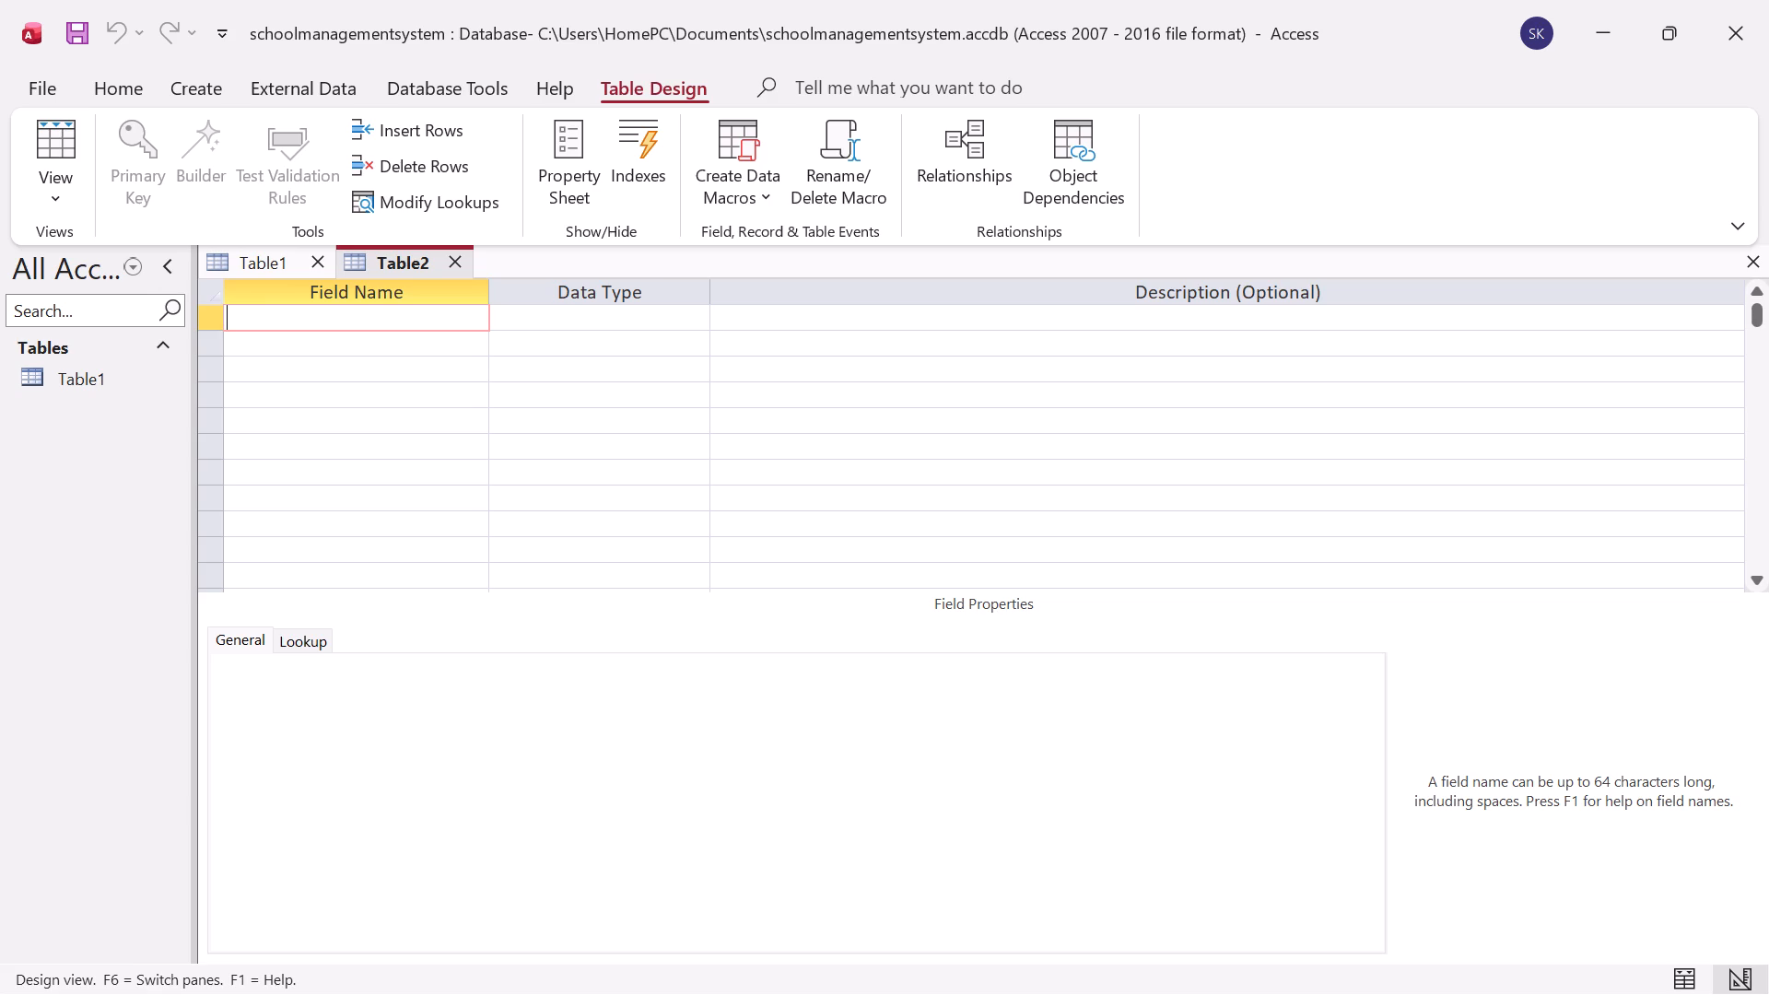
{"action": "key", "text": "s"}
{"action": "type", "text": "tudent"}
{"action": "key", "text": "i"}
{"action": "key", "text": "d"}
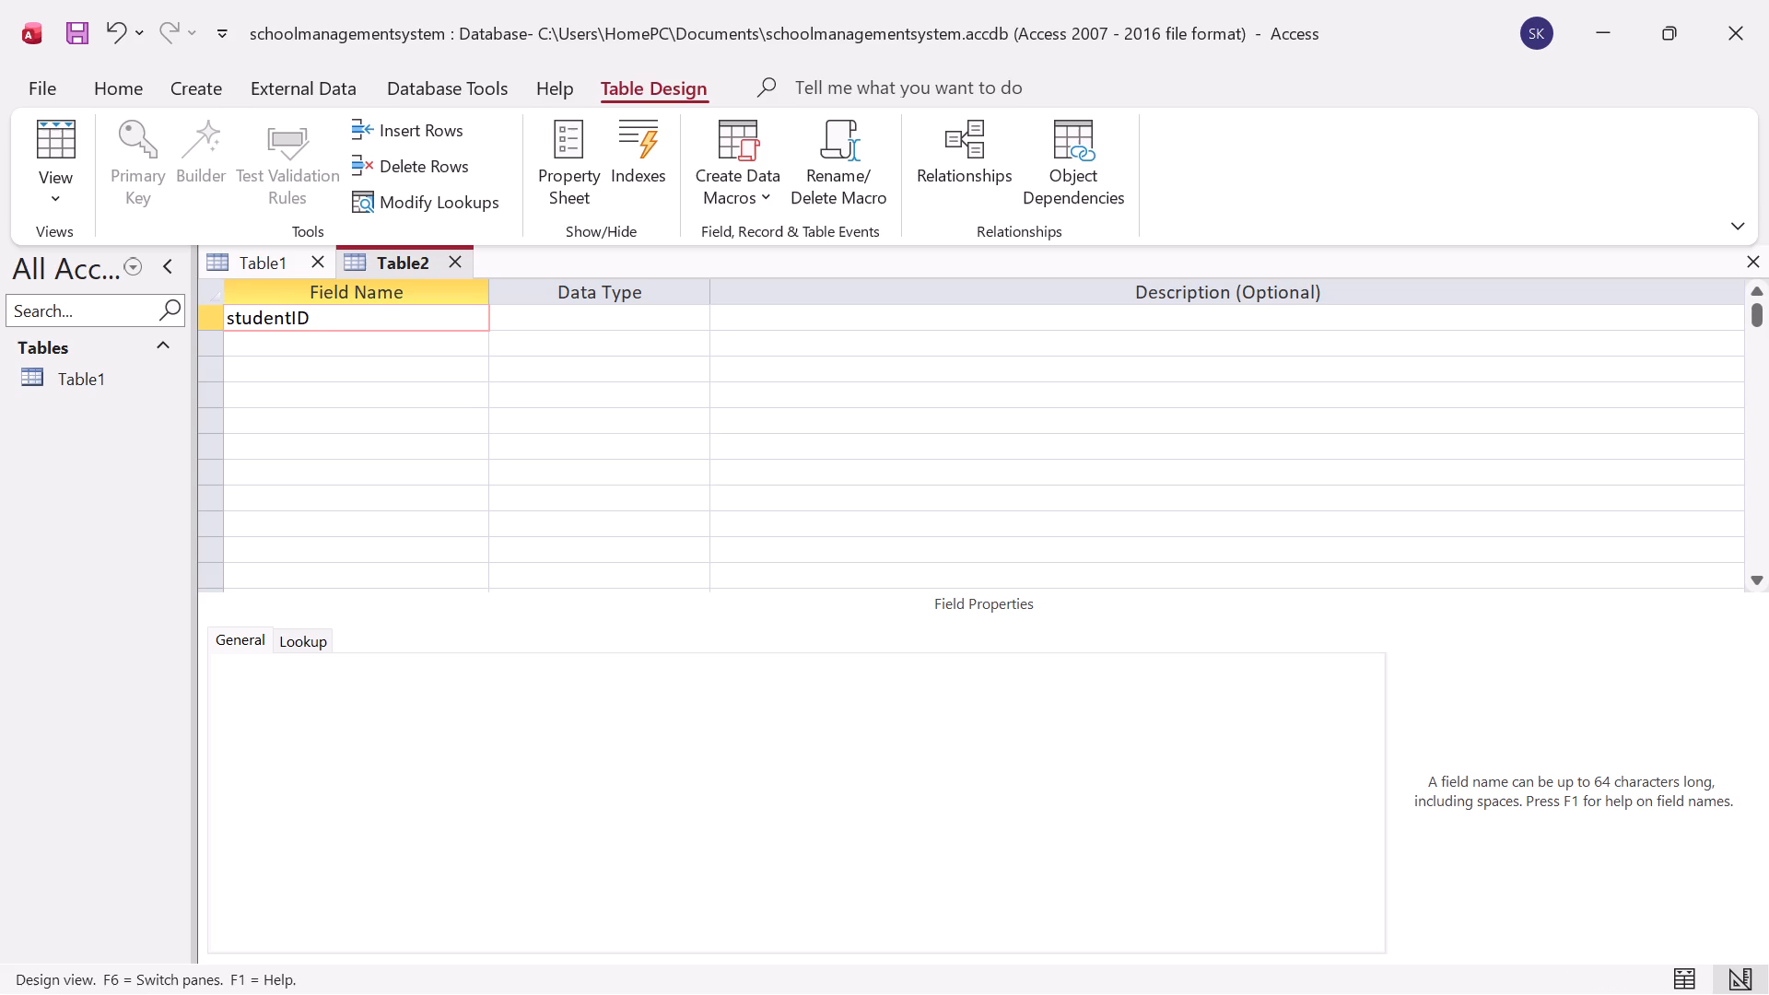
{"action": "left_click", "coordinate": [573, 311]}
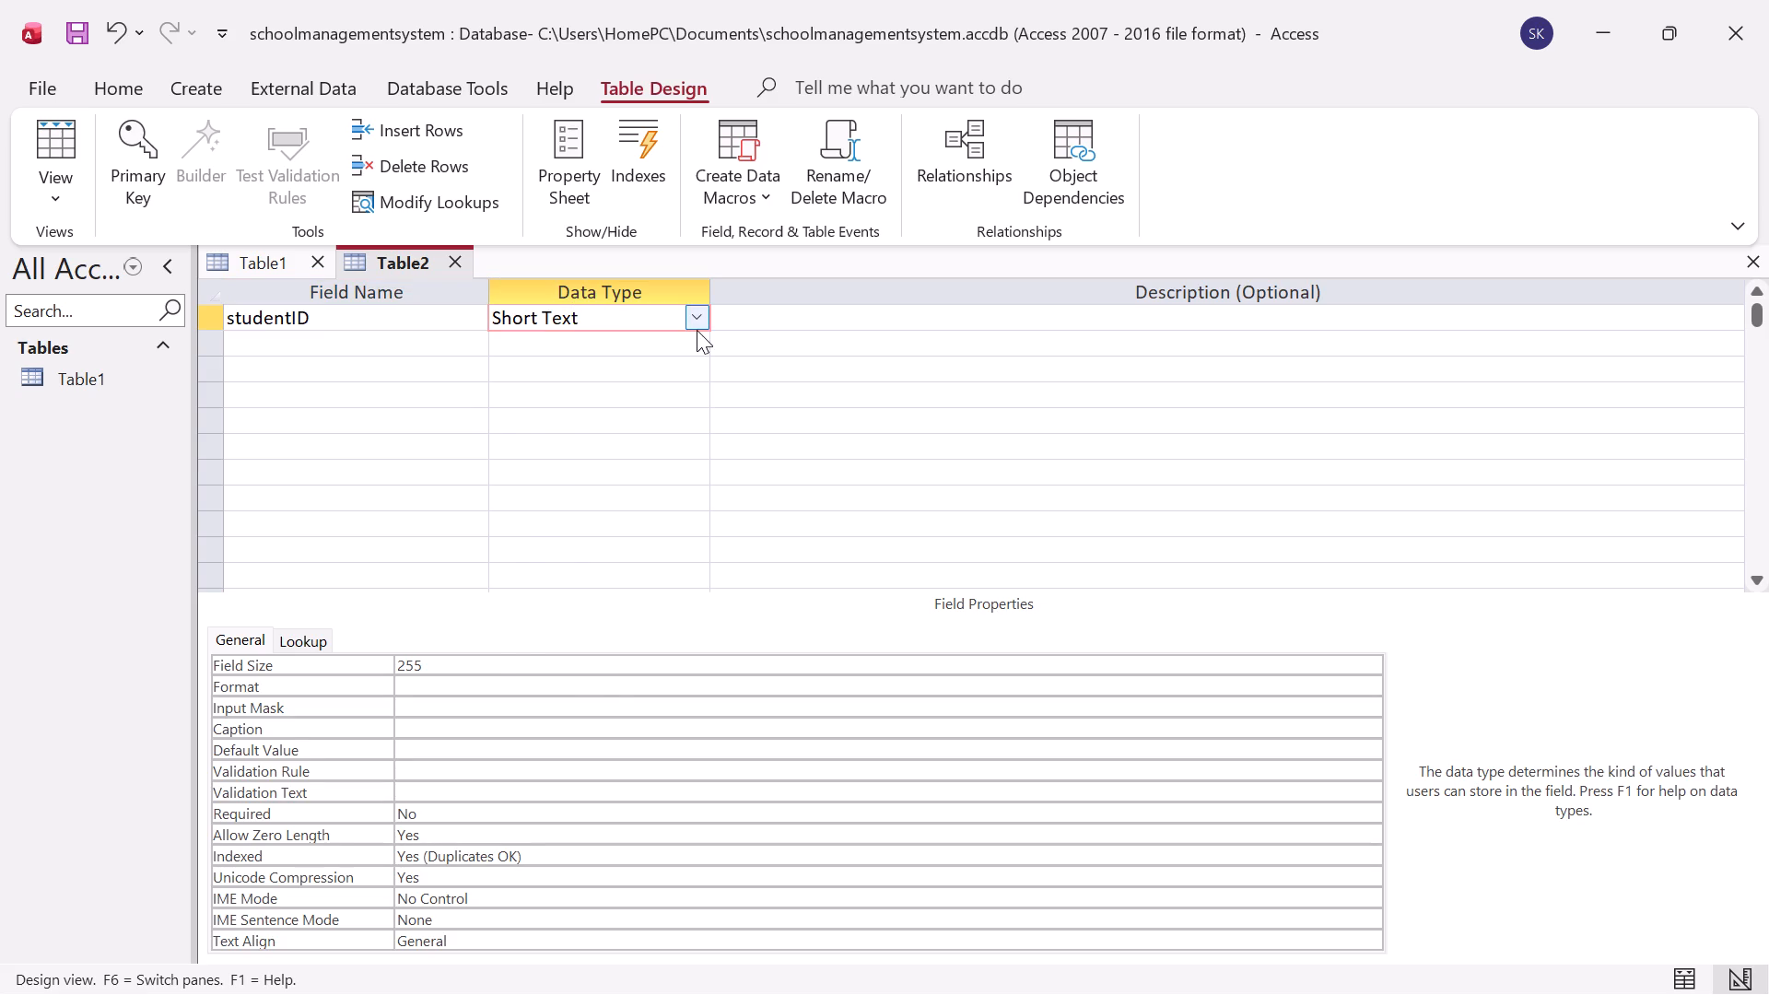
{"action": "left_click", "coordinate": [697, 330]}
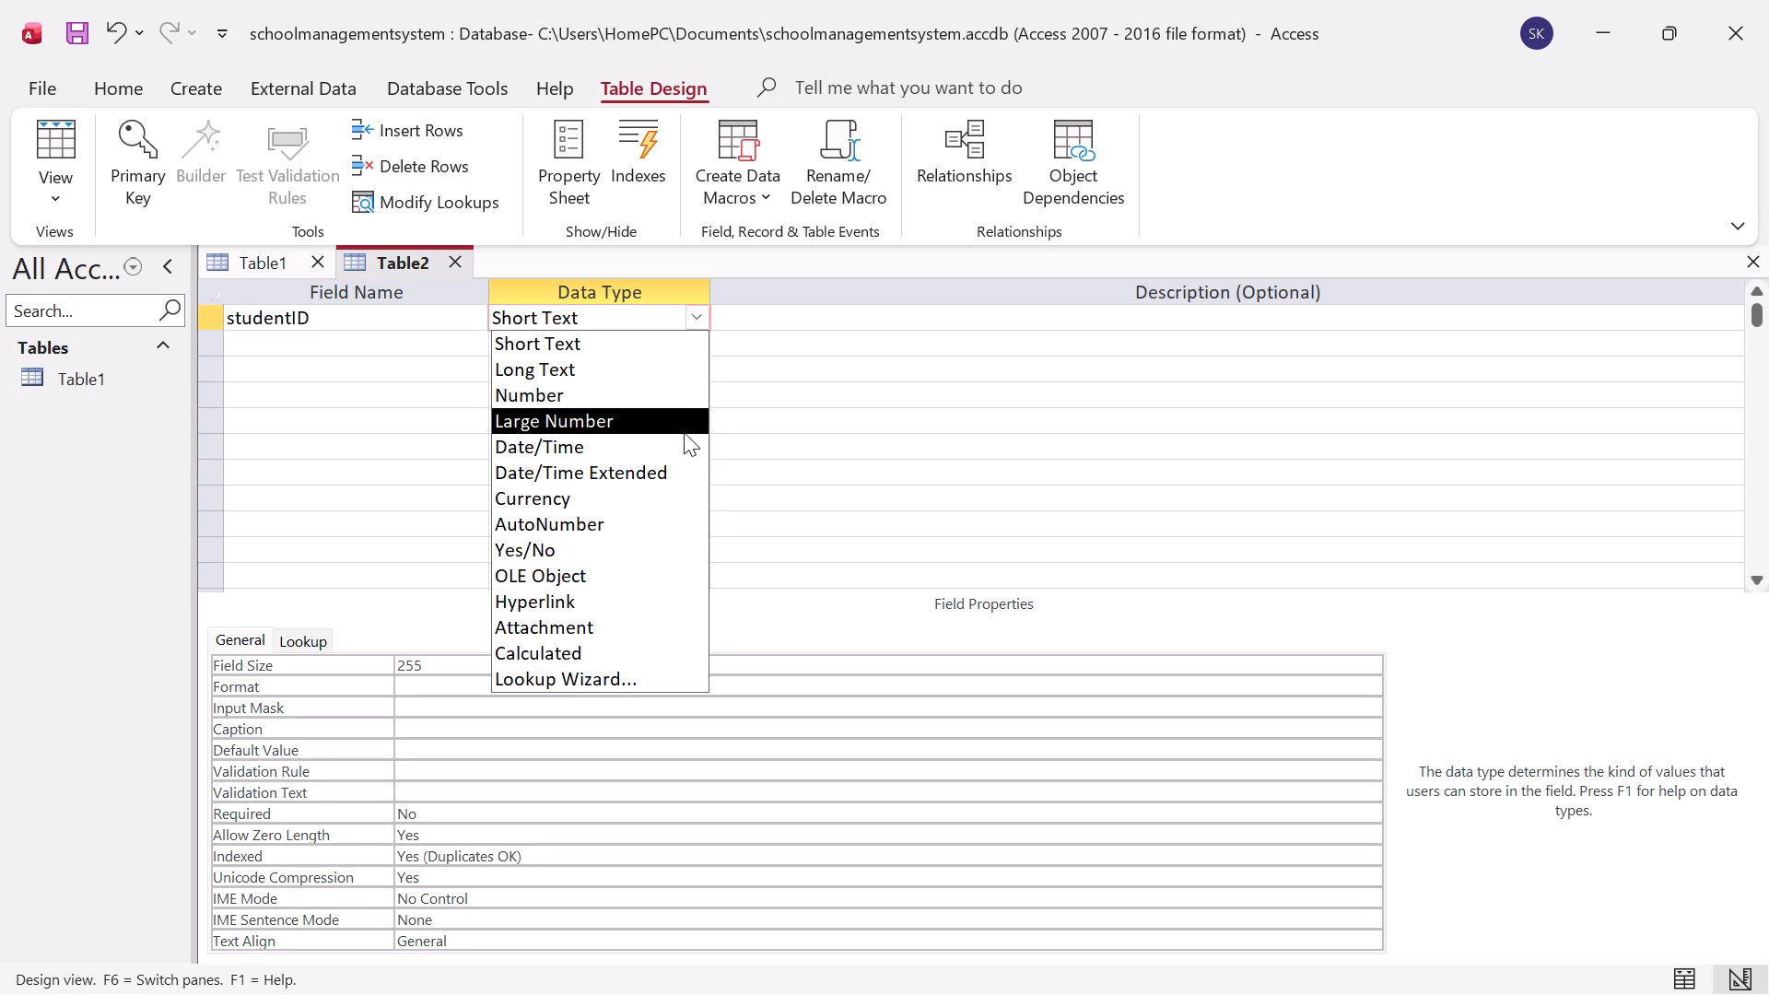
{"action": "left_click", "coordinate": [672, 523]}
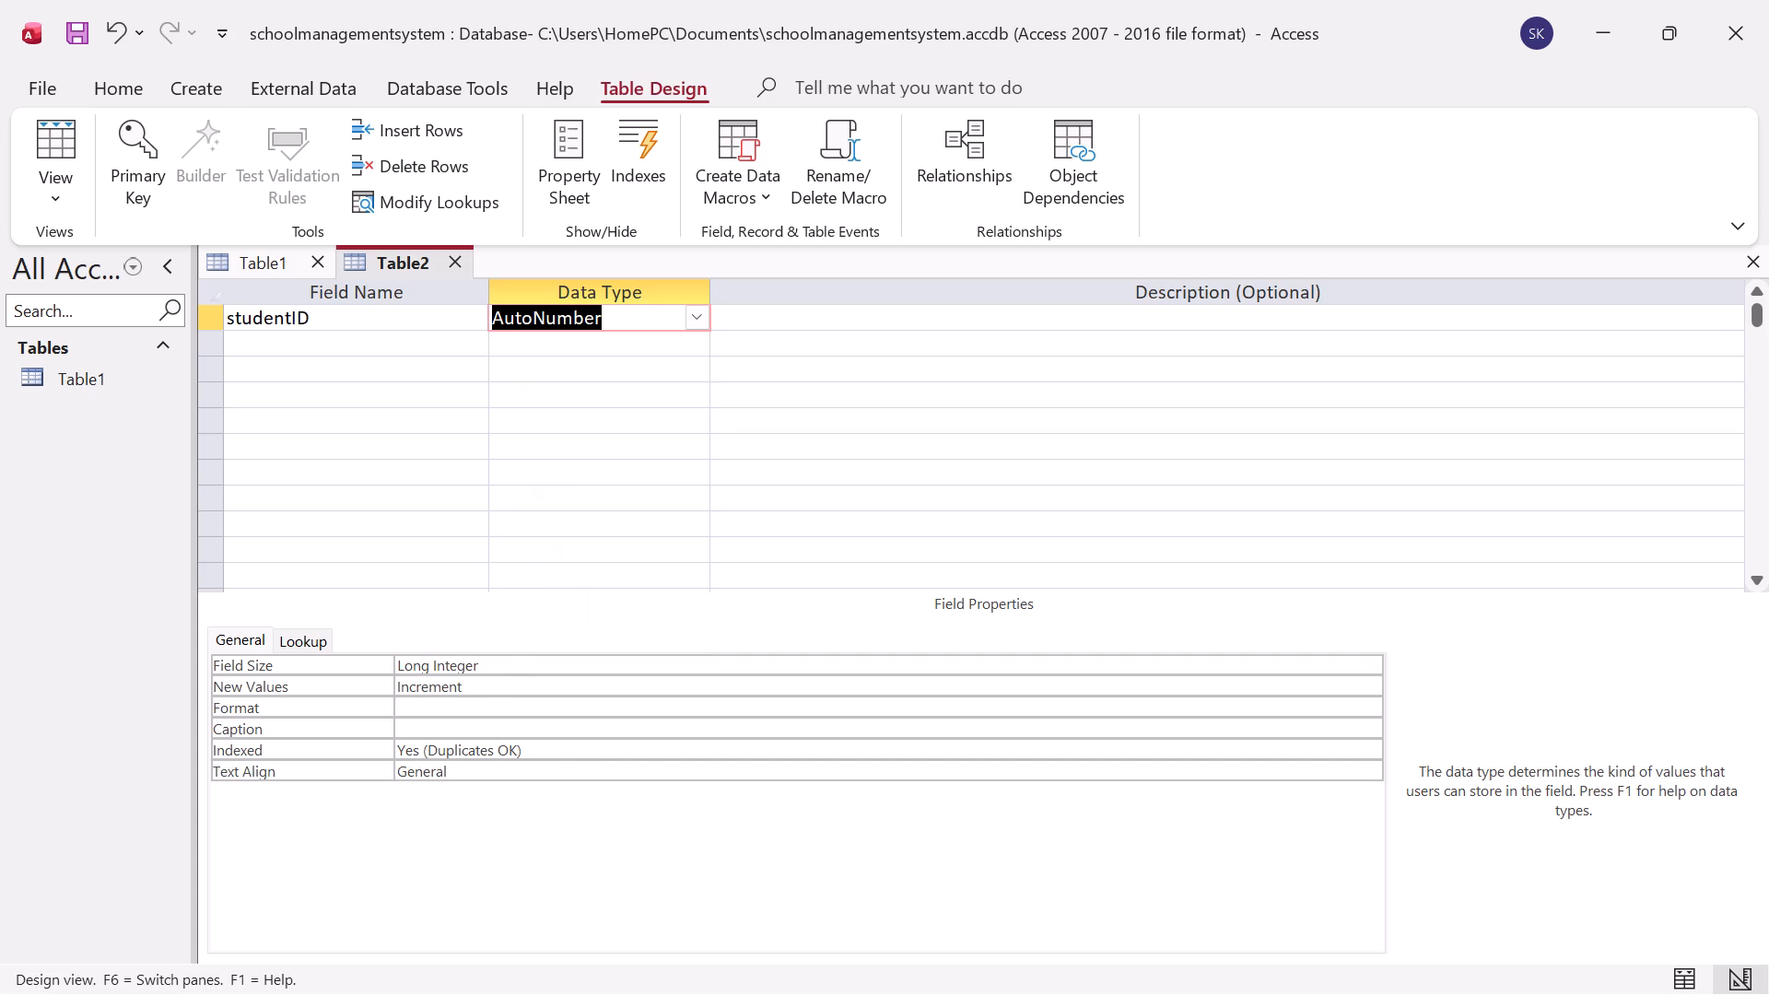
Add a FirstName field with the Short Text data type below studentID.
{"action": "left_click", "coordinate": [384, 352]}
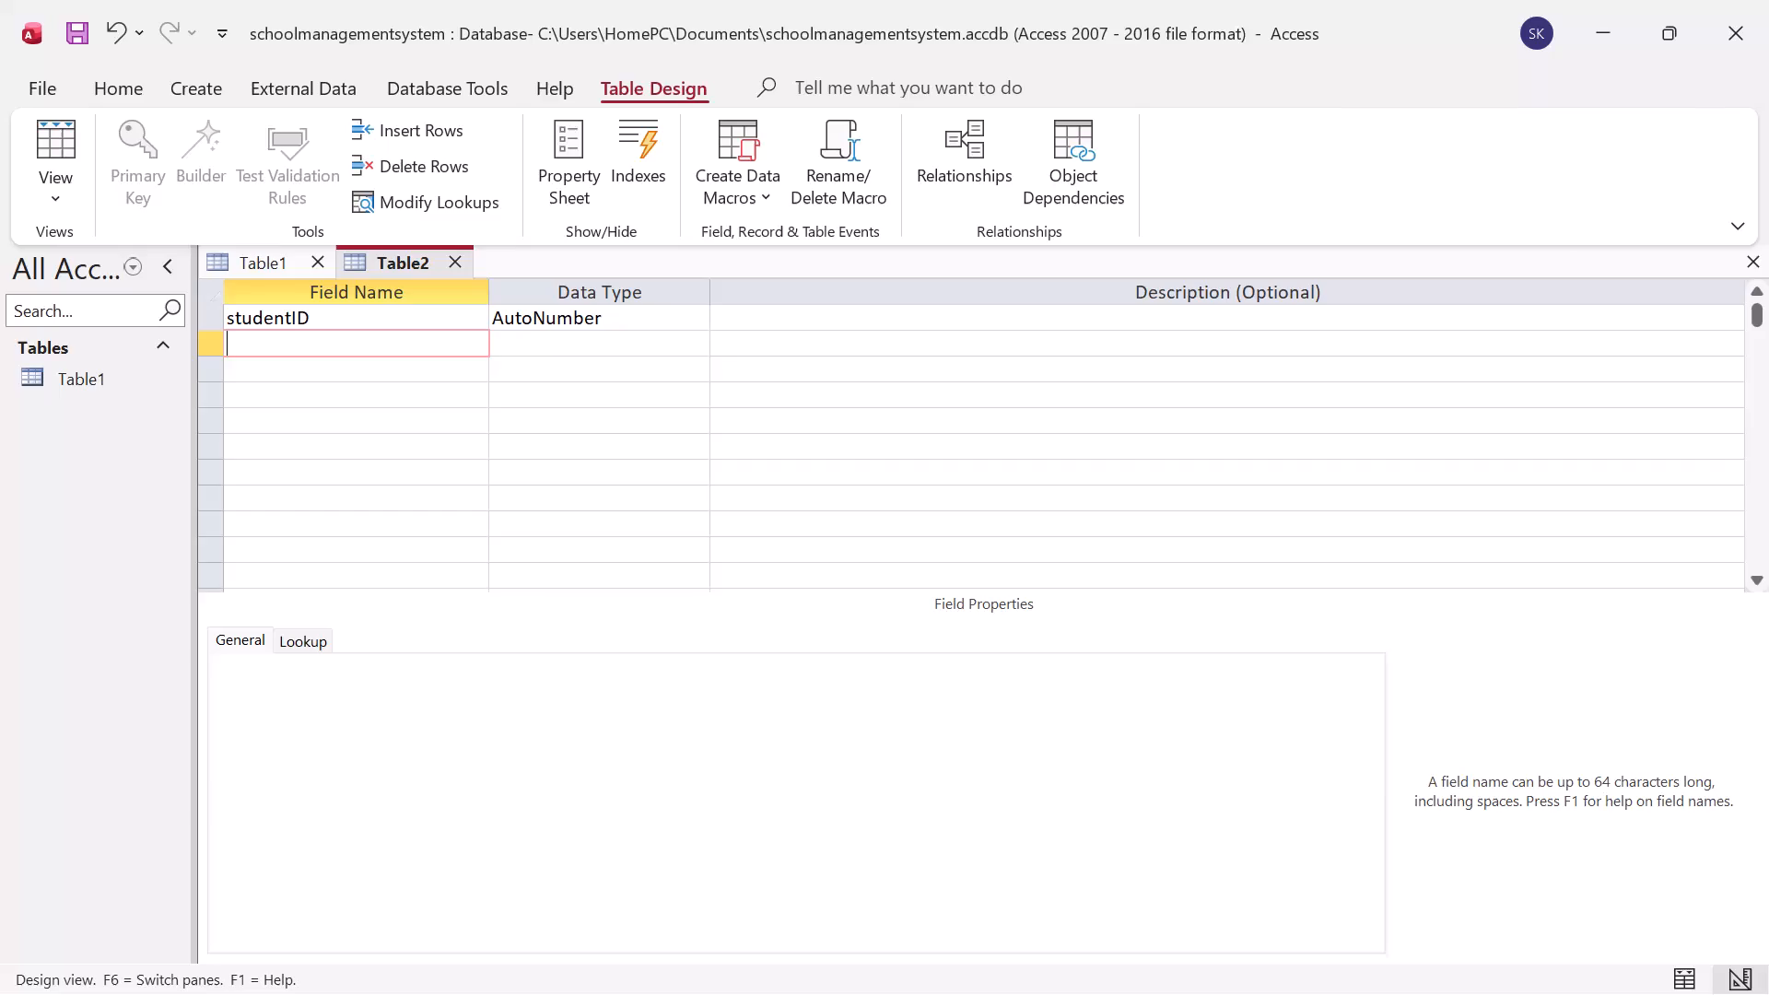
{"action": "type", "text": "irst"}
{"action": "type", "text": "ame"}
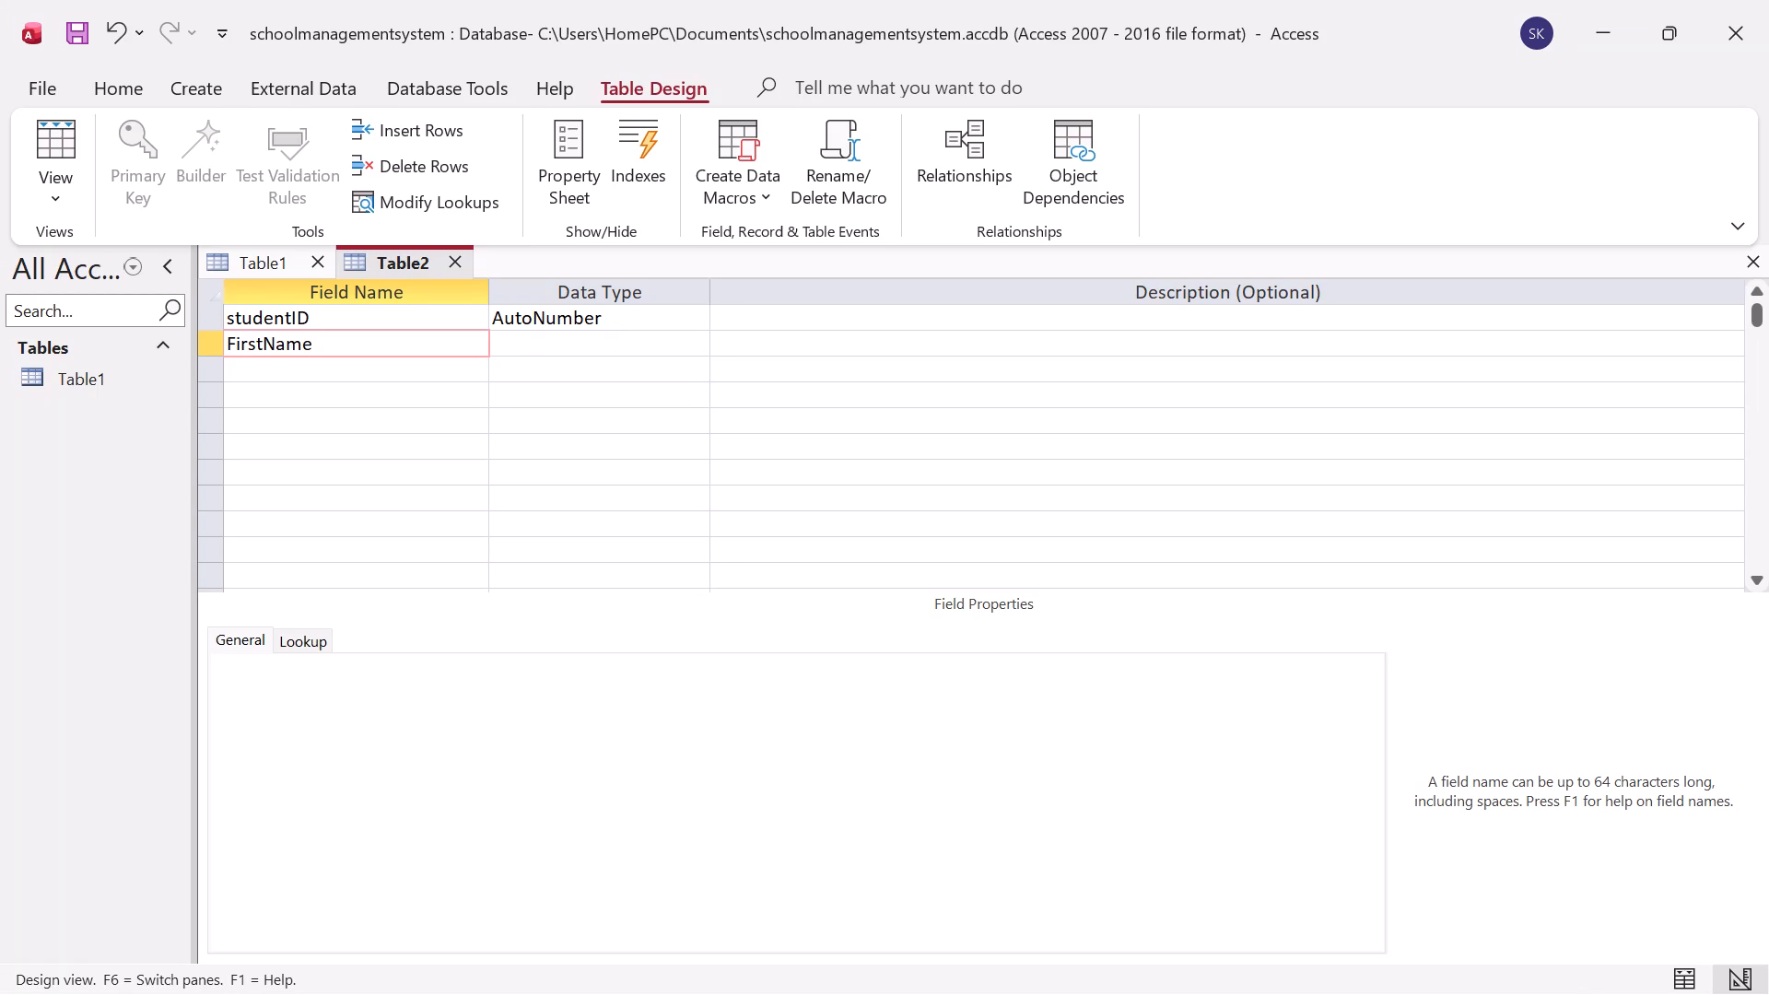
{"action": "left_click", "coordinate": [581, 355]}
{"action": "left_click", "coordinate": [675, 355]}
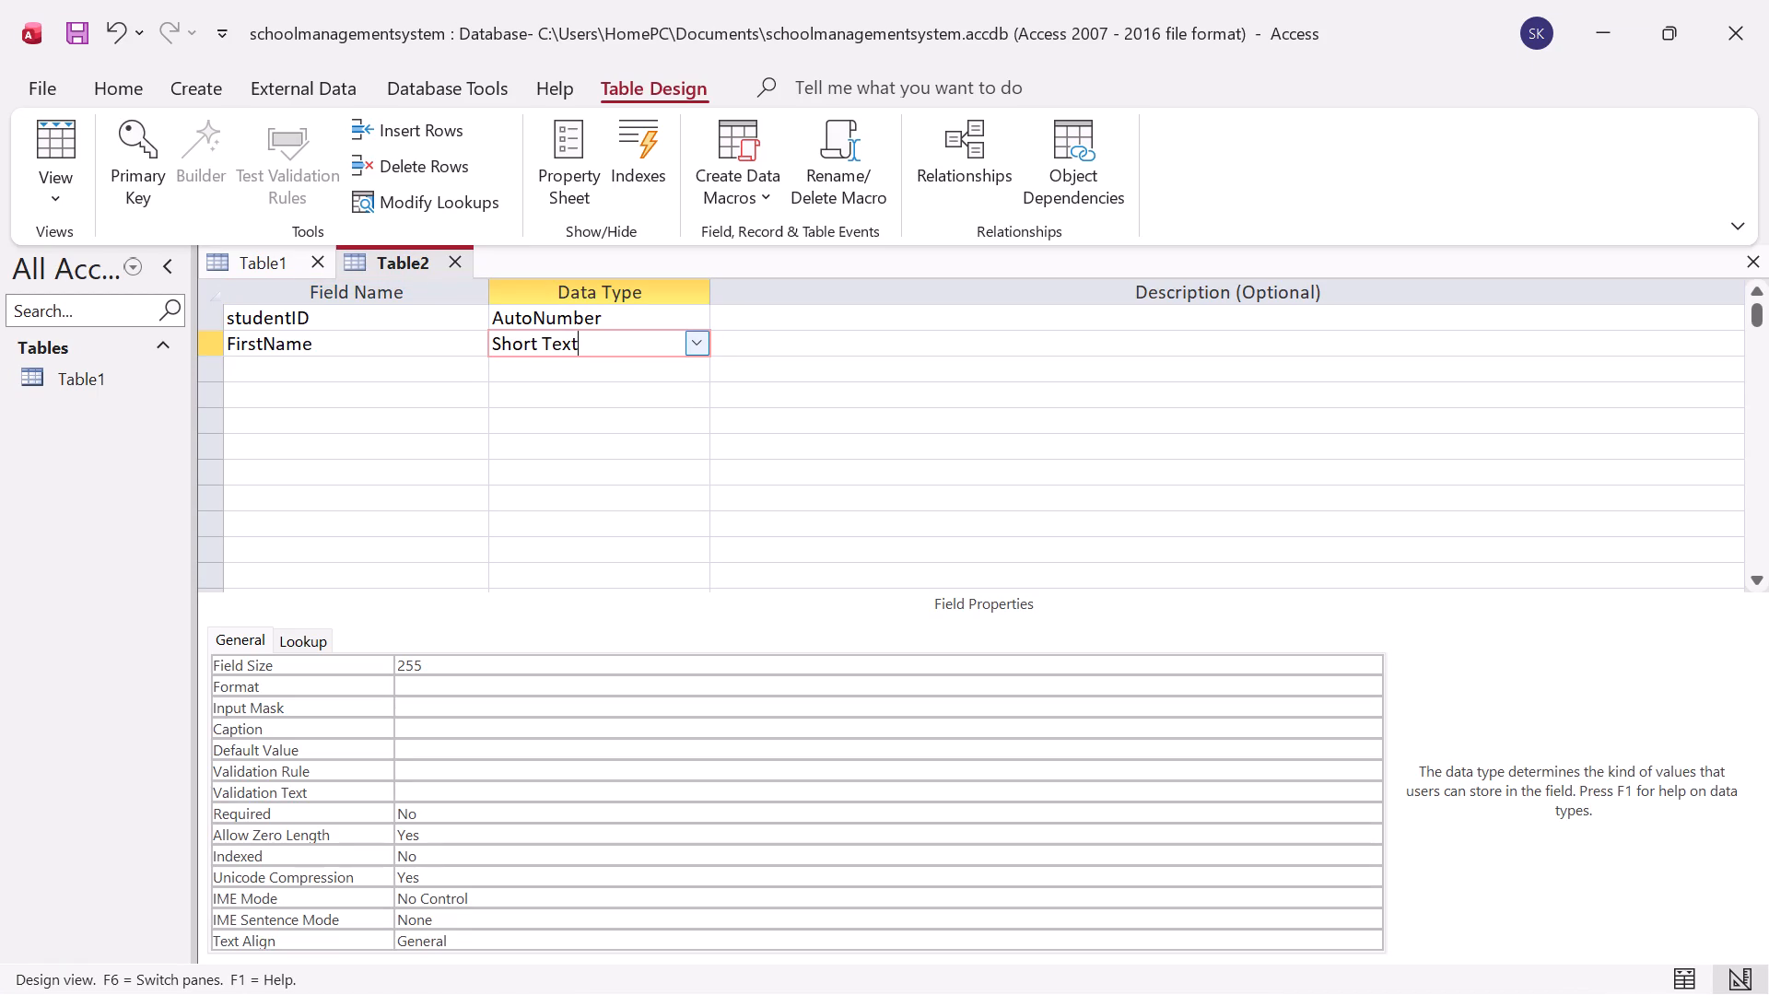
Add a LastName field with the Short Text data type below FirstName.
{"action": "left_click", "coordinate": [433, 367]}
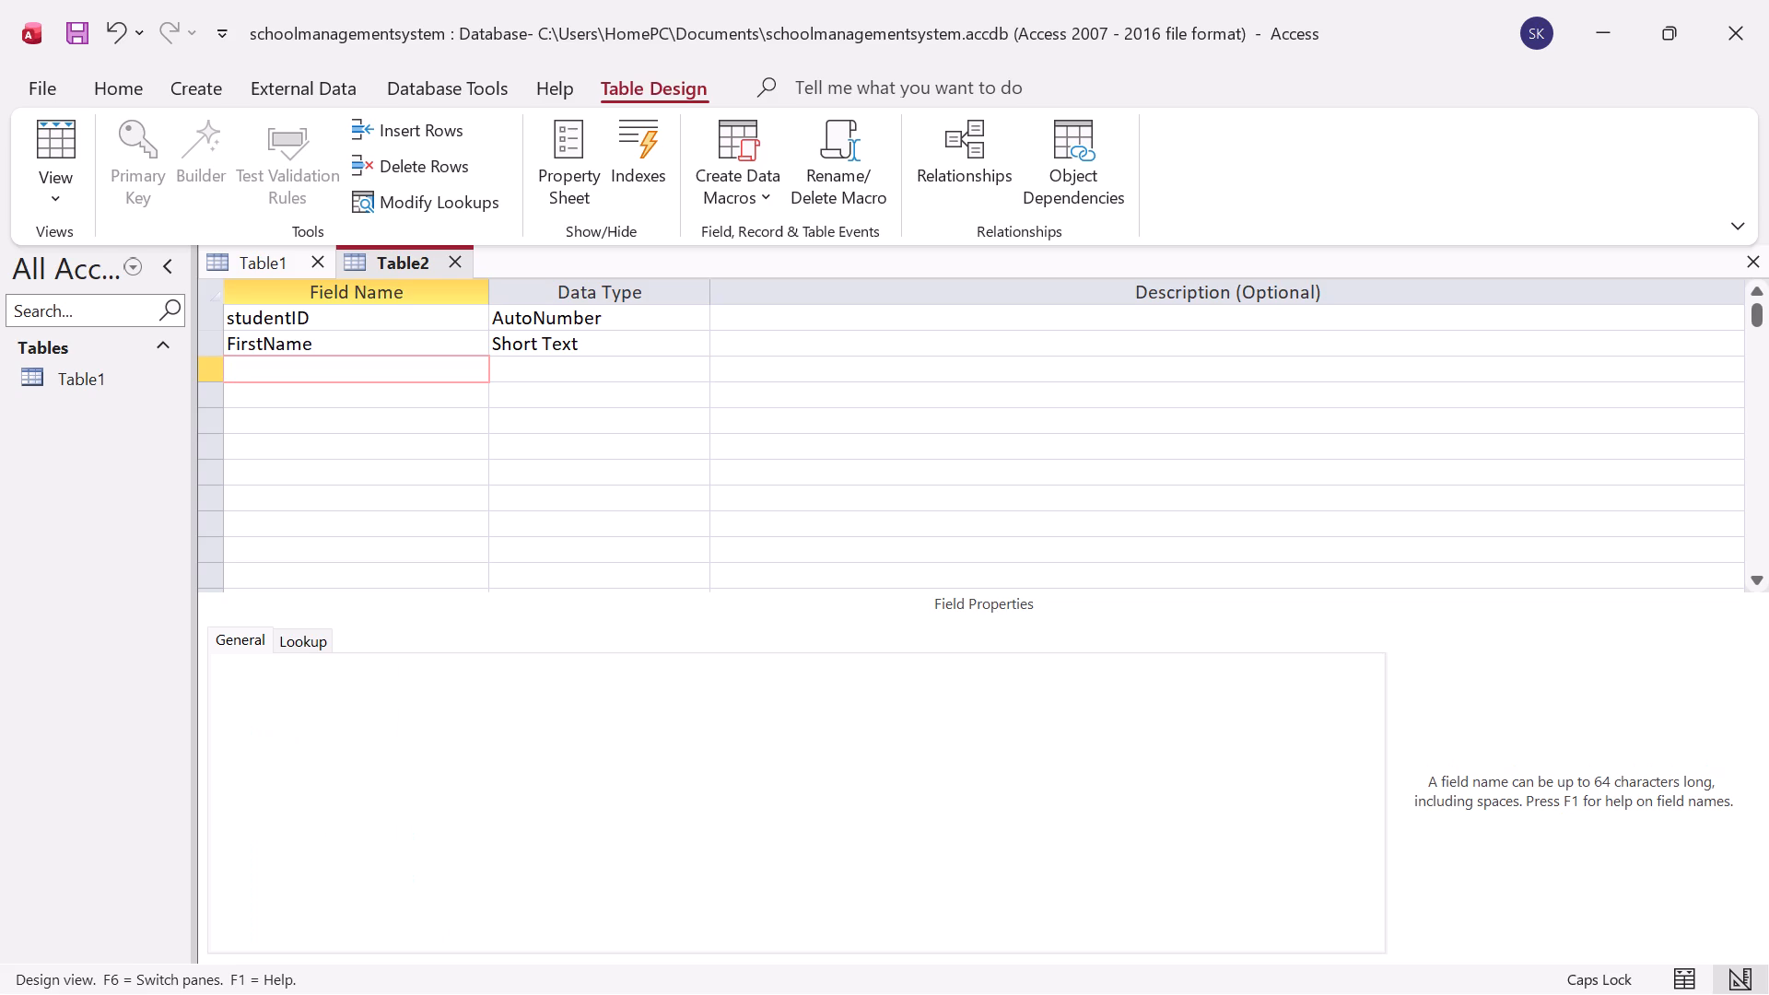
{"action": "key", "text": "l"}
{"action": "type", "text": "ast"}
{"action": "key", "text": "a"}
{"action": "type", "text": "me"}
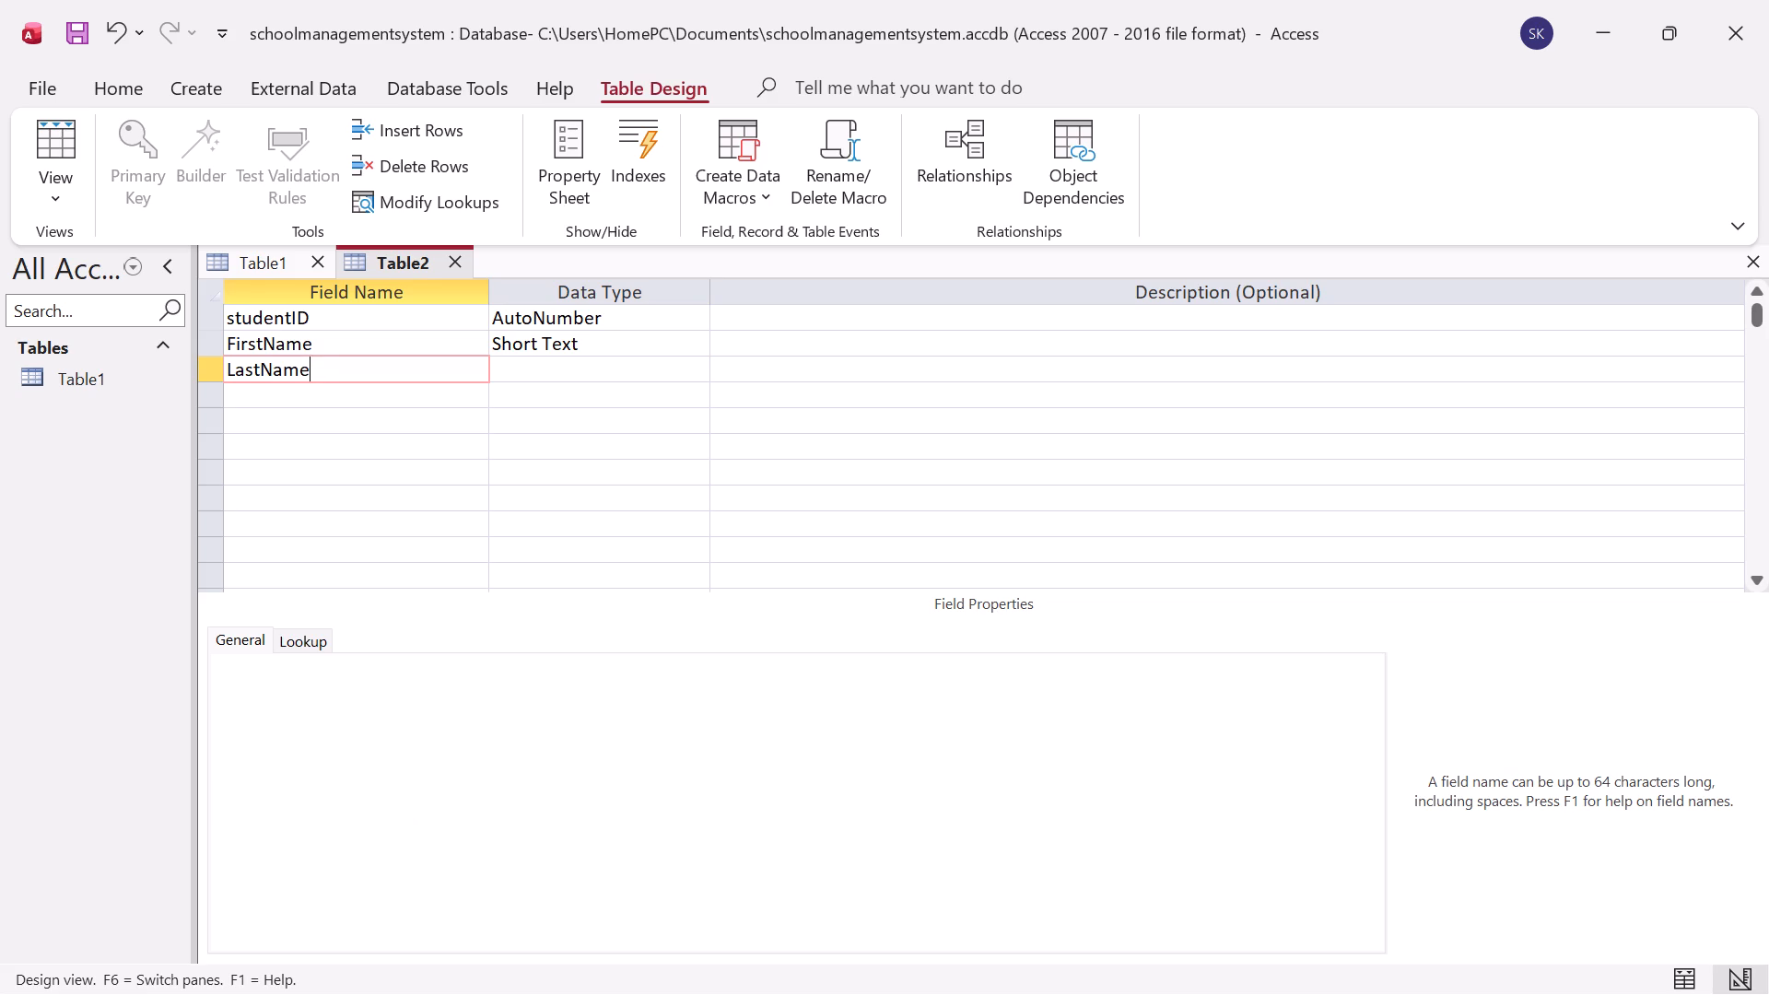
{"action": "left_click", "coordinate": [547, 381]}
{"action": "left_click", "coordinate": [707, 380]}
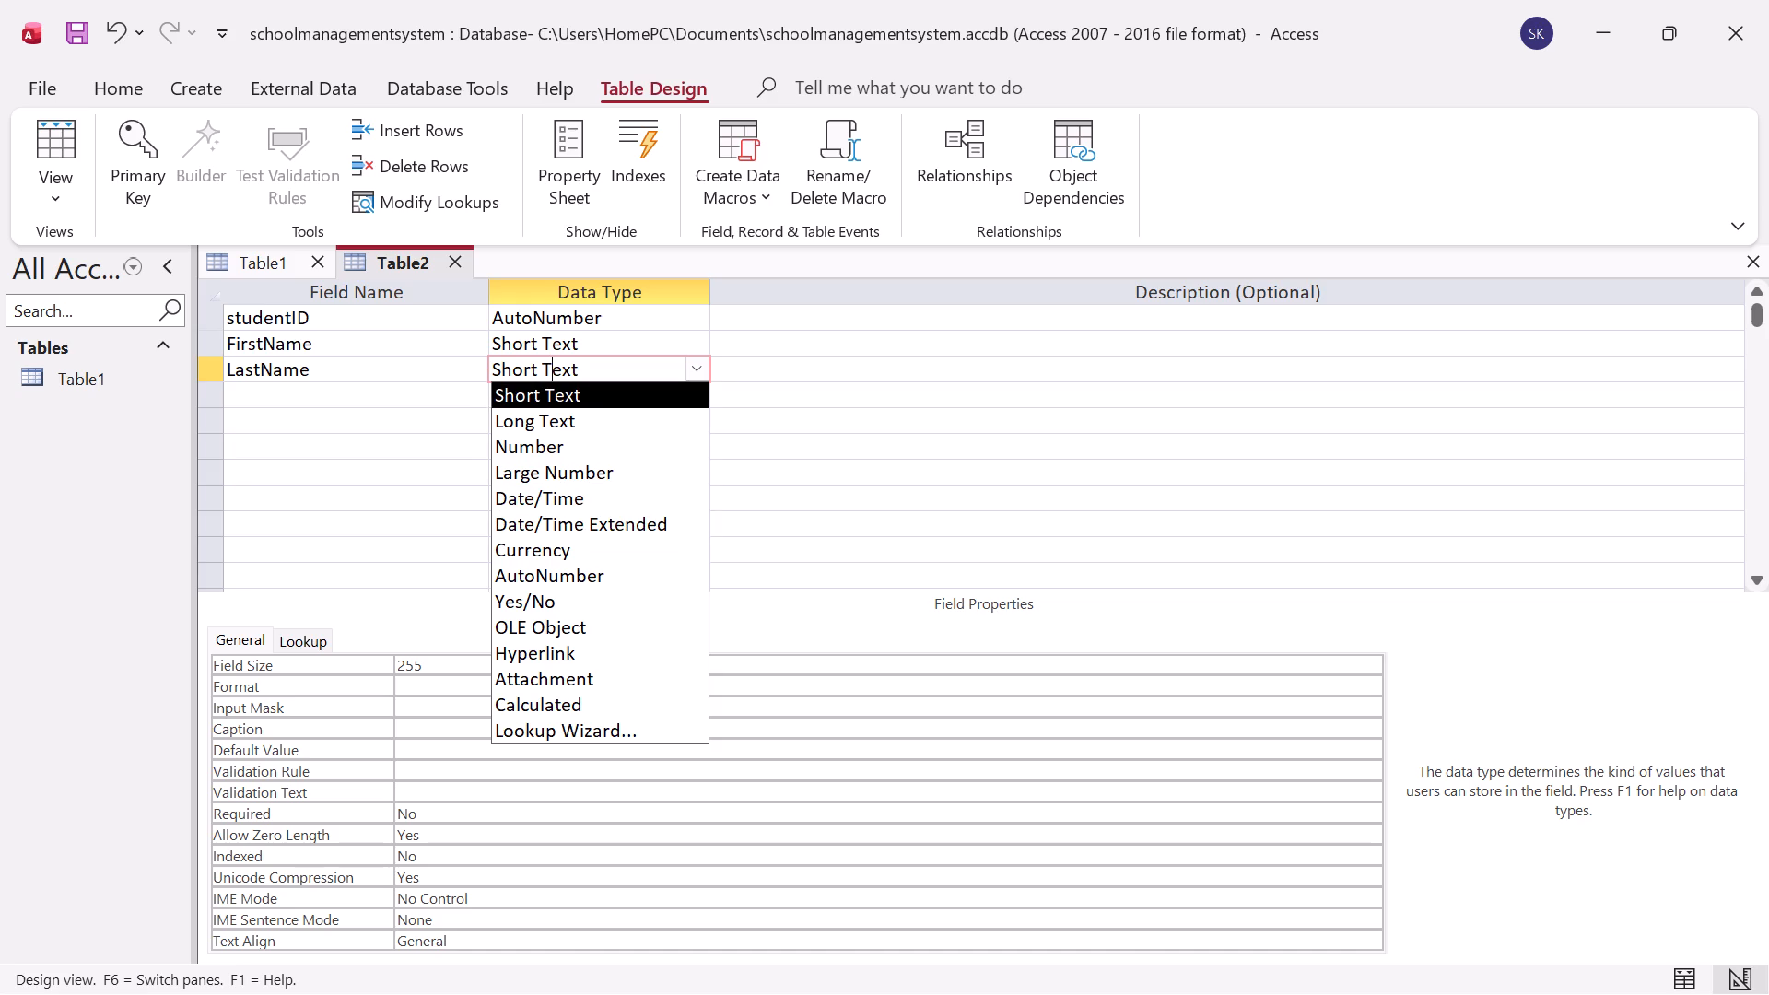
{"action": "left_click", "coordinate": [625, 368]}
{"action": "left_click", "coordinate": [625, 384]}
Add a GradeLevel field with the Short Text data type below LastName.
{"action": "left_click", "coordinate": [424, 404]}
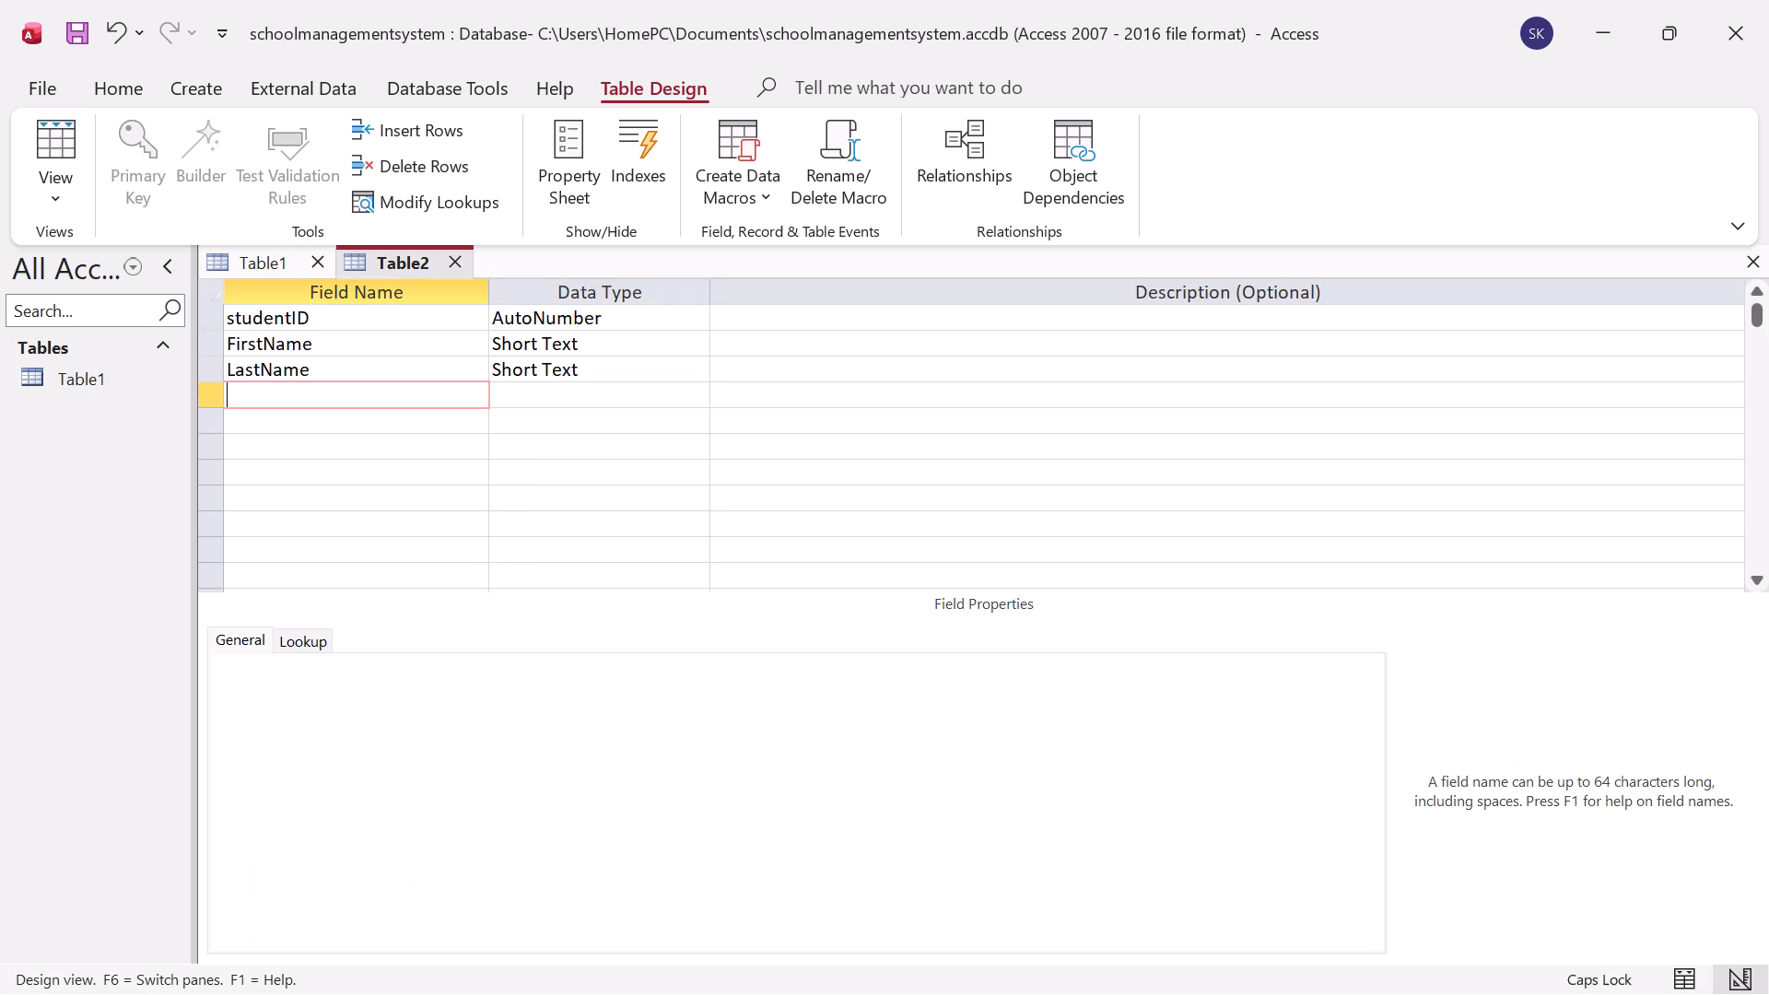
{"action": "key", "text": "g"}
{"action": "key", "text": "r"}
{"action": "type", "text": "ade"}
{"action": "key", "text": "l"}
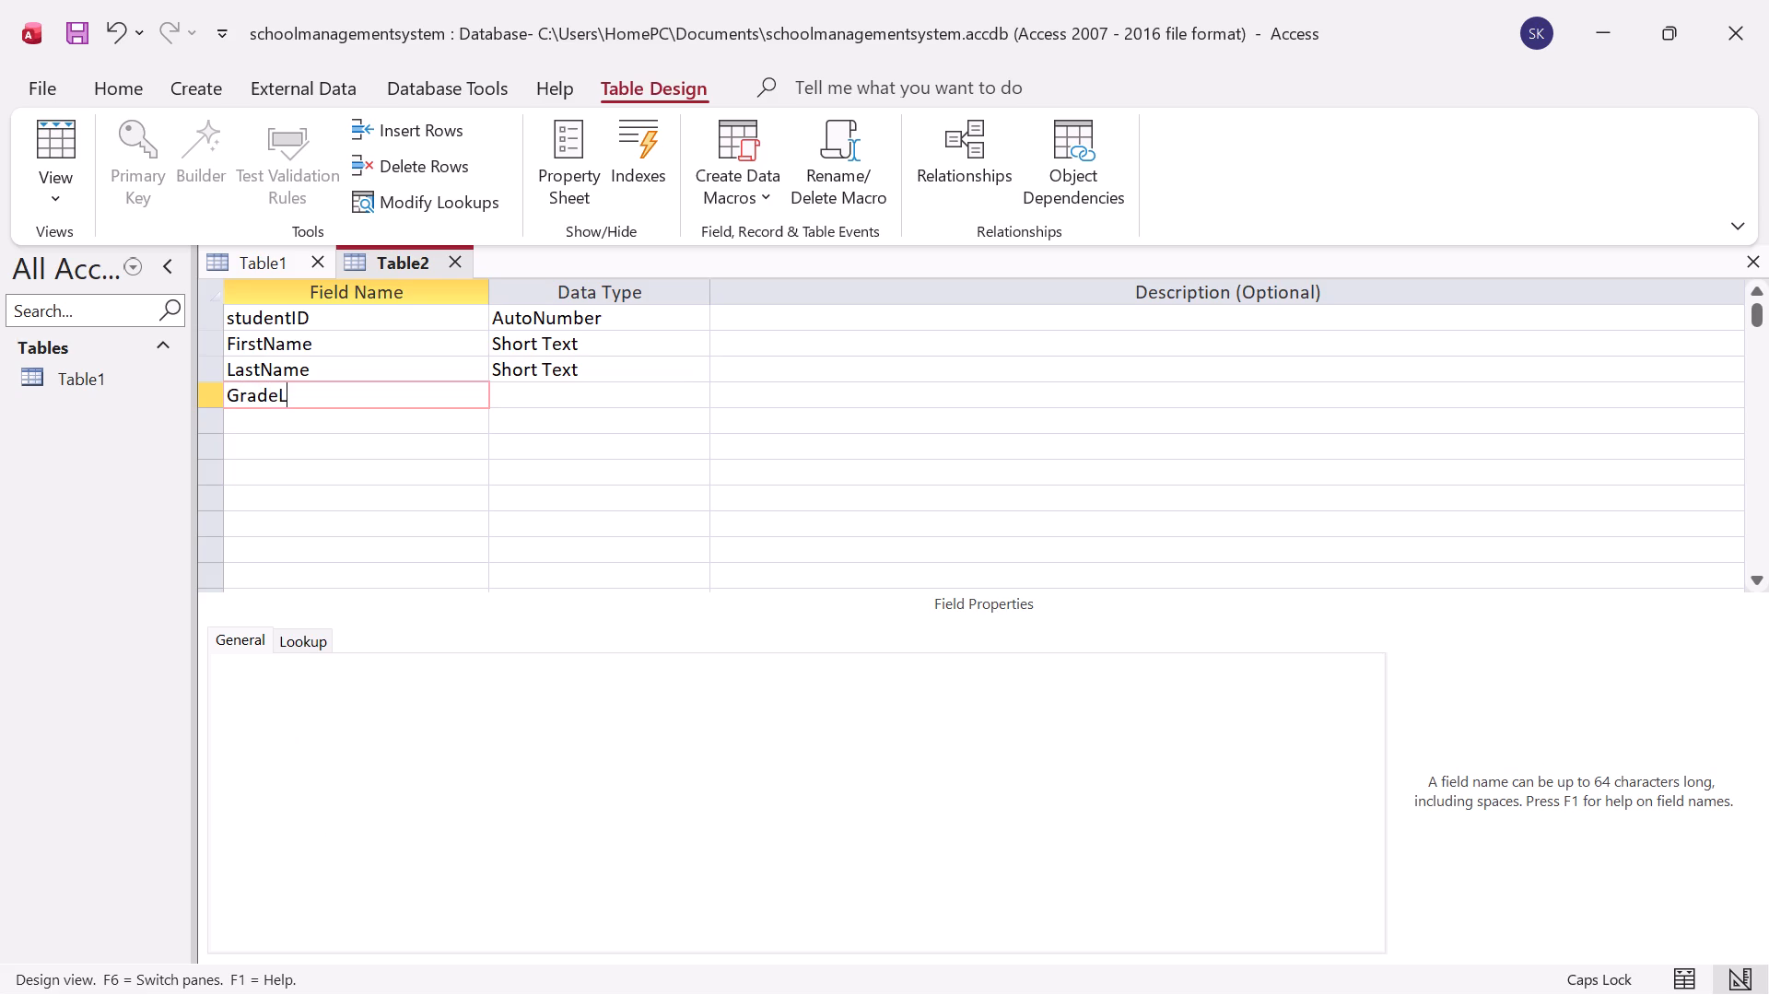
{"action": "type", "text": "eve"}
{"action": "key", "text": "l"}
{"action": "left_click", "coordinate": [582, 391]}
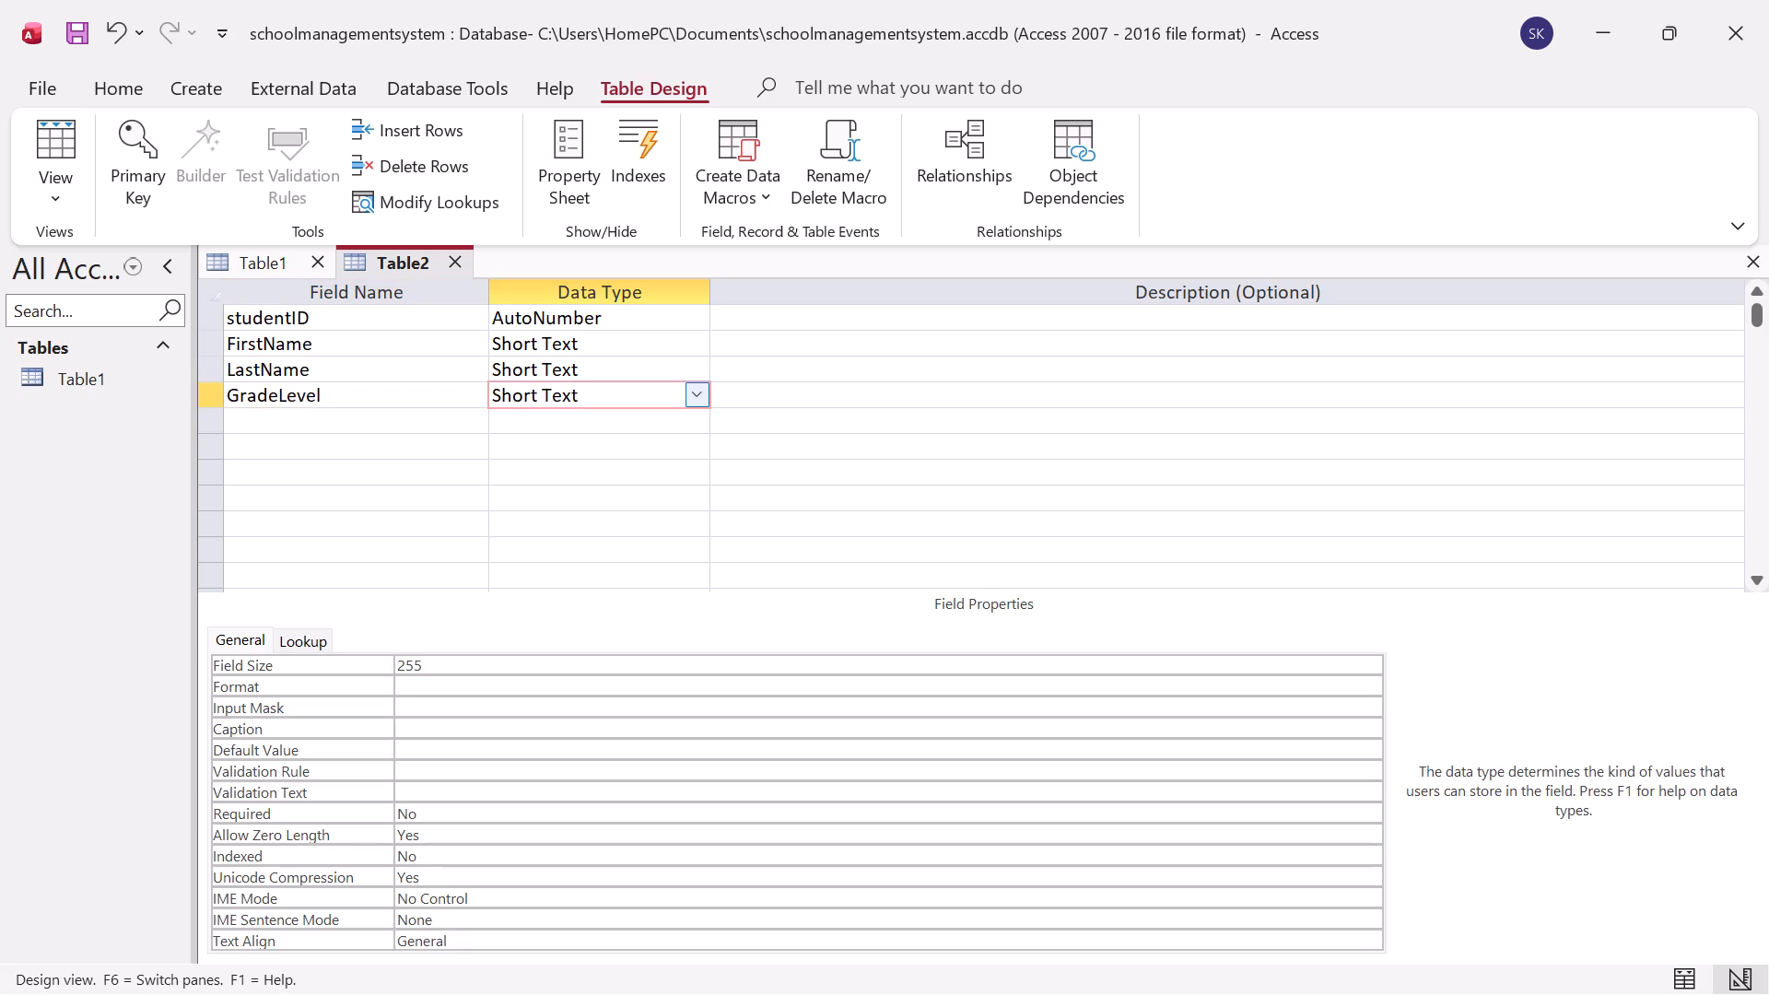
{"action": "left_click", "coordinate": [674, 398]}
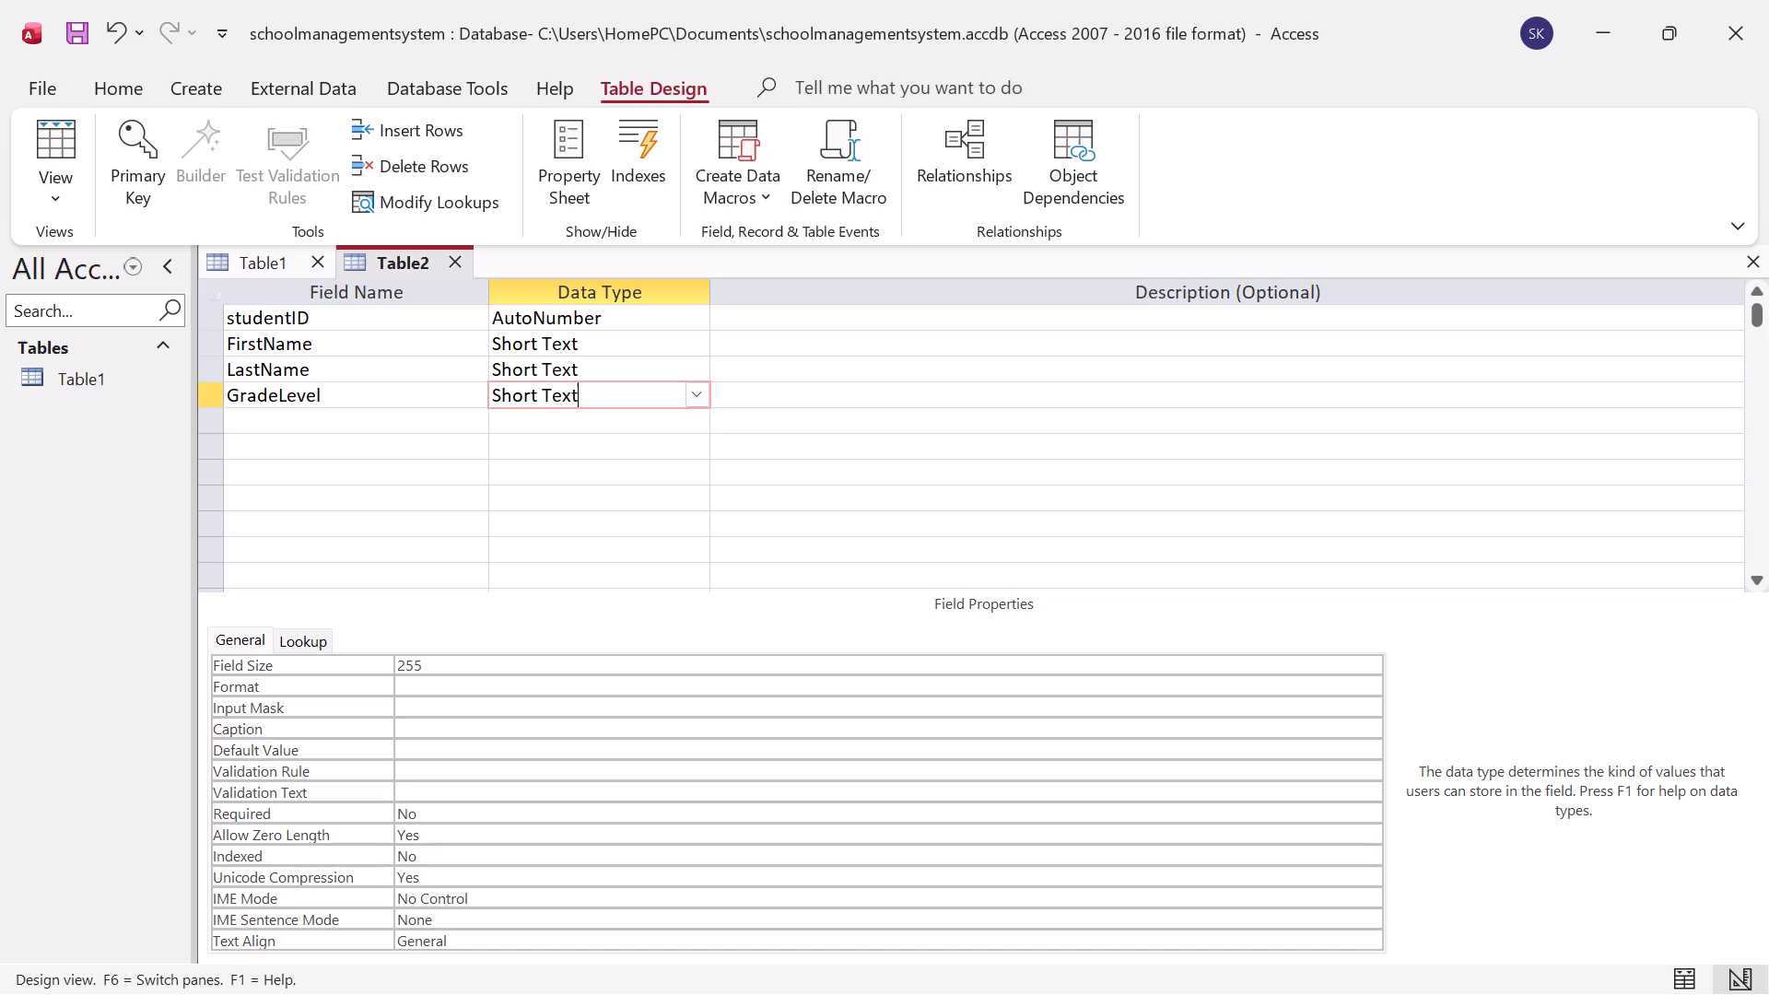
{"action": "left_click", "coordinate": [442, 421]}
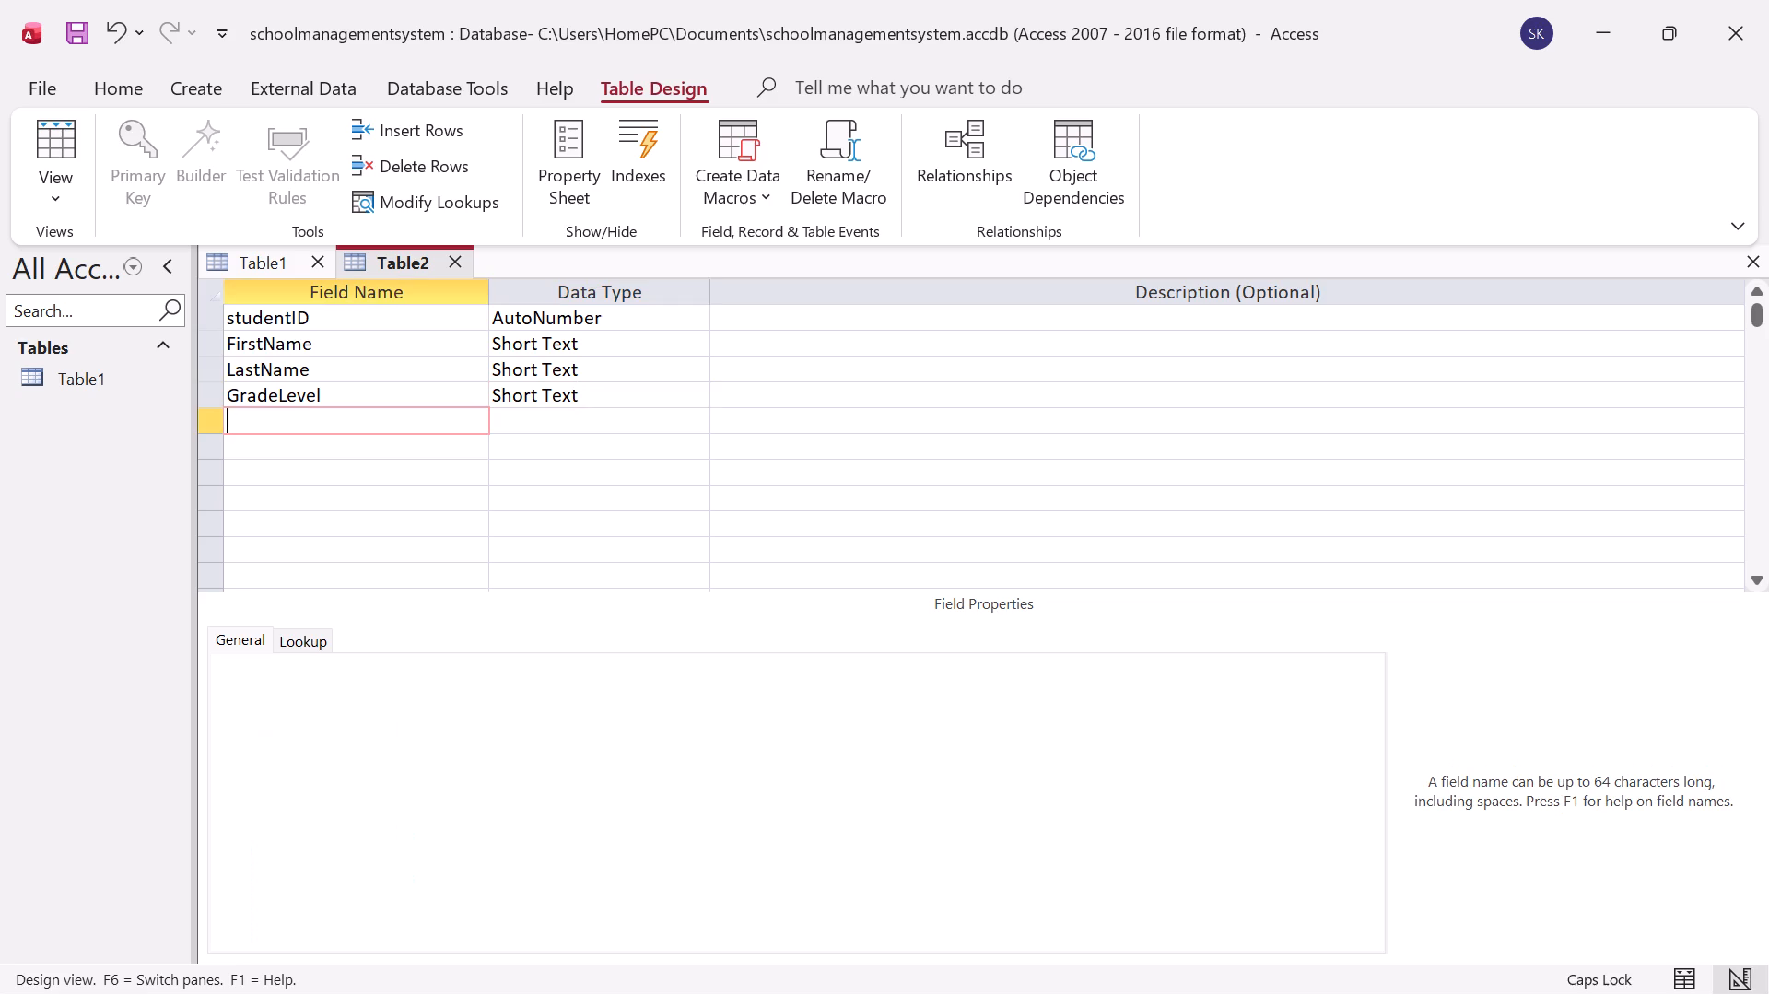
Add a ParentContact field with the Short Text data type below GradeLevel.
{"action": "key", "text": "p"}
{"action": "type", "text": "arent"}
{"action": "key", "text": "c"}
{"action": "type", "text": "on"}
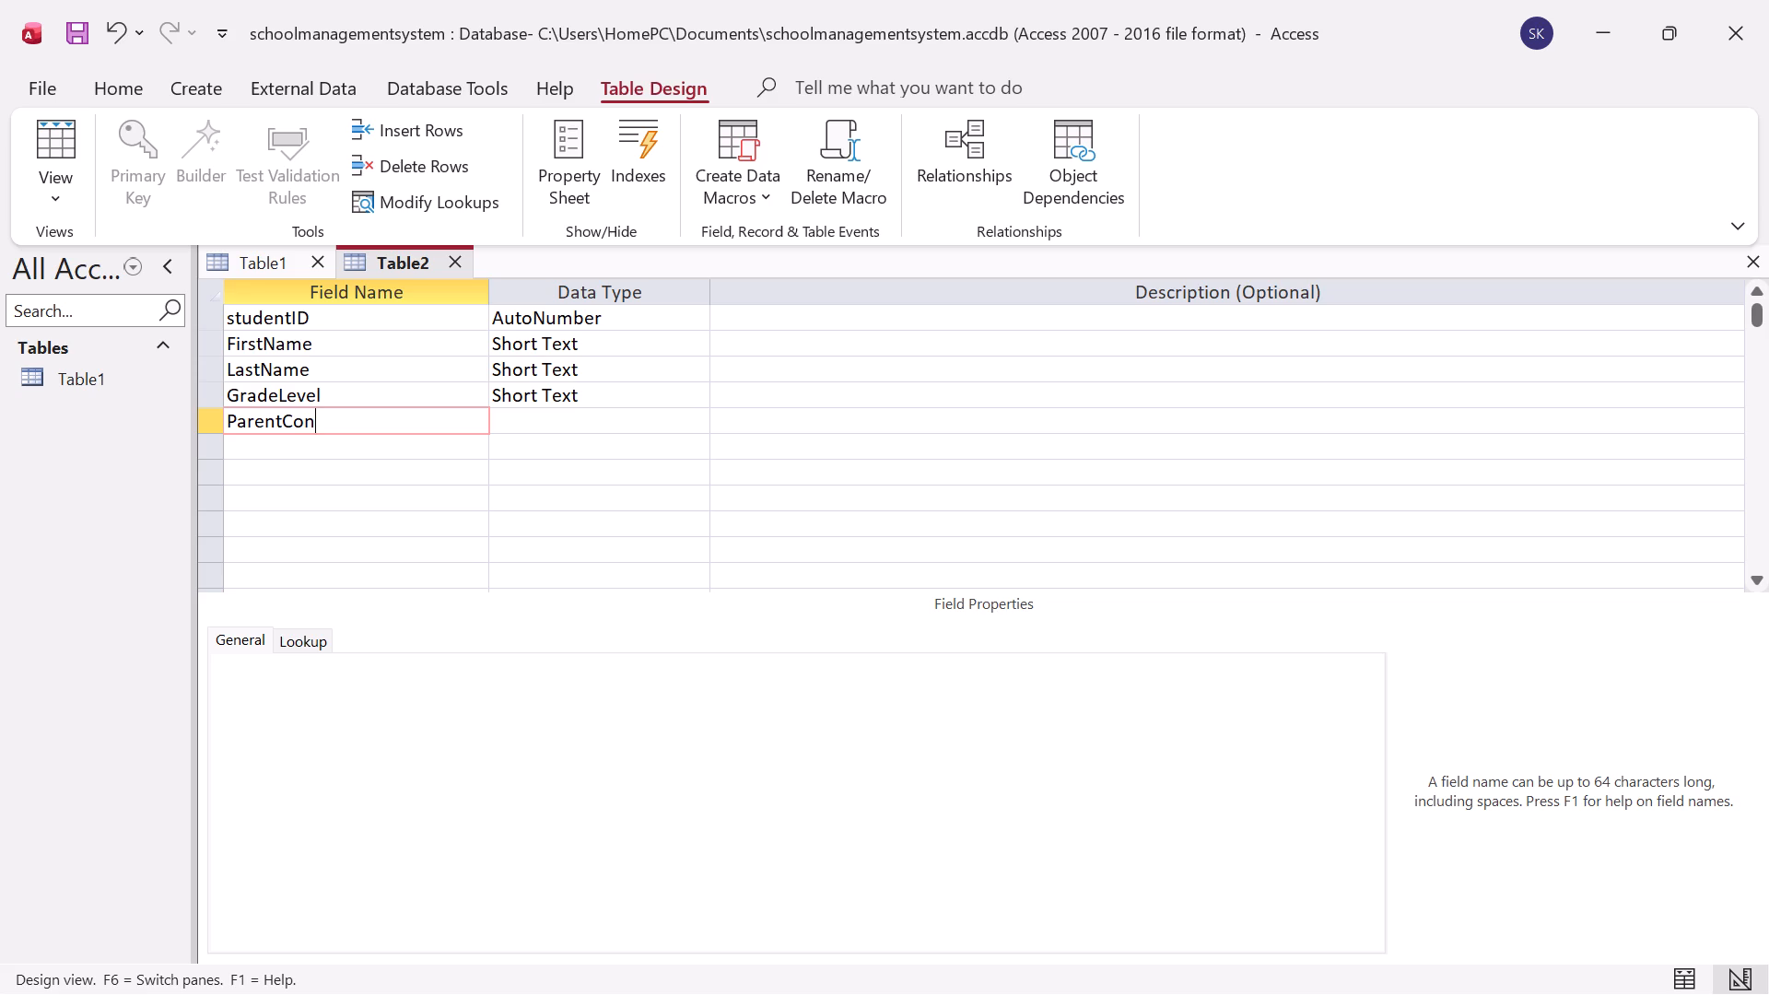
{"action": "type", "text": "tact"}
{"action": "left_click", "coordinate": [606, 432]}
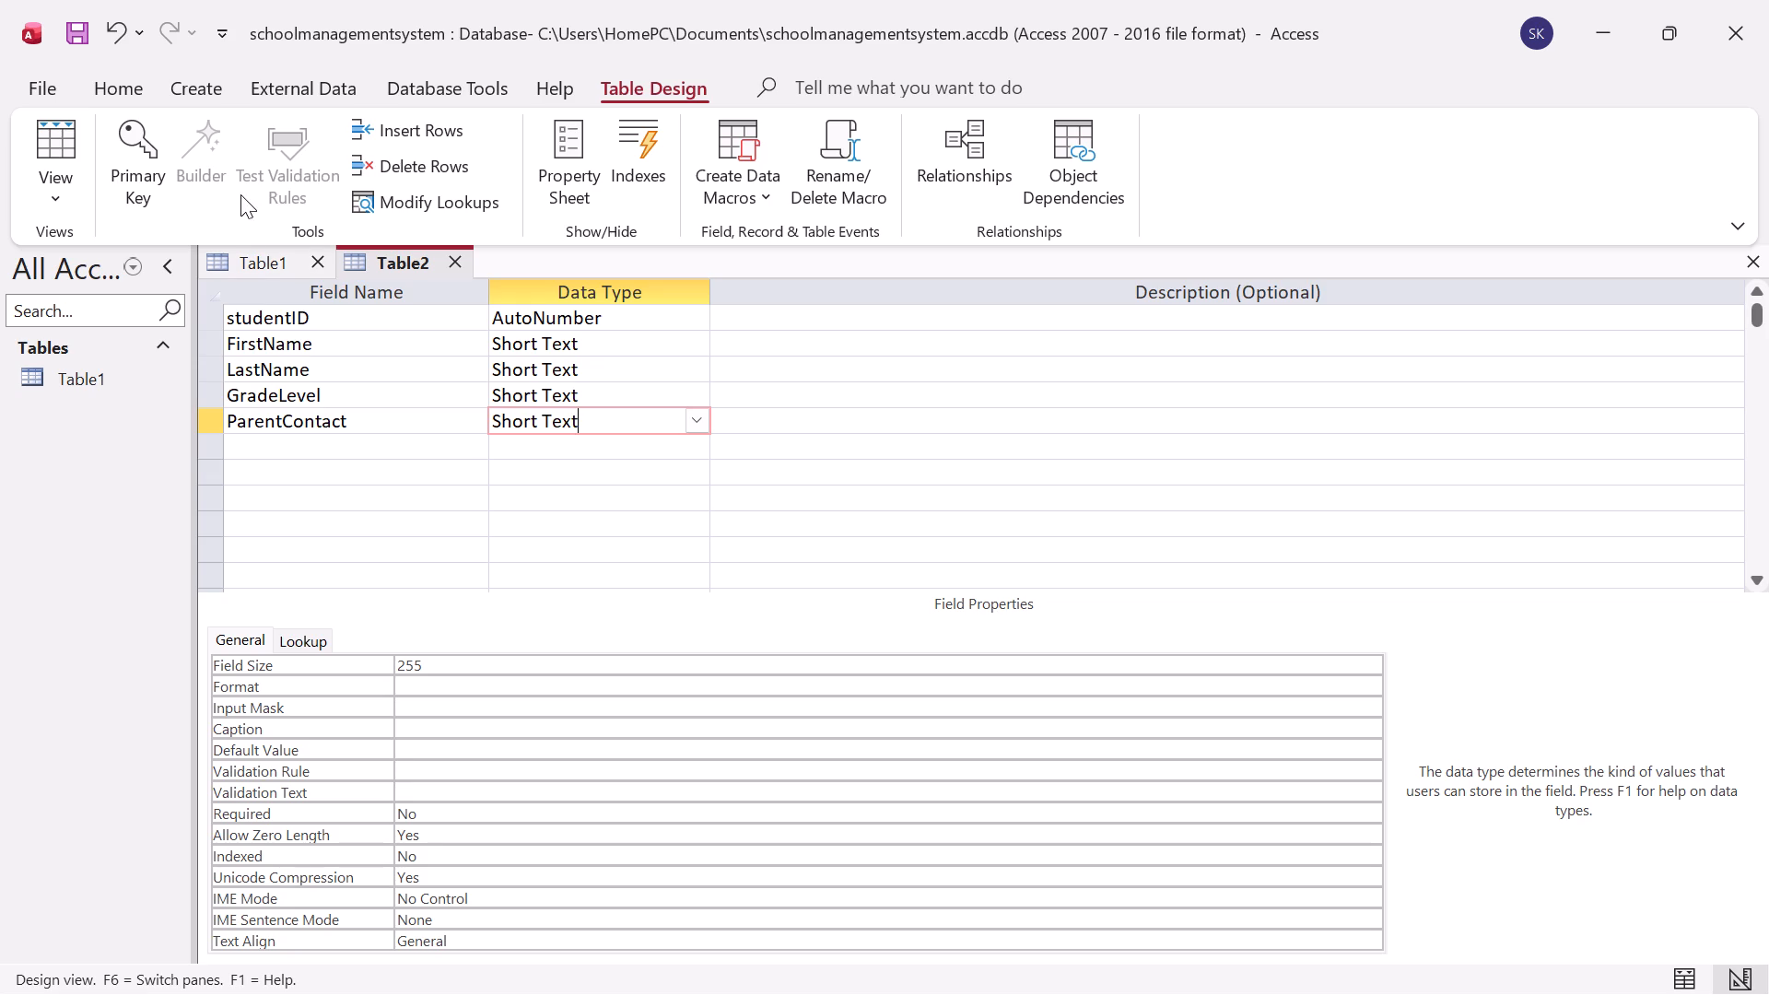
Start another blank table in Design view.
{"action": "left_click", "coordinate": [207, 93]}
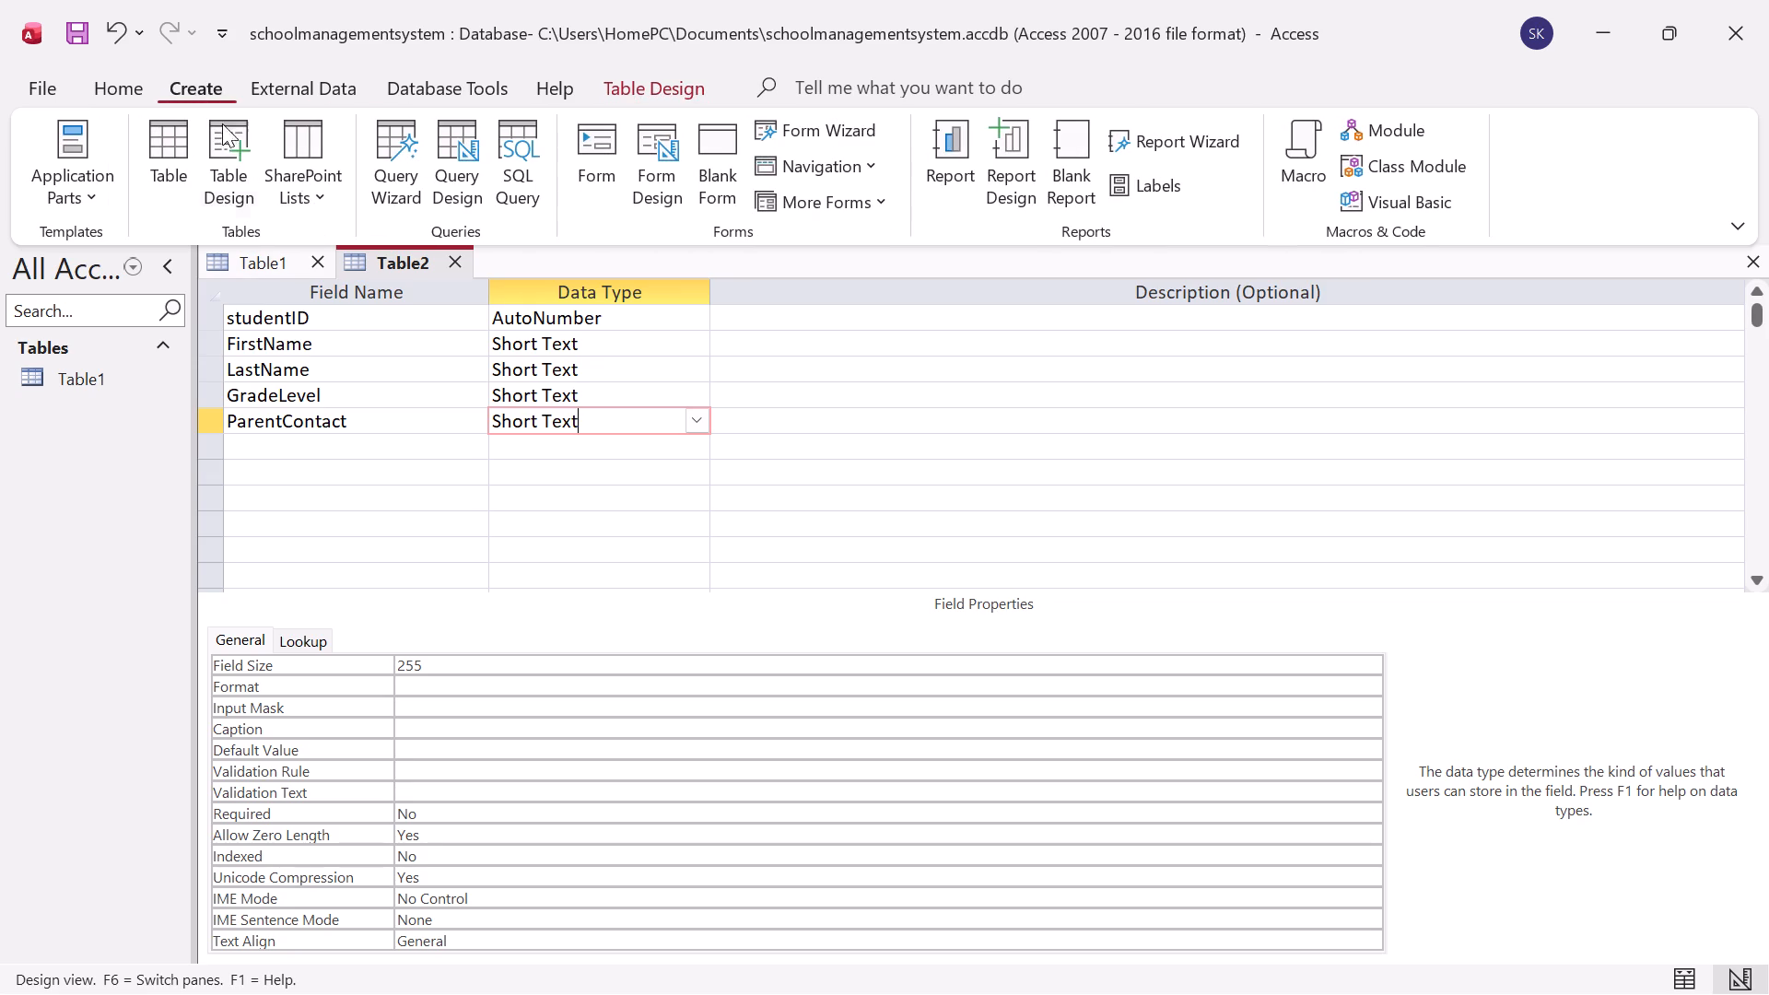
{"action": "left_click", "coordinate": [225, 155]}
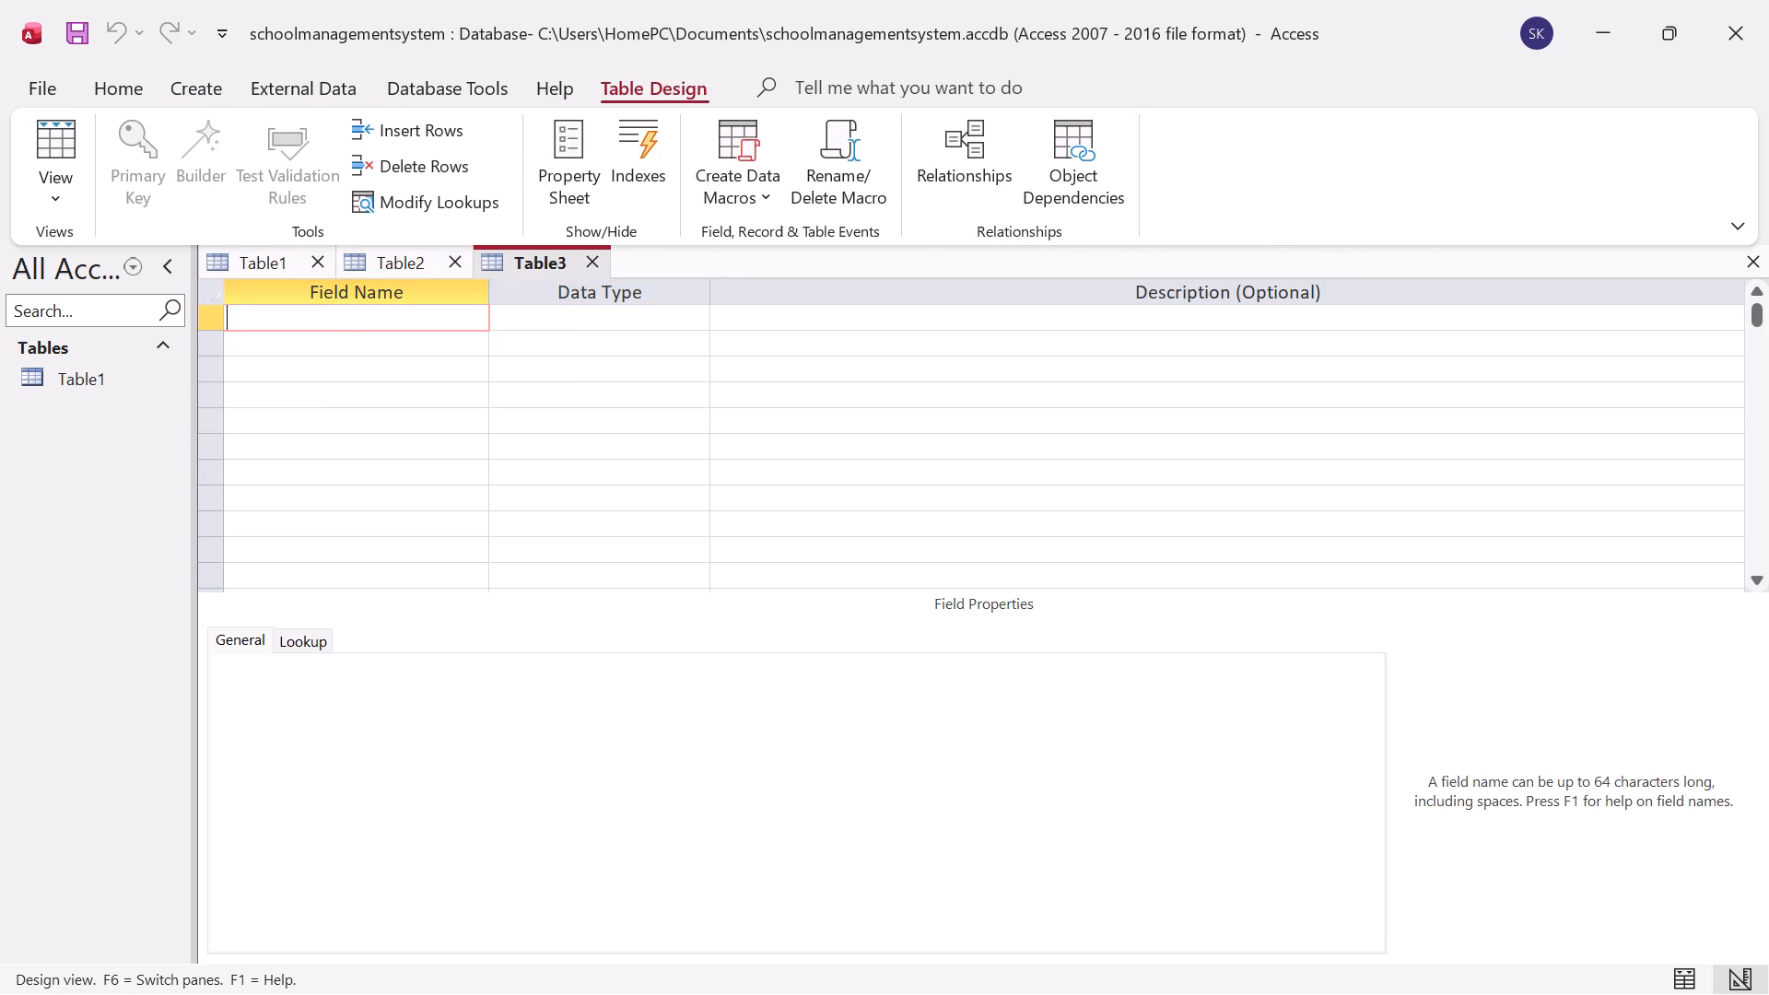
Return to the table with the student fields and try to save it under the name tbl.Students.
{"action": "left_click", "coordinate": [387, 259]}
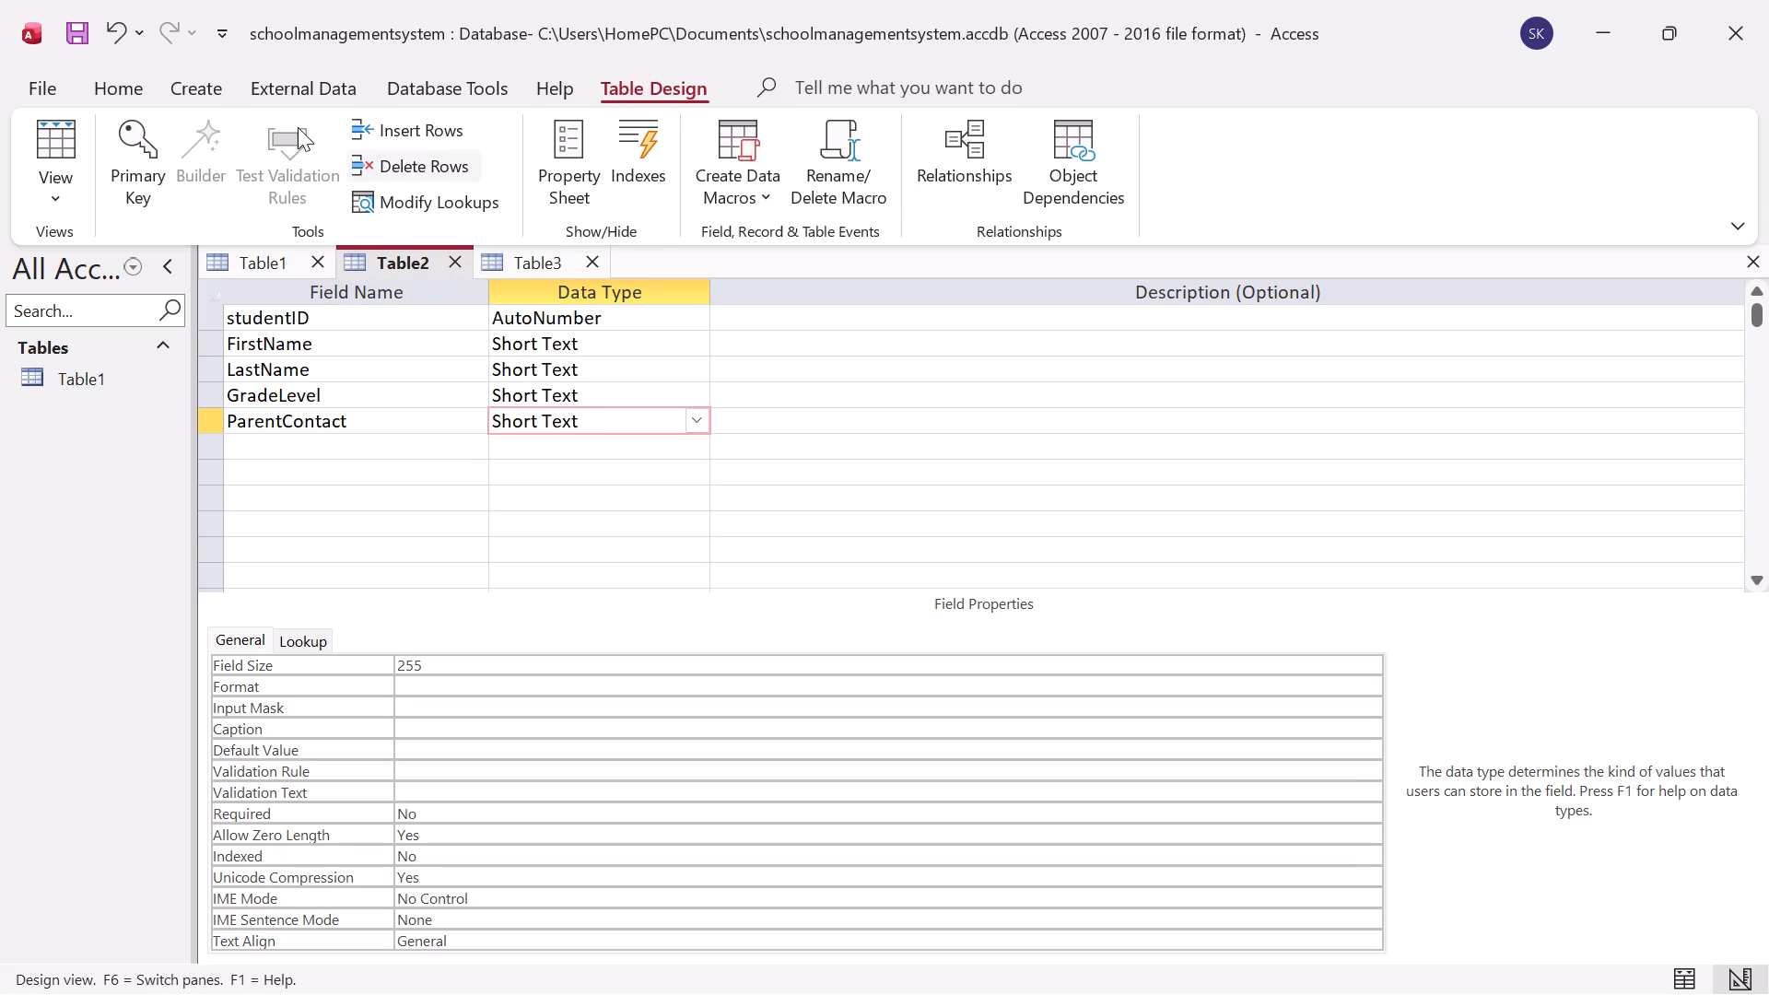
{"action": "left_click", "coordinate": [78, 30]}
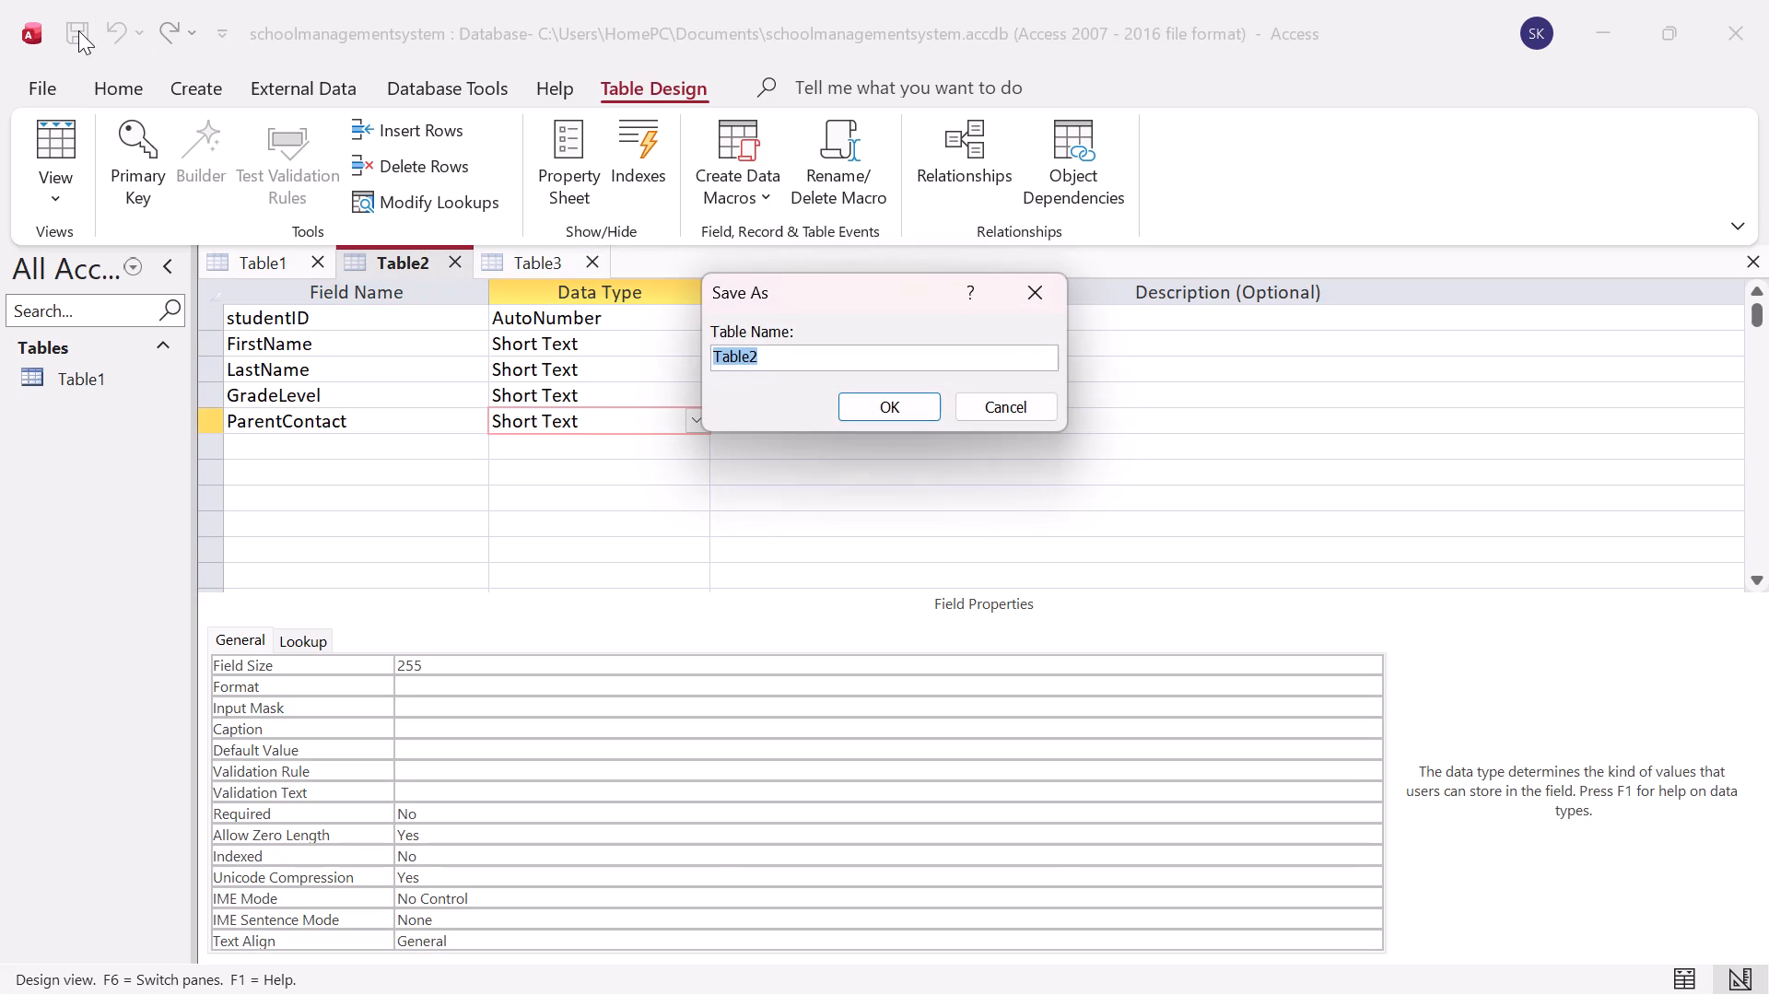
{"action": "left_click", "coordinate": [790, 352]}
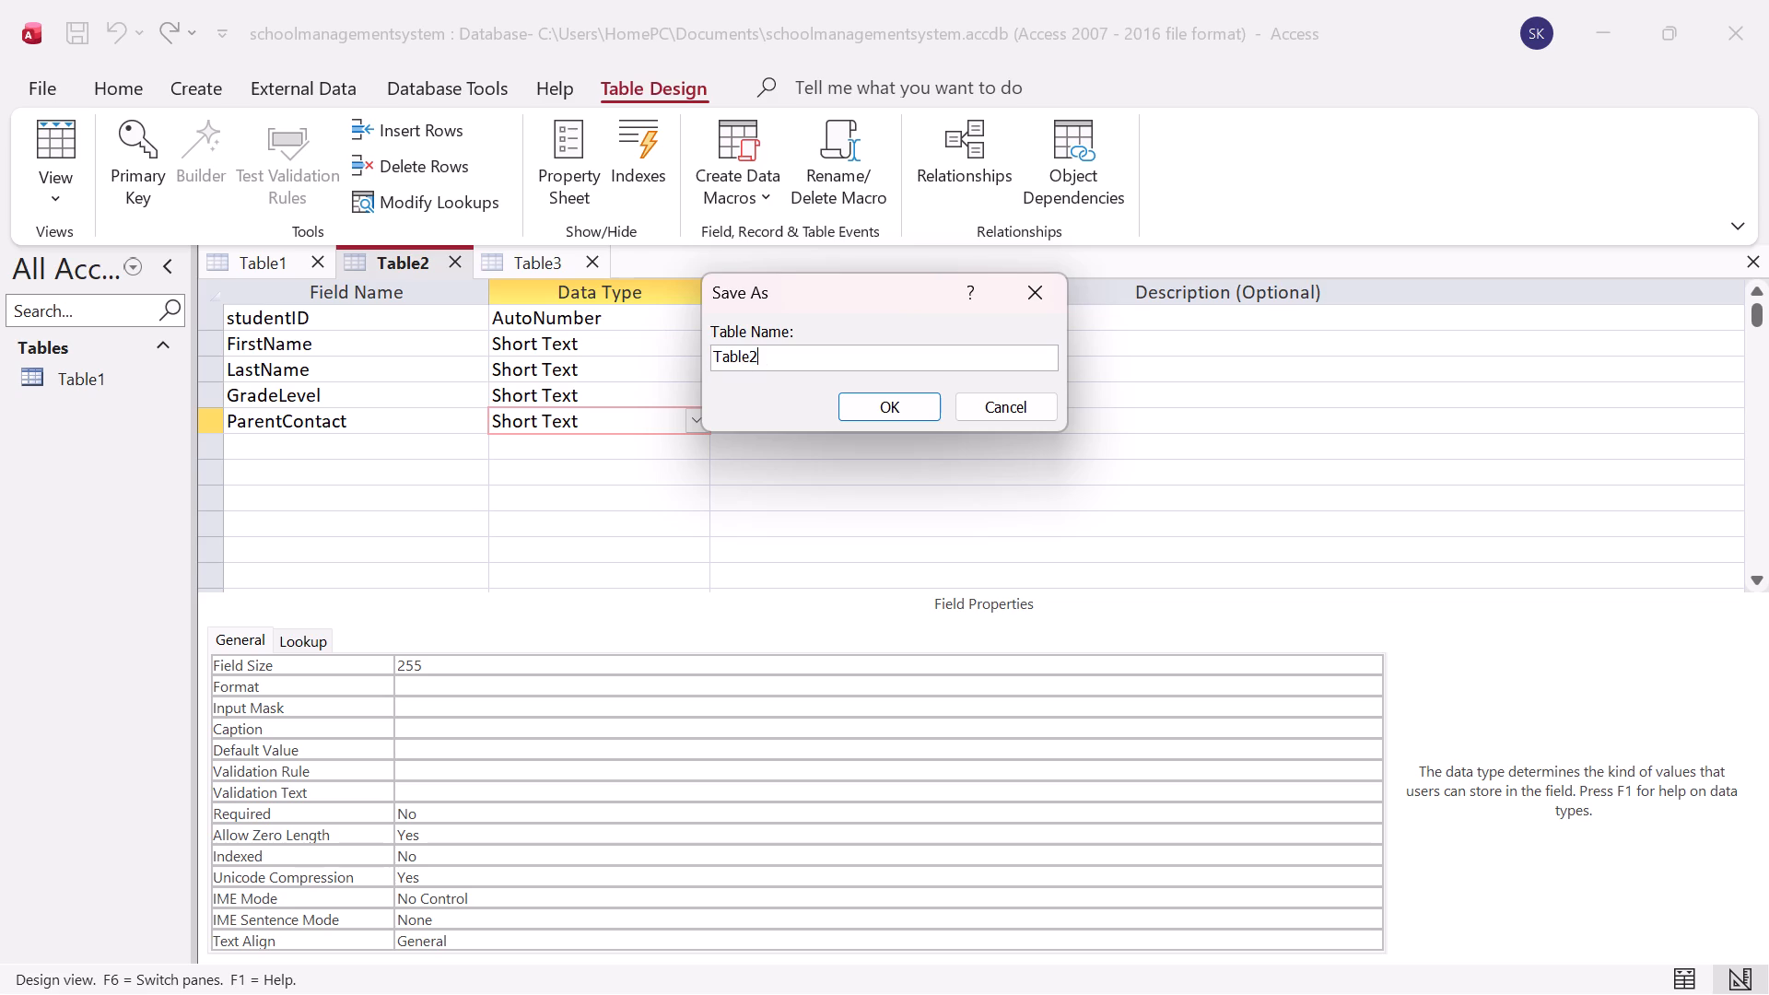
{"action": "key", "text": "BackSpace"}
{"action": "key", "text": "BackSpace"}
{"action": "key", "text": "BackSpace"}
{"action": "key", "text": "BackSpace"}
{"action": "key", "text": "BackSpace"}
{"action": "key", "text": "BackSpace"}
{"action": "key", "text": "BackSpace"}
{"action": "key", "text": "t"}
{"action": "type", "text": "bl"}
{"action": "key", "text": "period"}
{"action": "key", "text": "s"}
{"action": "type", "text": "tu"}
{"action": "type", "text": "dents"}
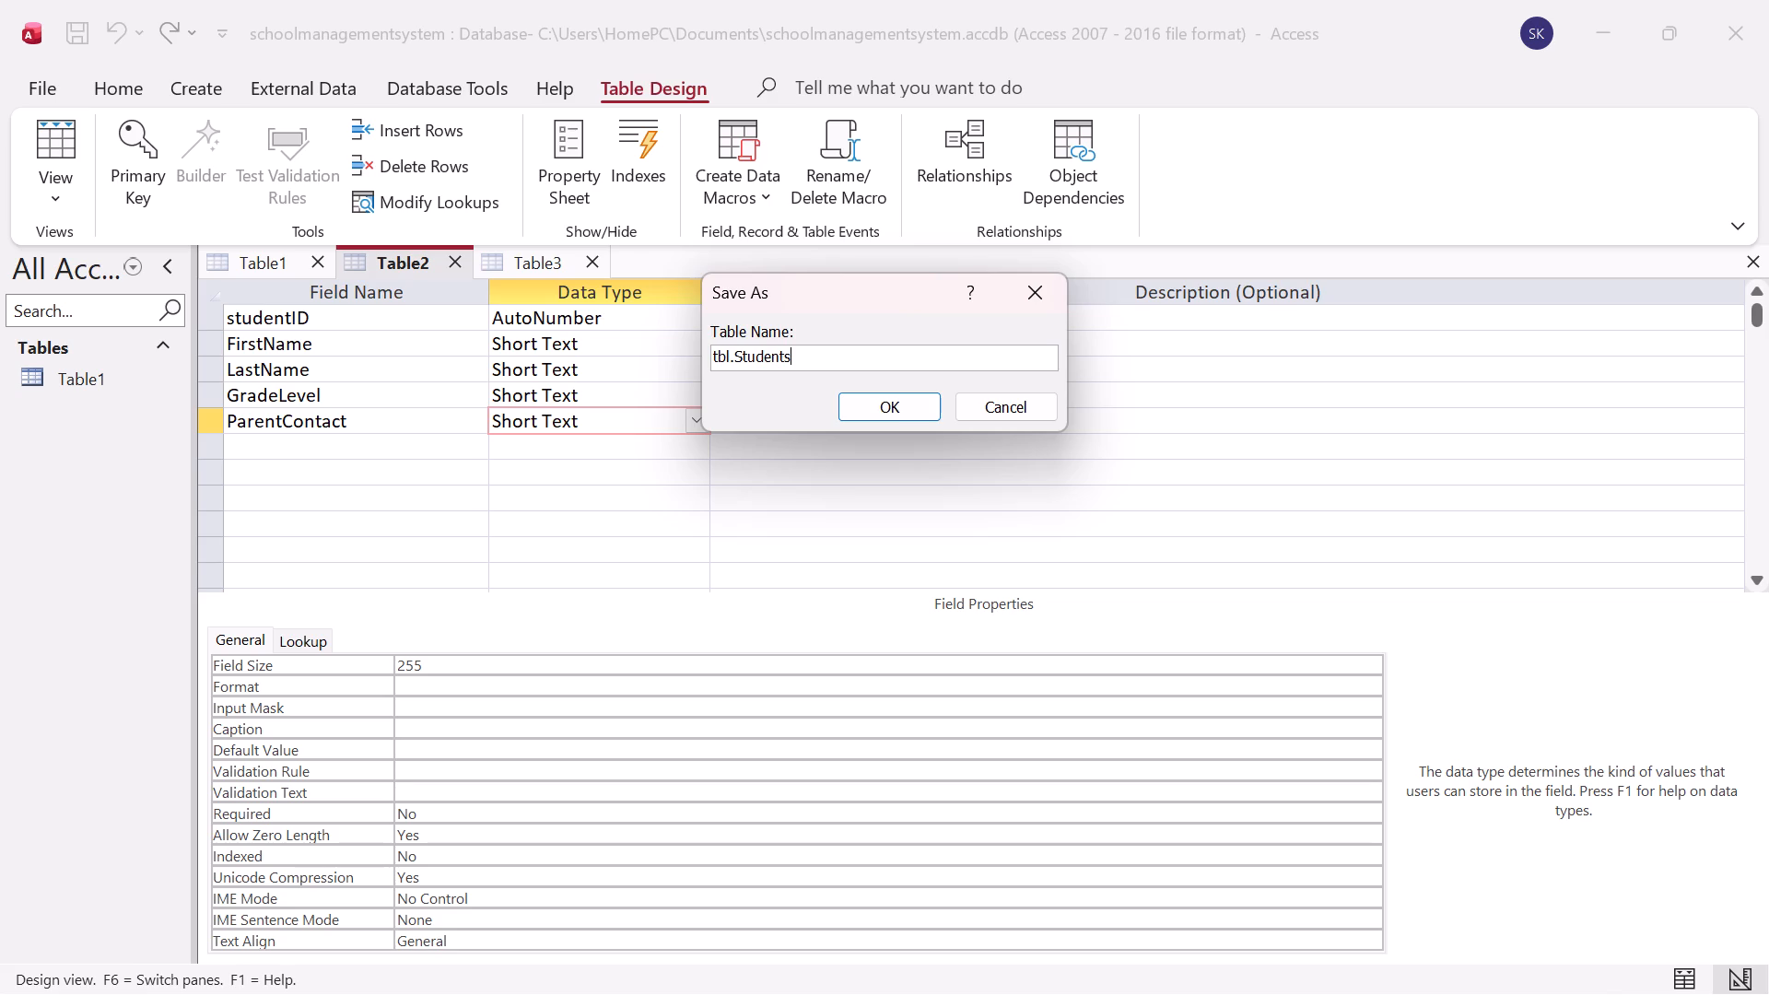
{"action": "left_click", "coordinate": [921, 412]}
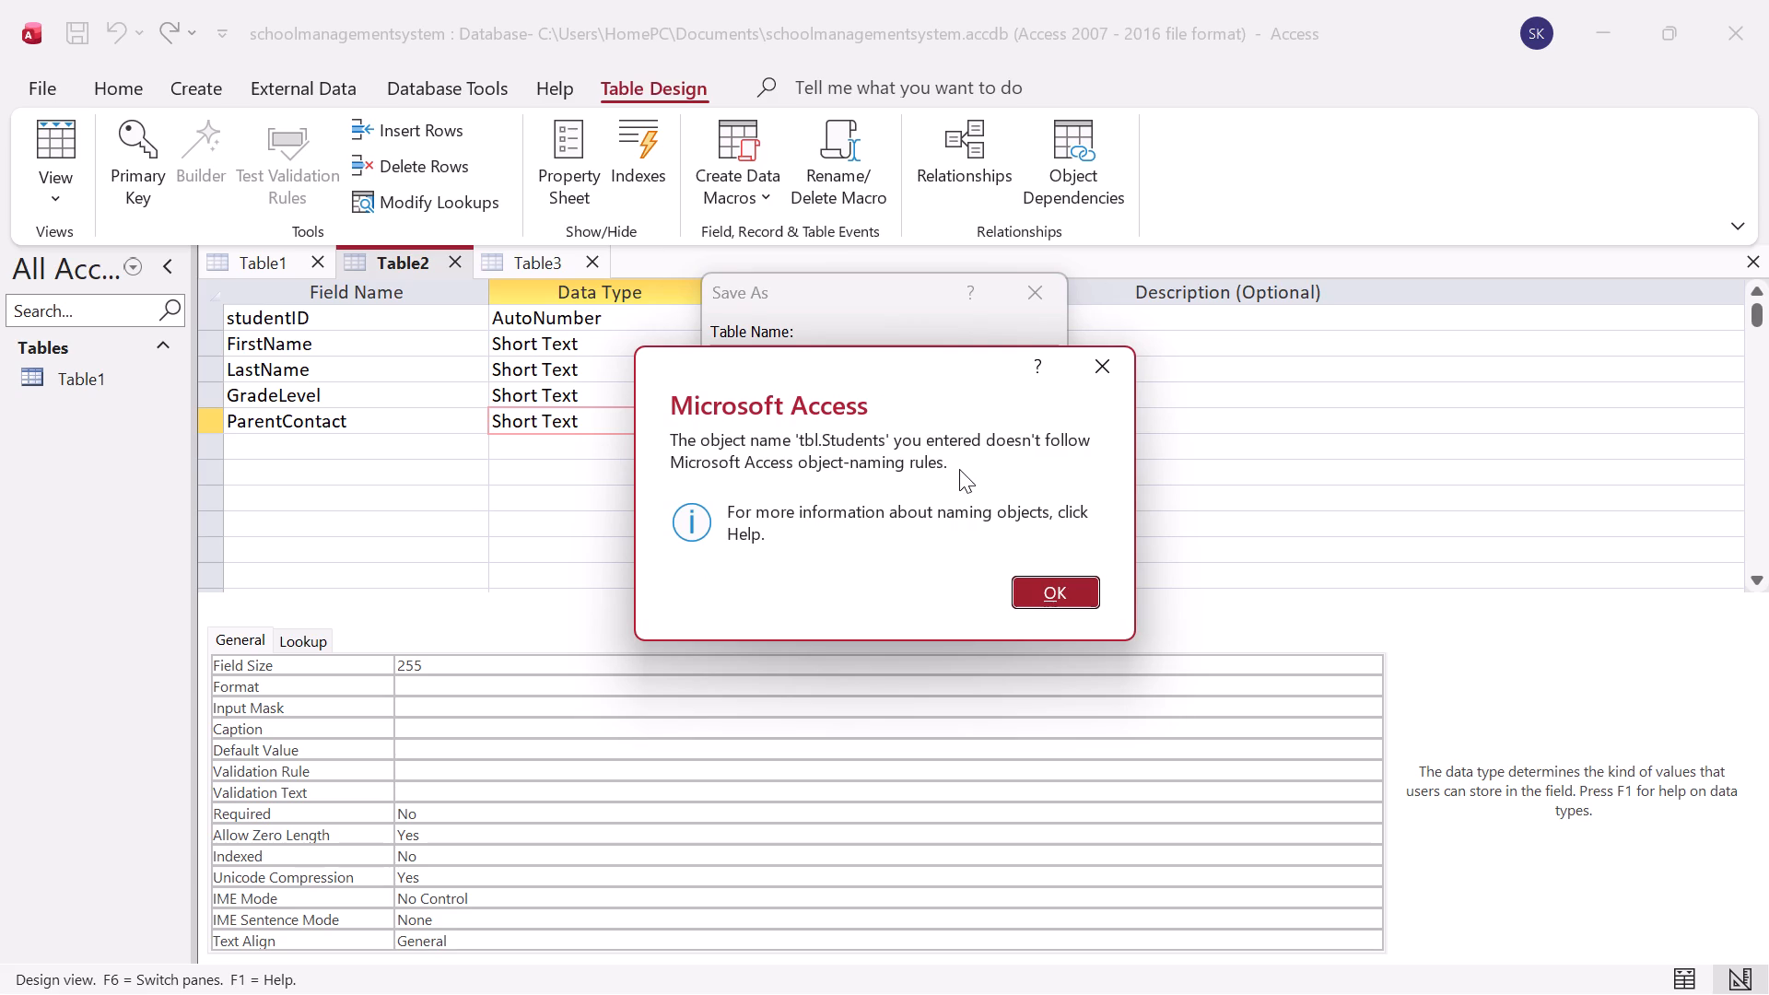
{"action": "left_click", "coordinate": [1107, 376]}
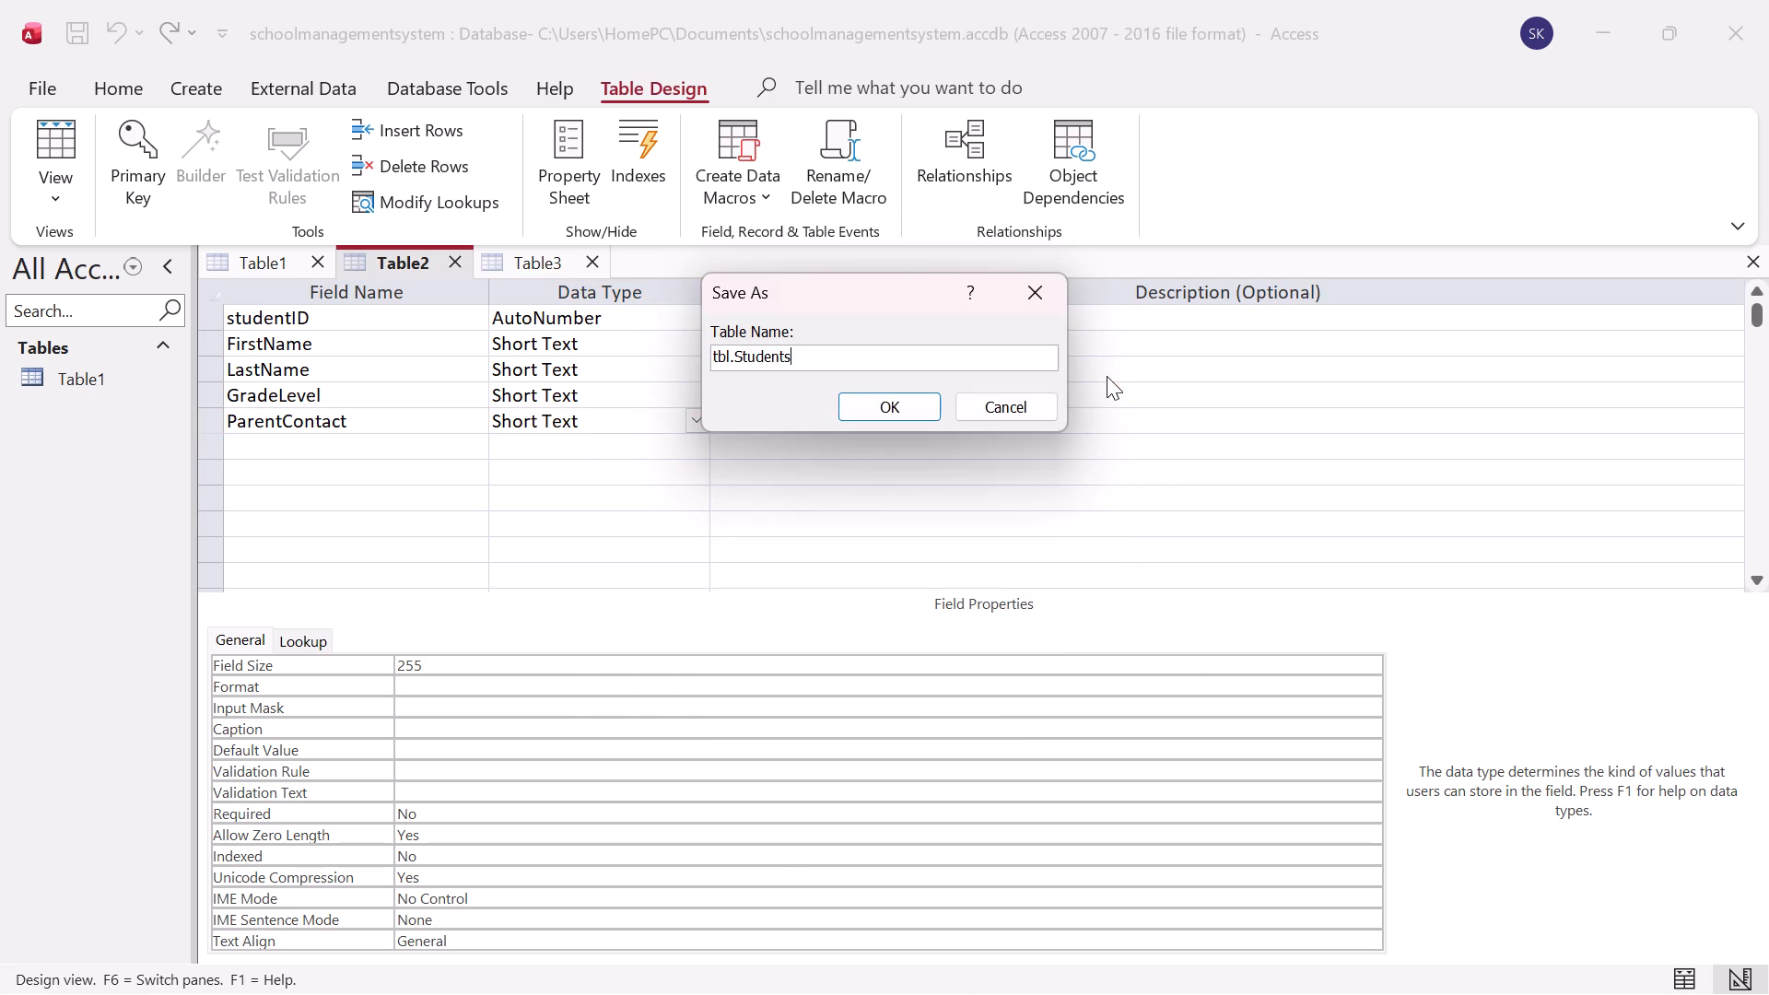
Remove the tbl. prefix and save the table as Students, declining to create a primary key.
{"action": "left_click", "coordinate": [732, 358]}
{"action": "key", "text": "BackSpace"}
{"action": "key", "text": "BackSpace"}
{"action": "key", "text": "BackSpace"}
{"action": "key", "text": "BackSpace"}
{"action": "left_click", "coordinate": [887, 403]}
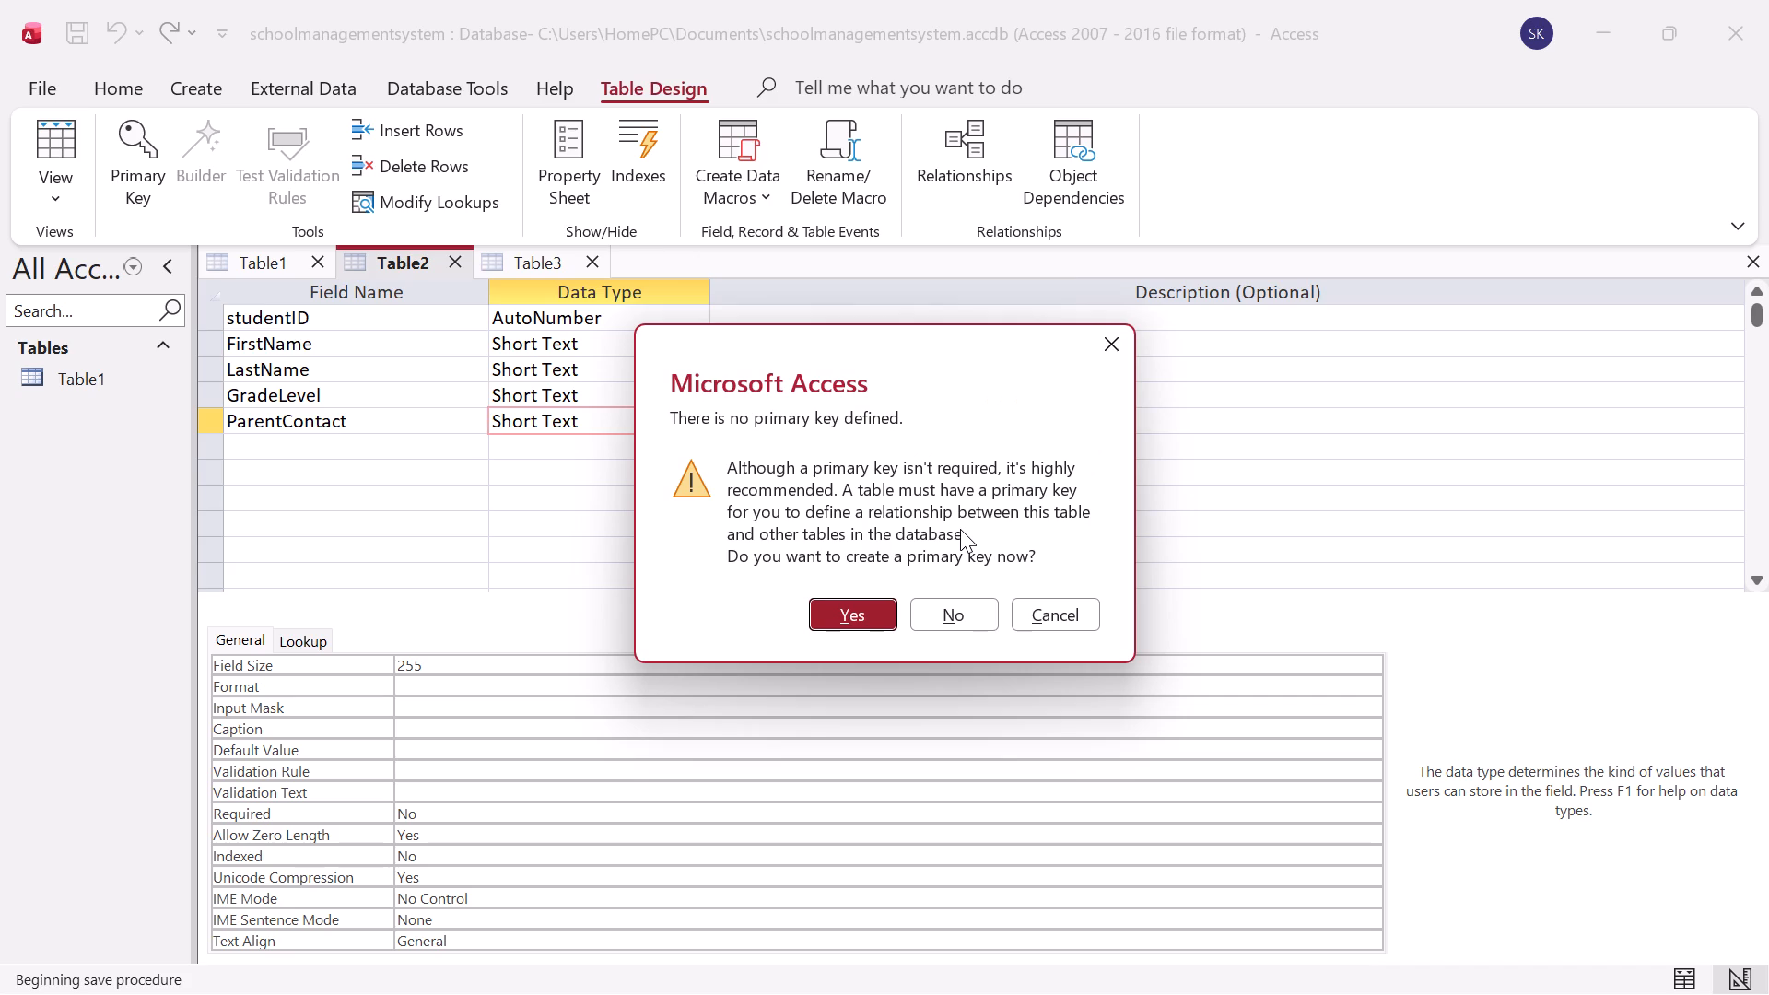
{"action": "left_click", "coordinate": [936, 620]}
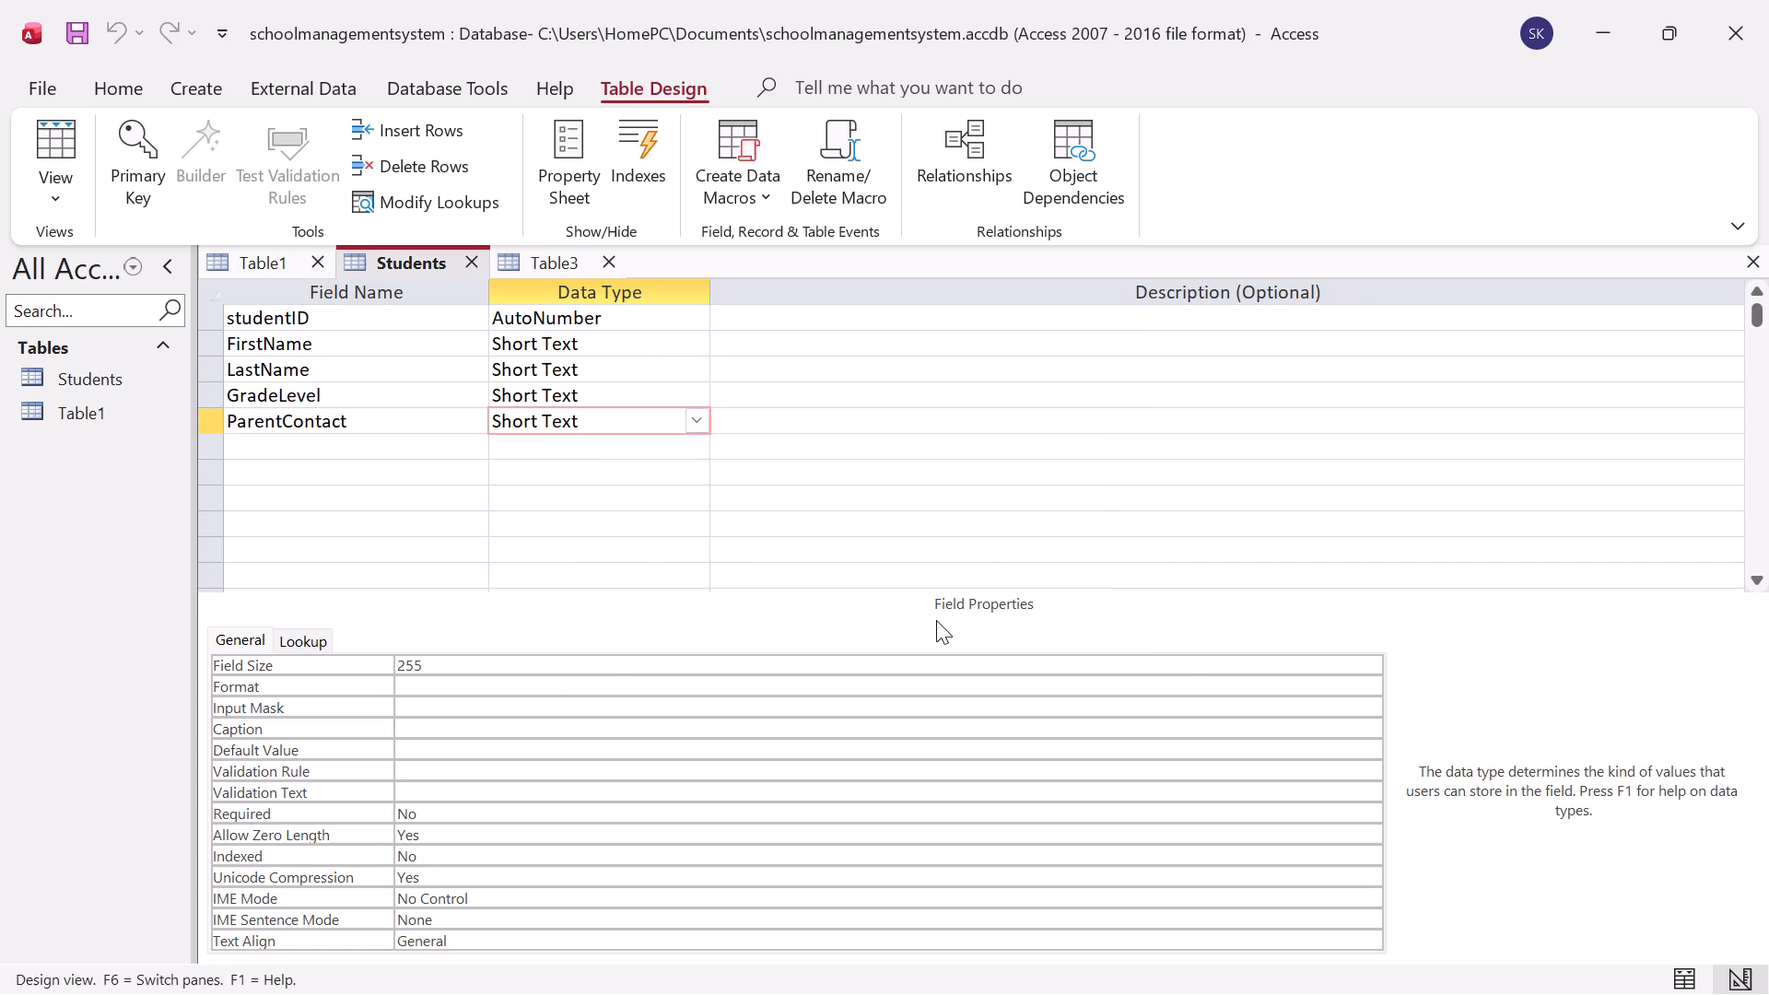
Start a new table in Design view and add a courseID field with the AutoNumber data type.
{"action": "left_click", "coordinate": [205, 93]}
{"action": "left_click", "coordinate": [215, 150]}
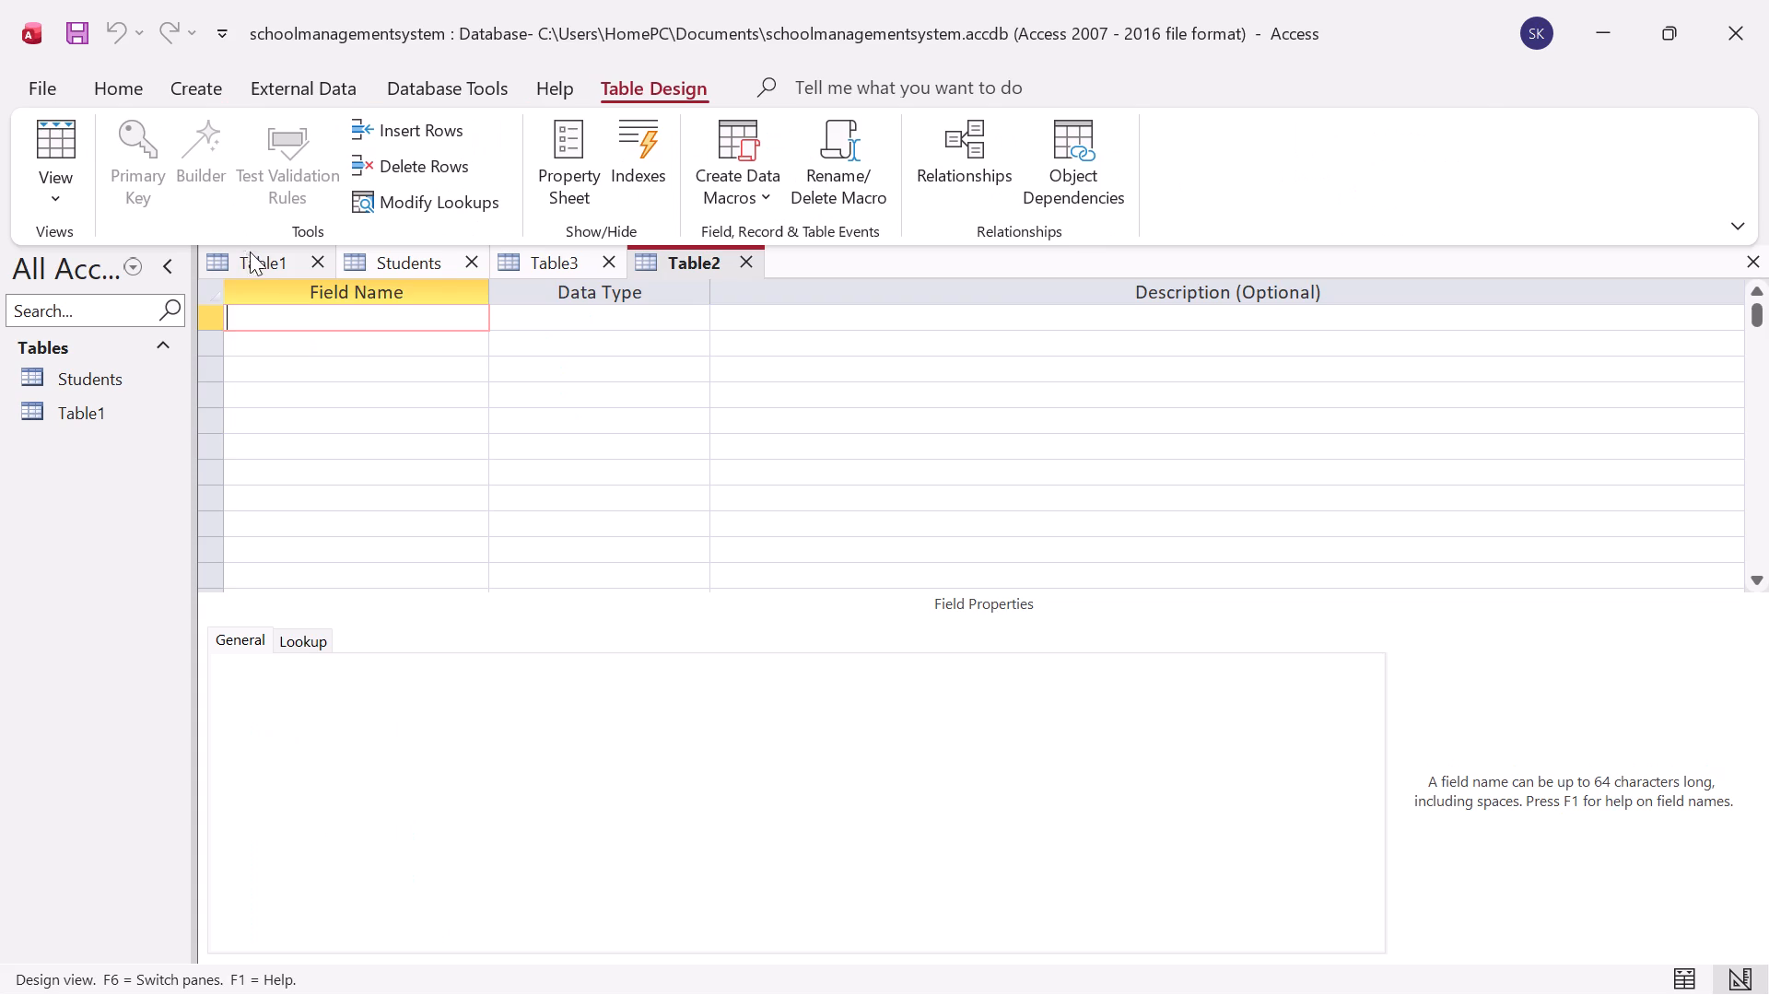
{"action": "left_click", "coordinate": [260, 316]}
{"action": "type", "text": "course"}
{"action": "type", "text": "ID"}
{"action": "key", "text": "BackSpace"}
{"action": "key", "text": "Return"}
{"action": "key", "text": "BackSpace"}
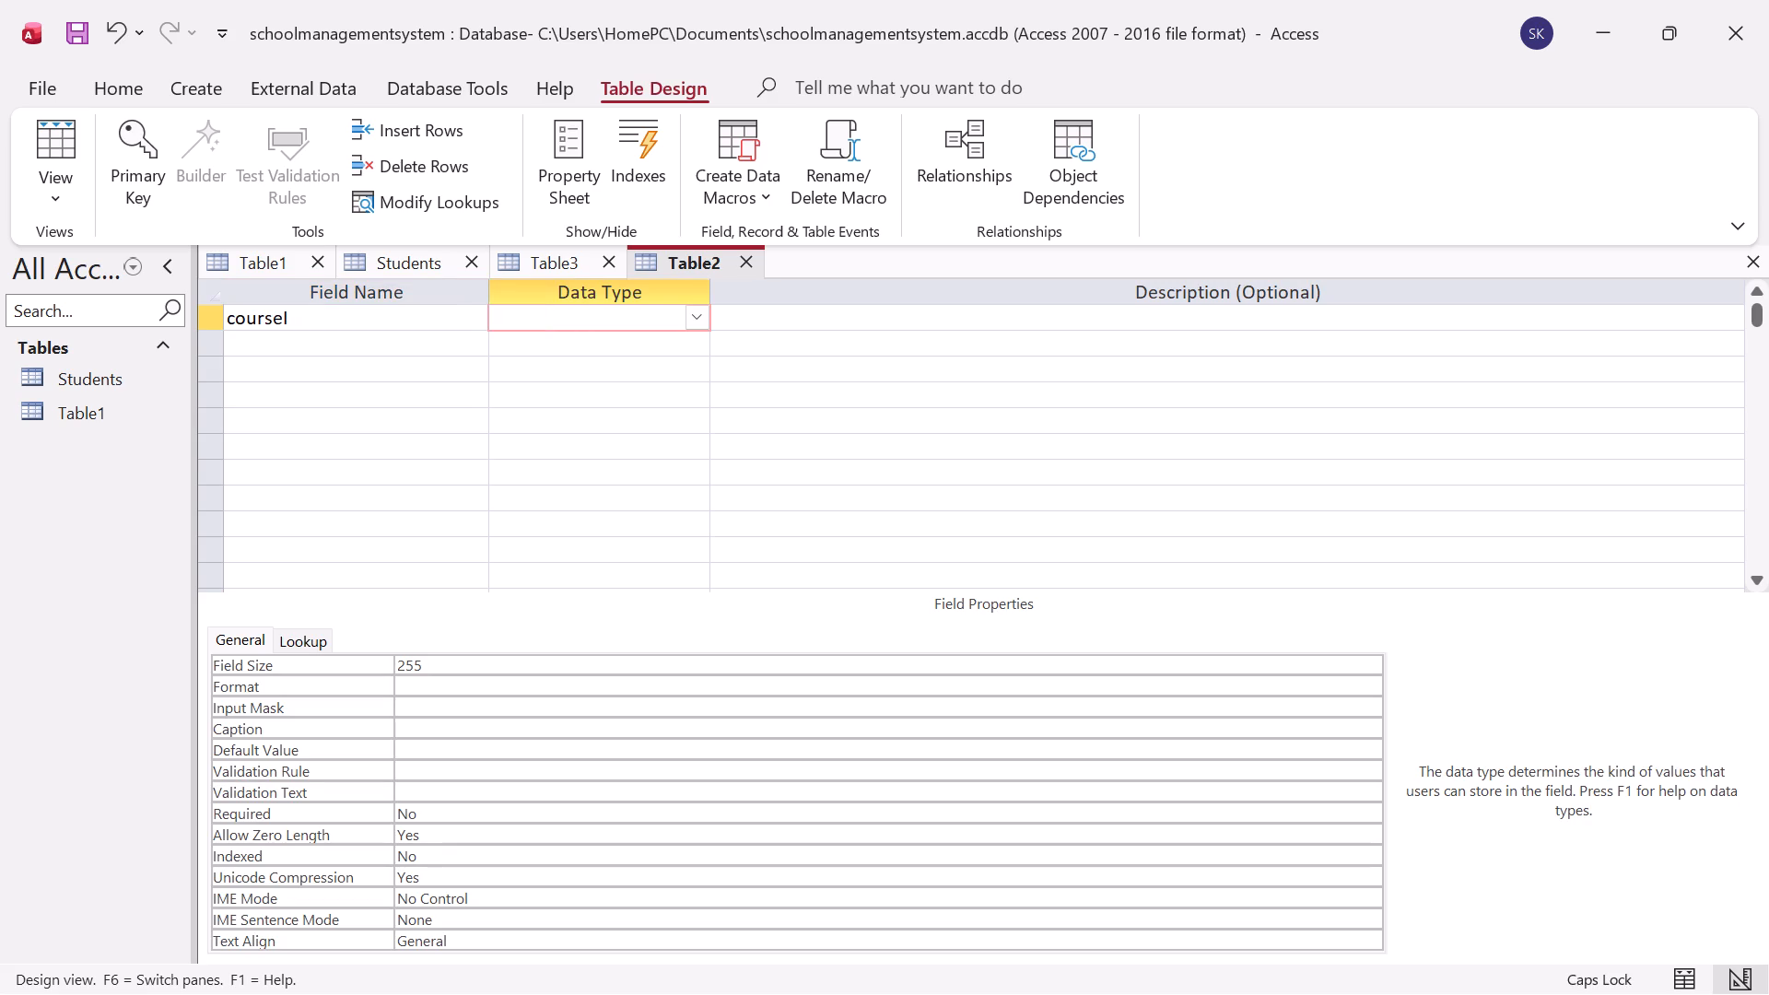
{"action": "key", "text": "BackSpace"}
{"action": "key", "text": "BackSpace"}
{"action": "left_click", "coordinate": [459, 322]}
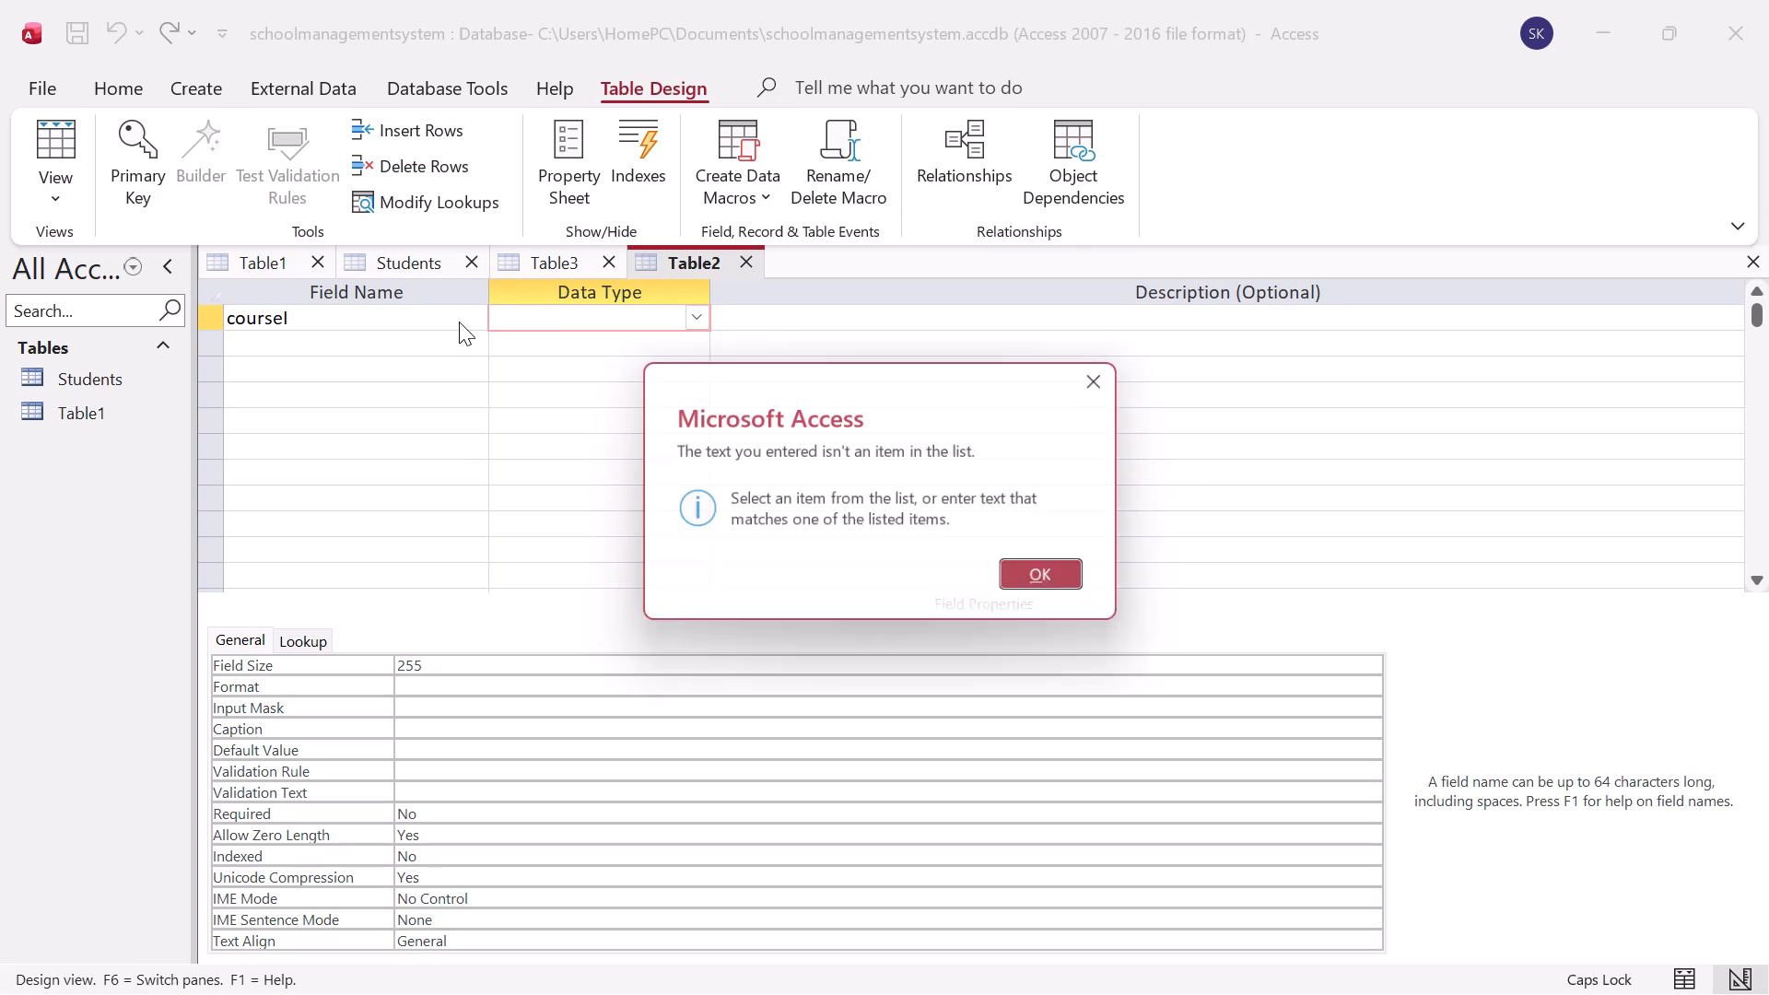
{"action": "left_click", "coordinate": [458, 309]}
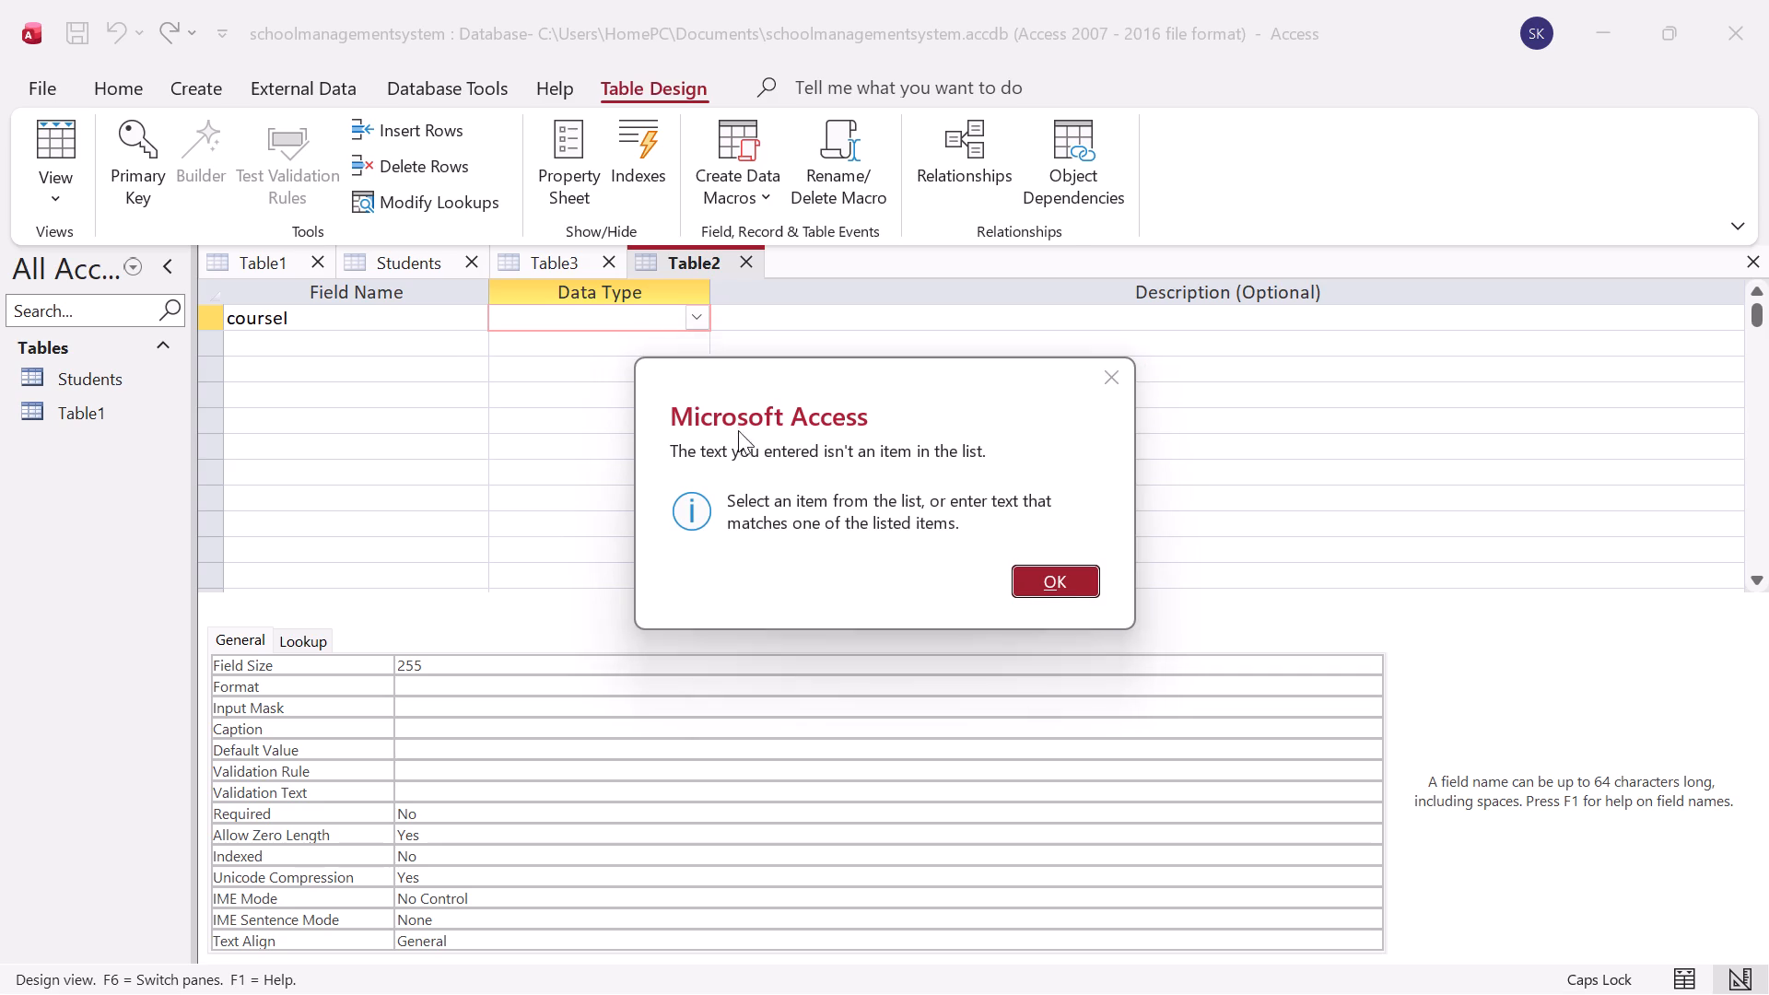
{"action": "left_click", "coordinate": [1037, 578]}
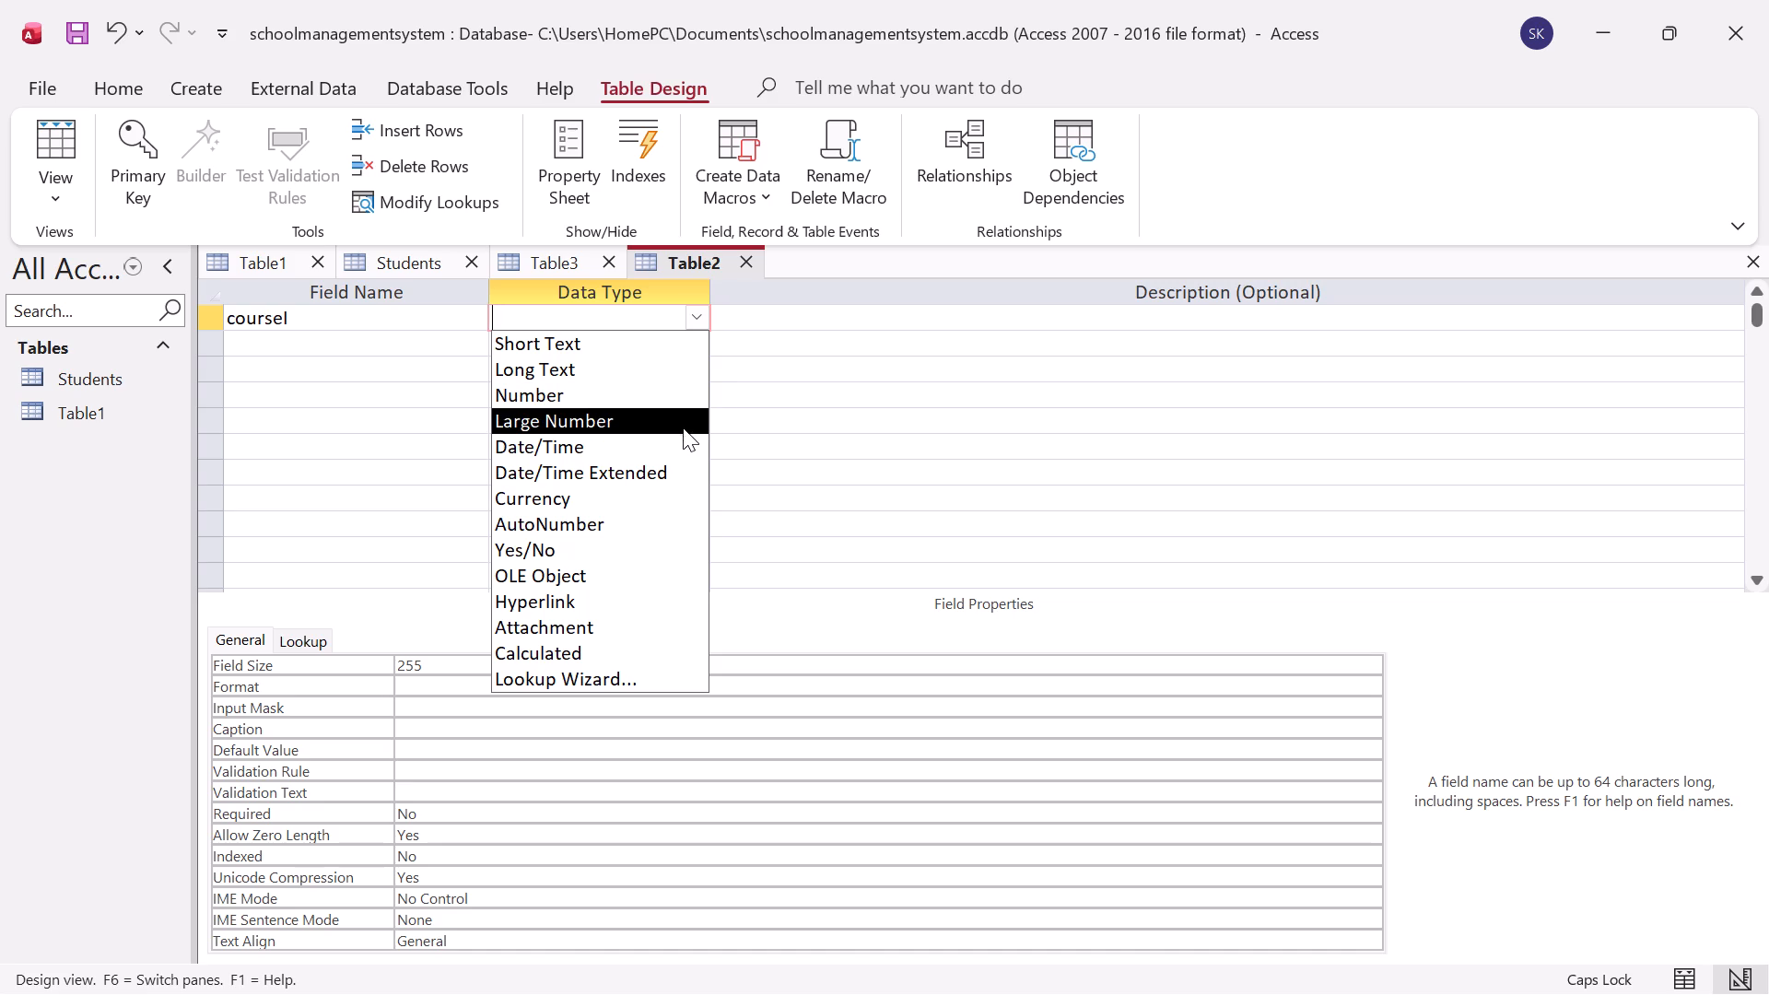
{"action": "left_click", "coordinate": [675, 517]}
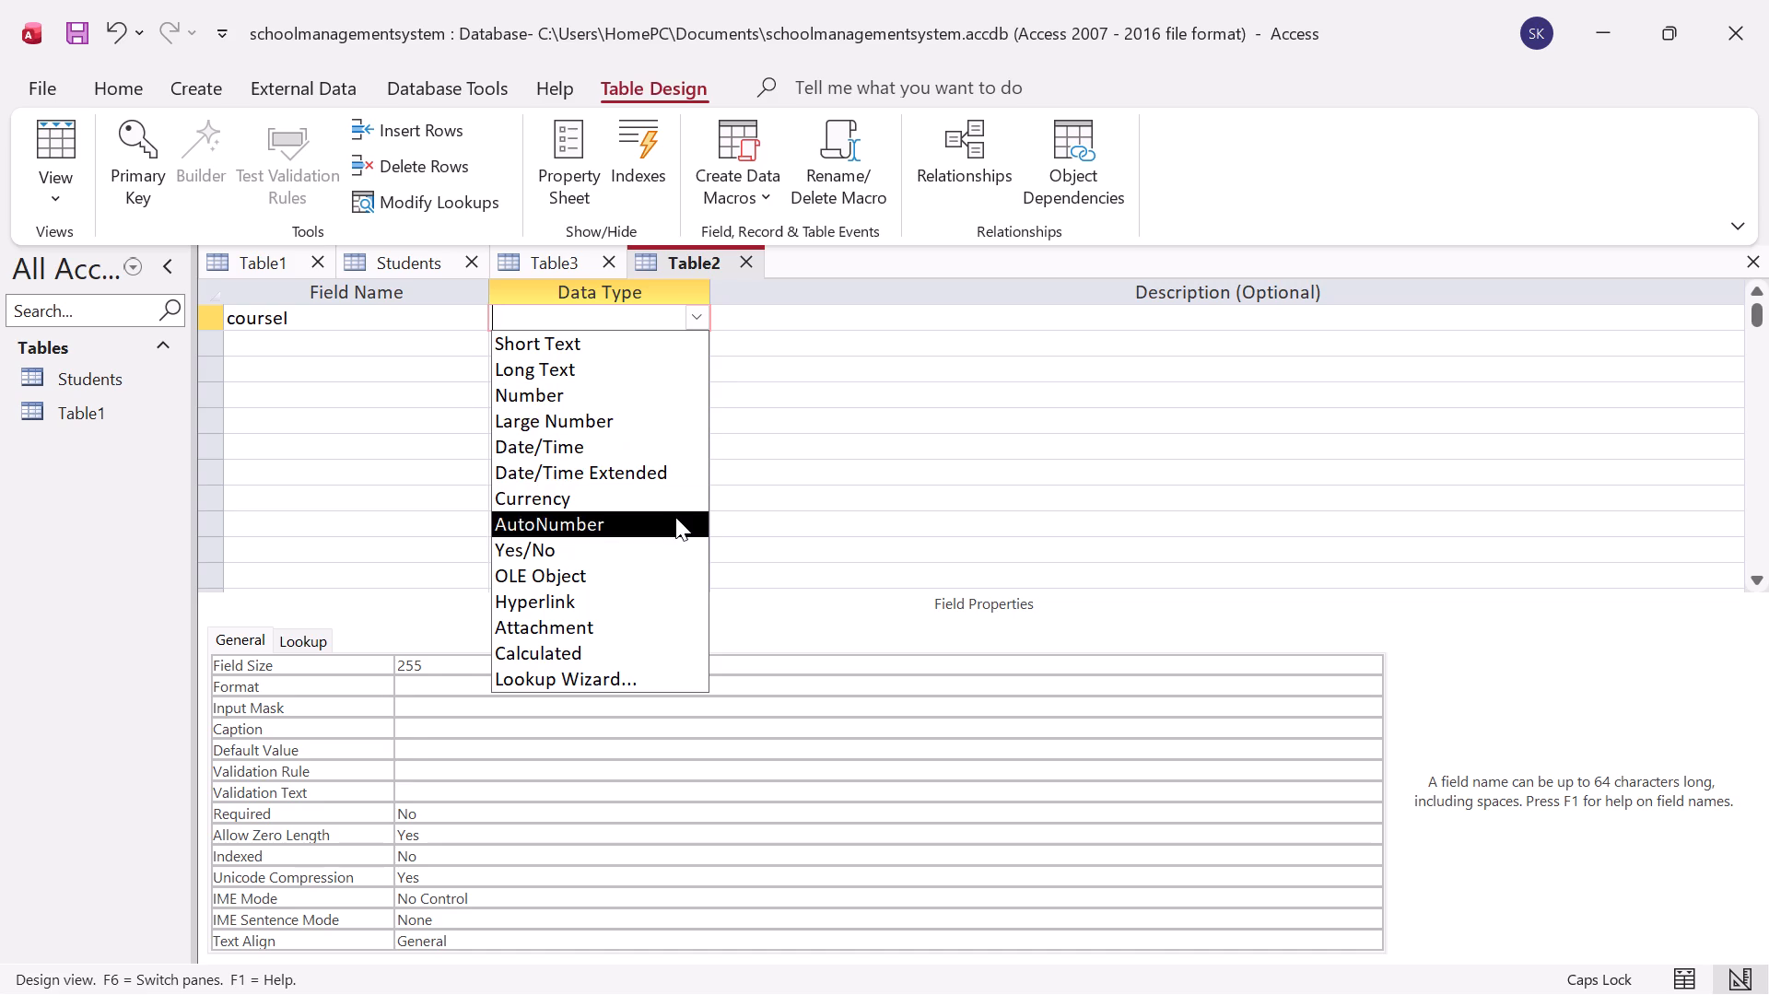
{"action": "left_click", "coordinate": [453, 318]}
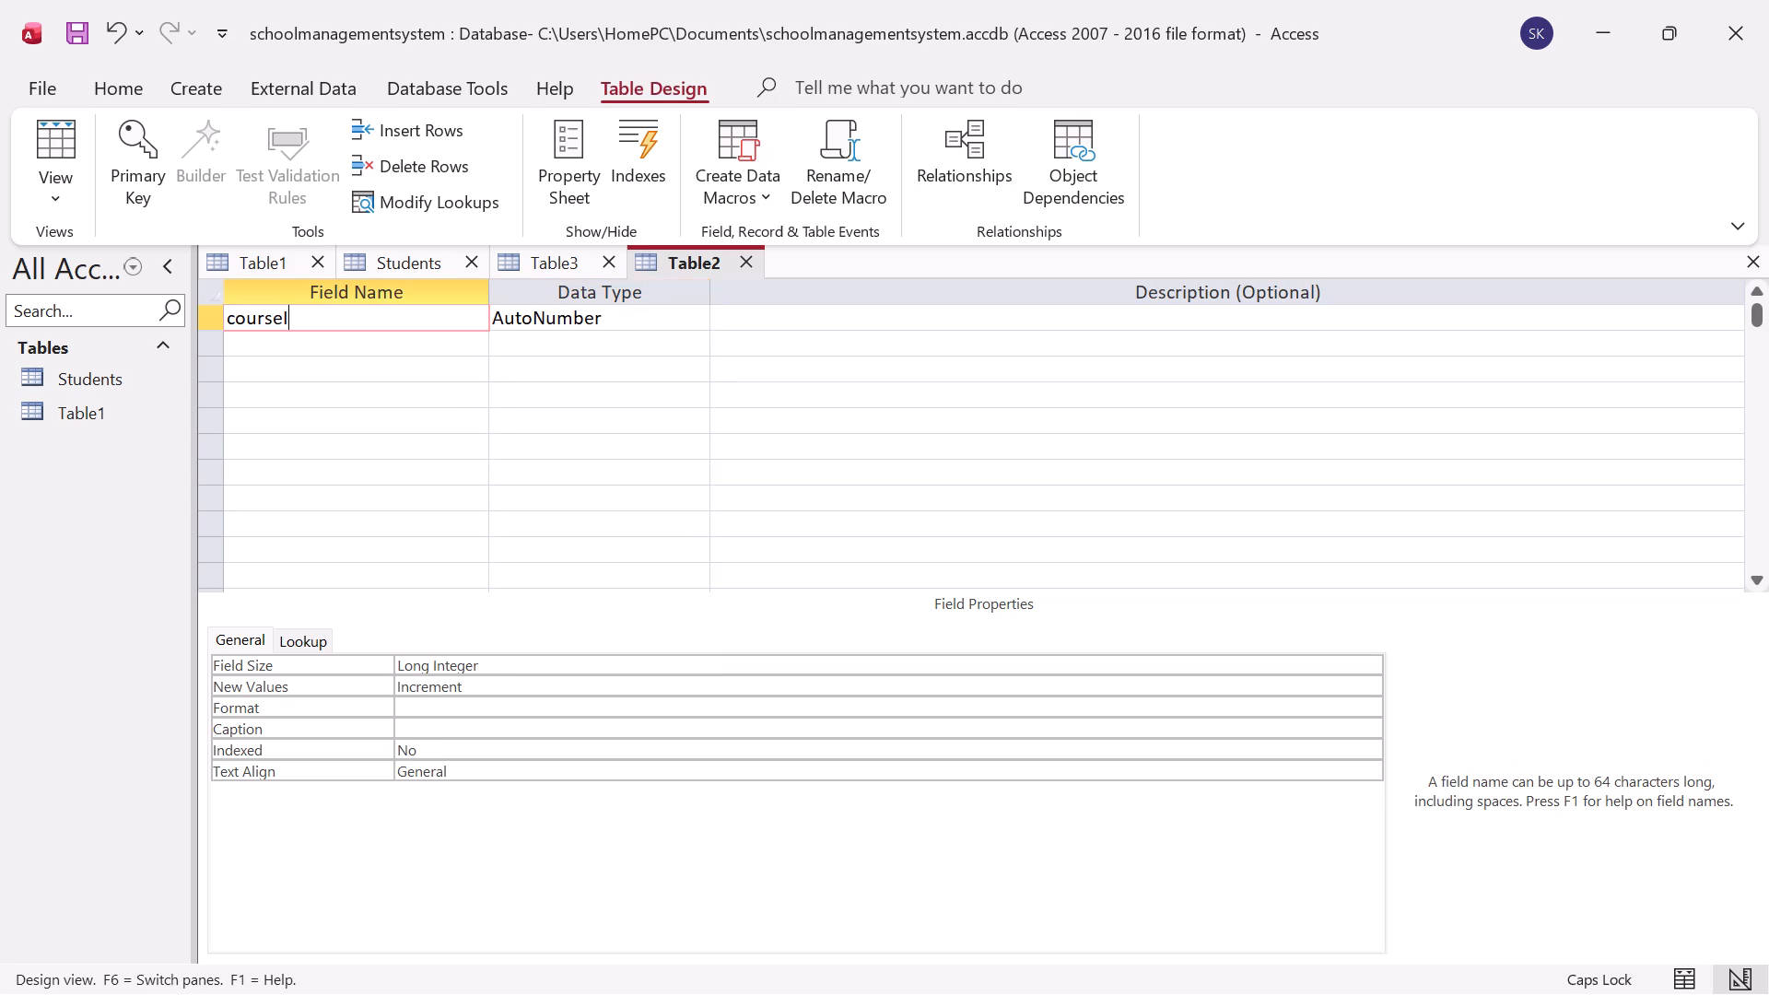
{"action": "key", "text": "d"}
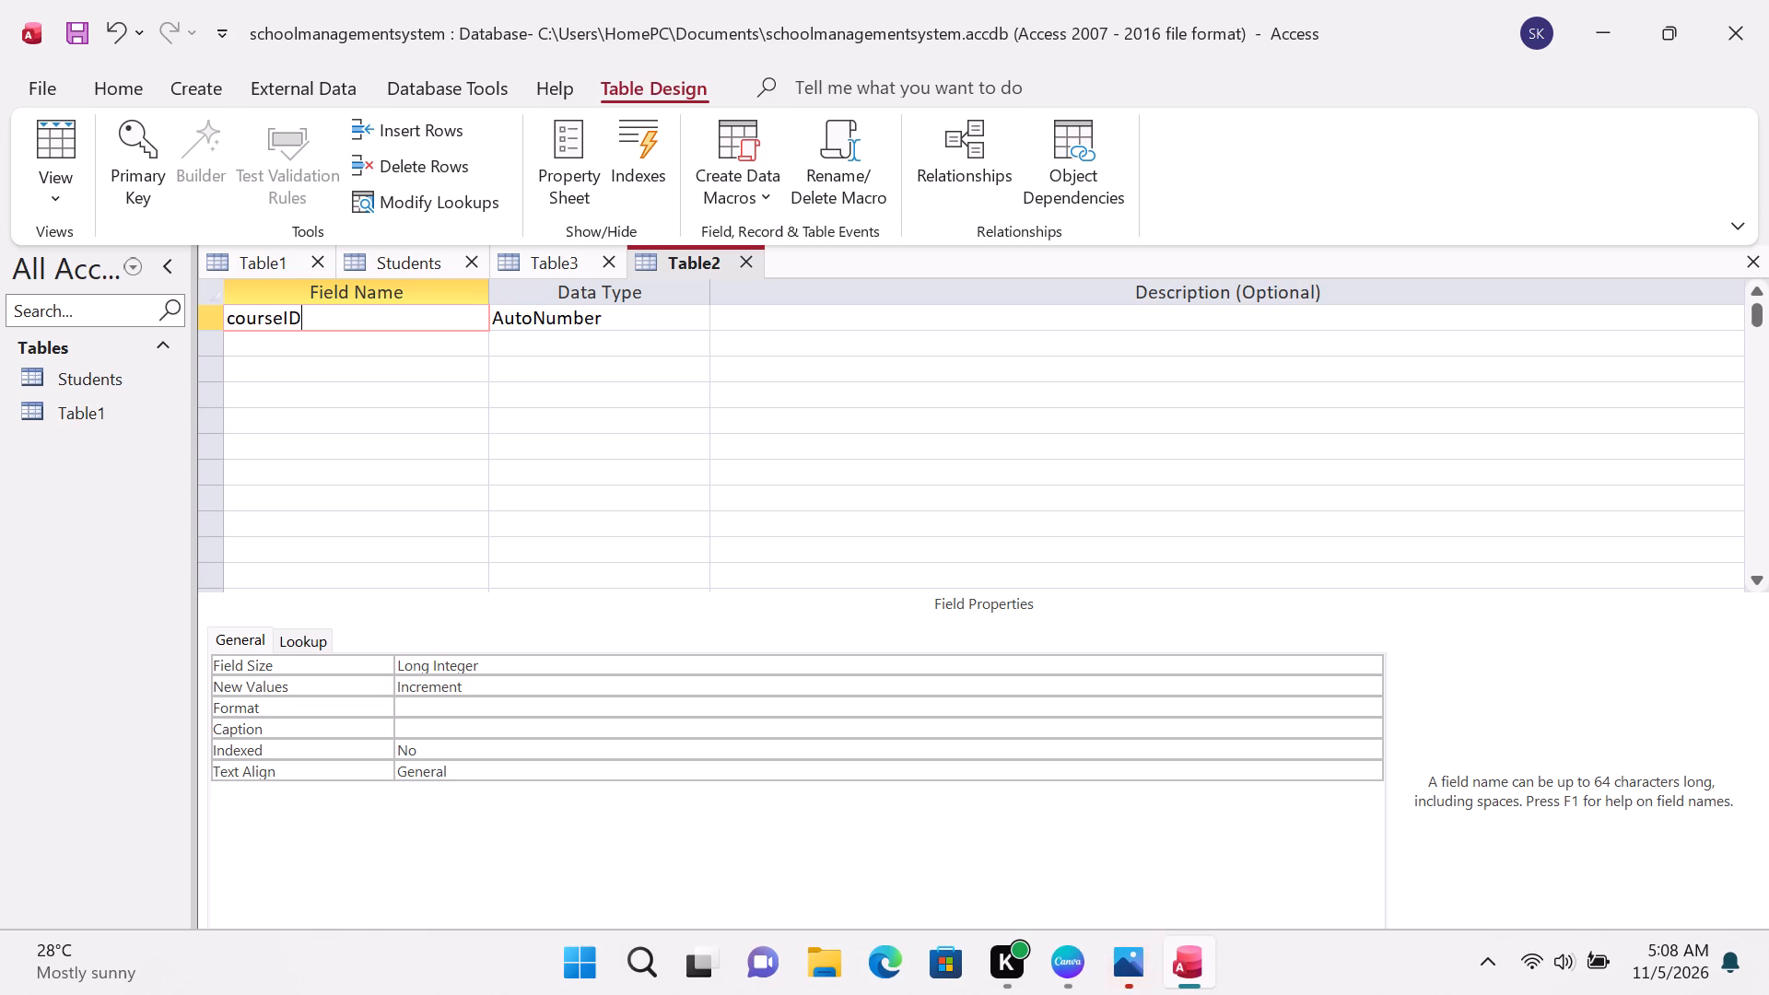
Begin a second field name starting with C in the row below courseID.
{"action": "left_click", "coordinate": [474, 350]}
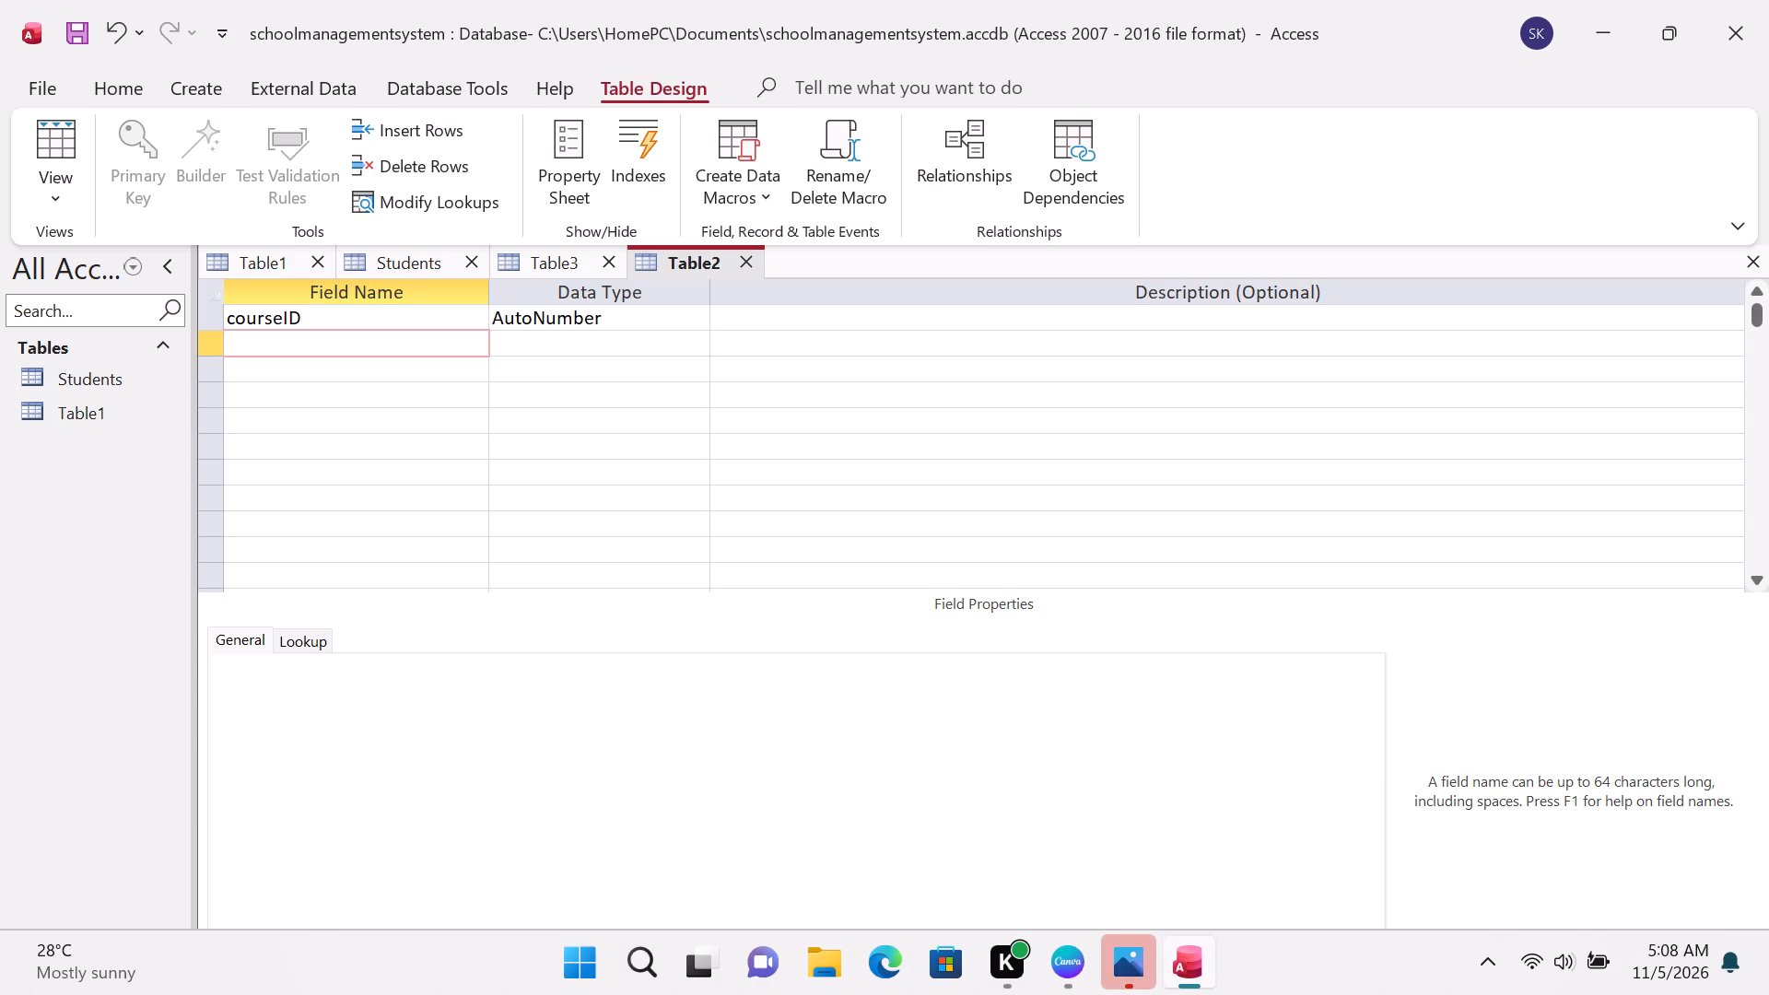
{"action": "key", "text": "c"}
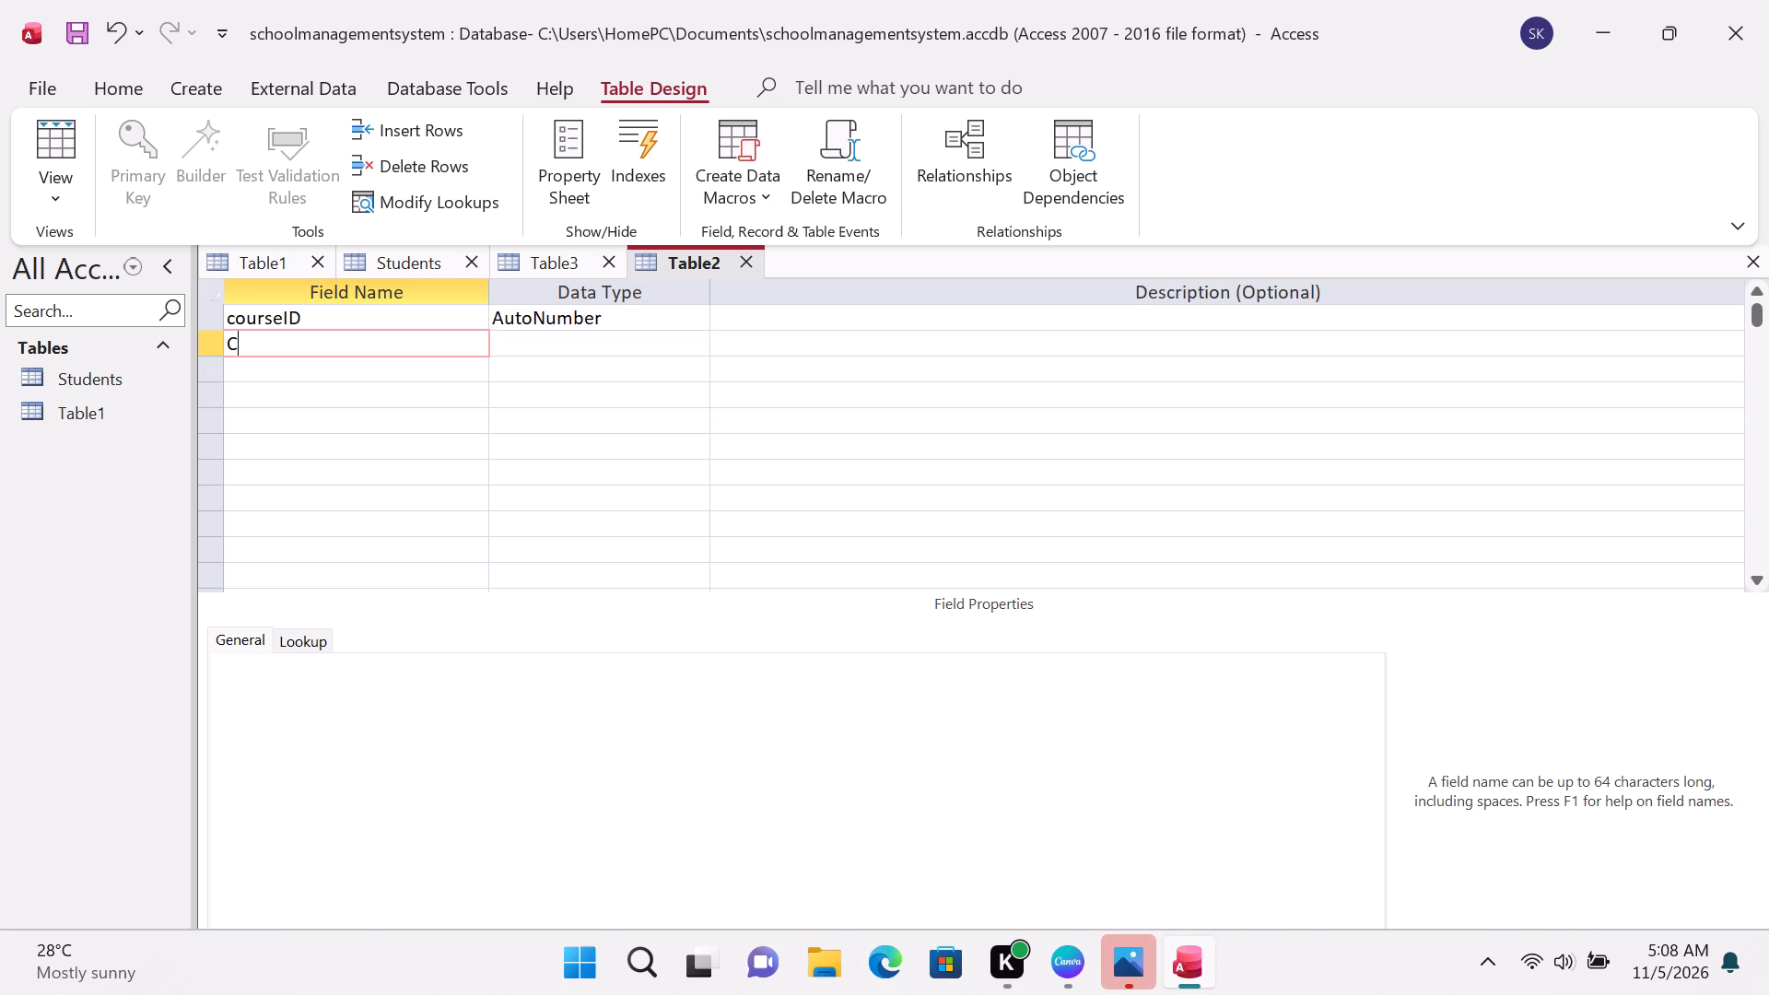
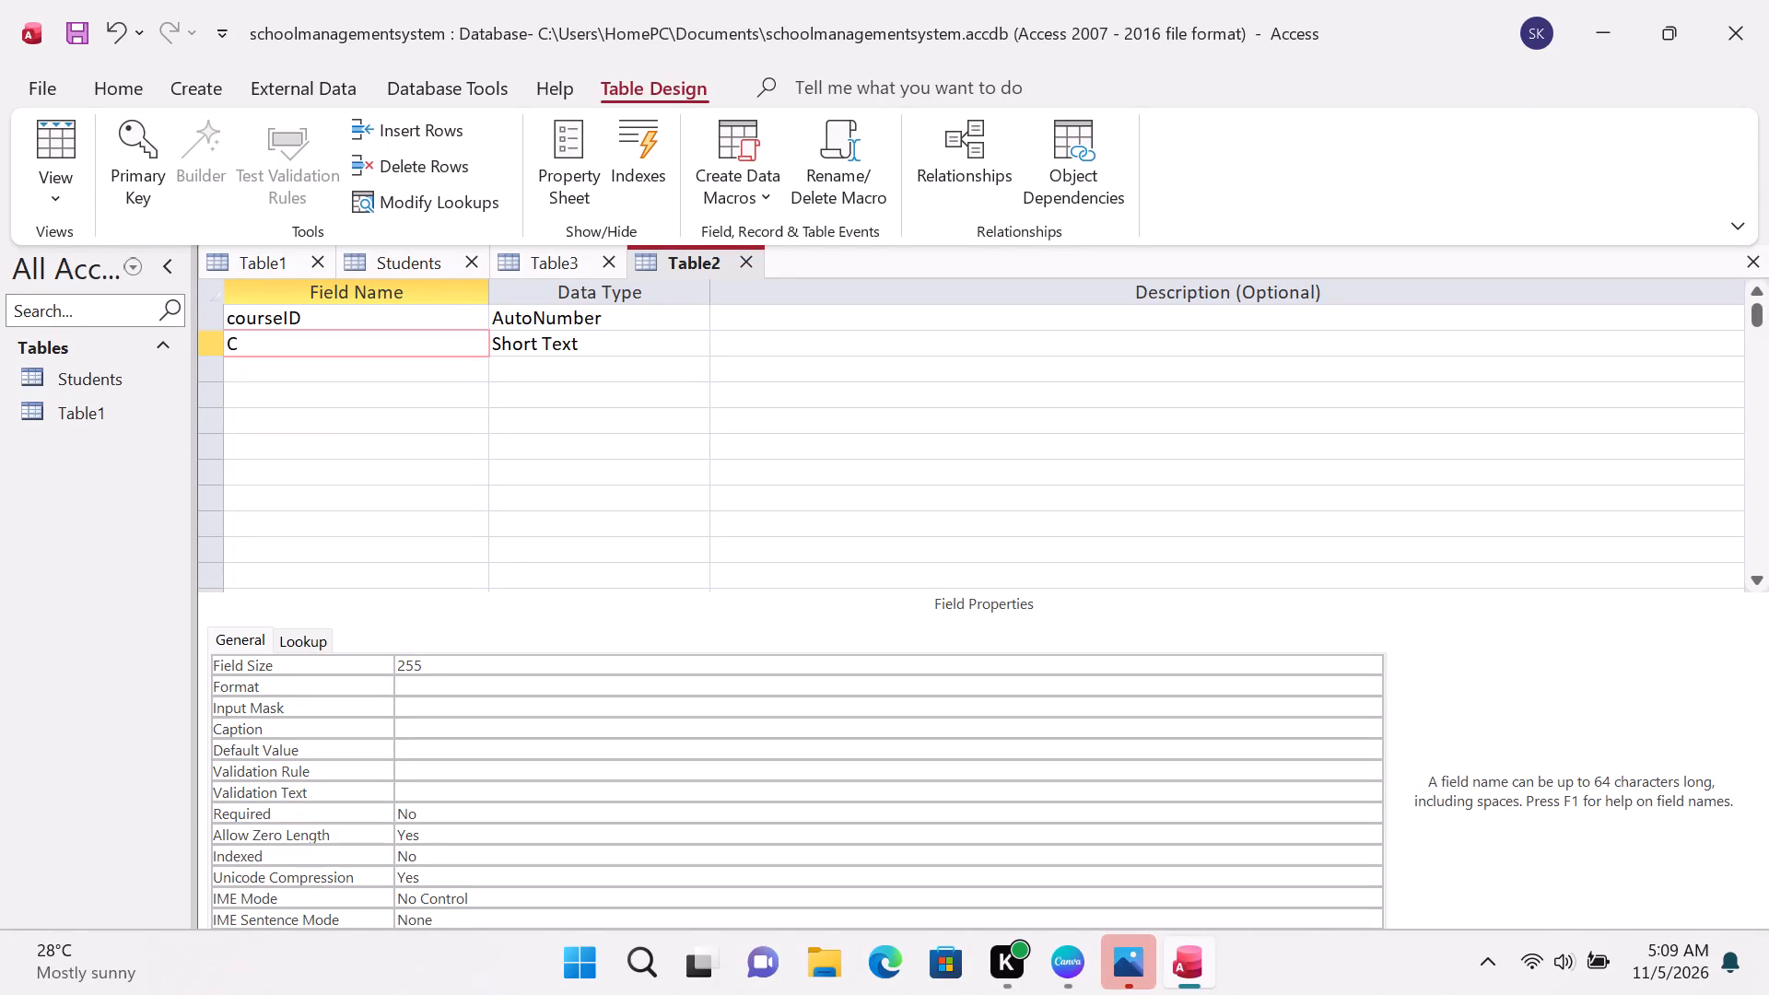
Complete the second field name as CourseName, keeping the Short Text data type.
{"action": "left_click", "coordinate": [413, 353]}
{"action": "type", "text": "OU"}
{"action": "type", "text": "RSE"}
{"action": "key", "text": "BackSpace"}
{"action": "key", "text": "BackSpace"}
{"action": "key", "text": "BackSpace"}
{"action": "key", "text": "BackSpace"}
{"action": "key", "text": "BackSpace"}
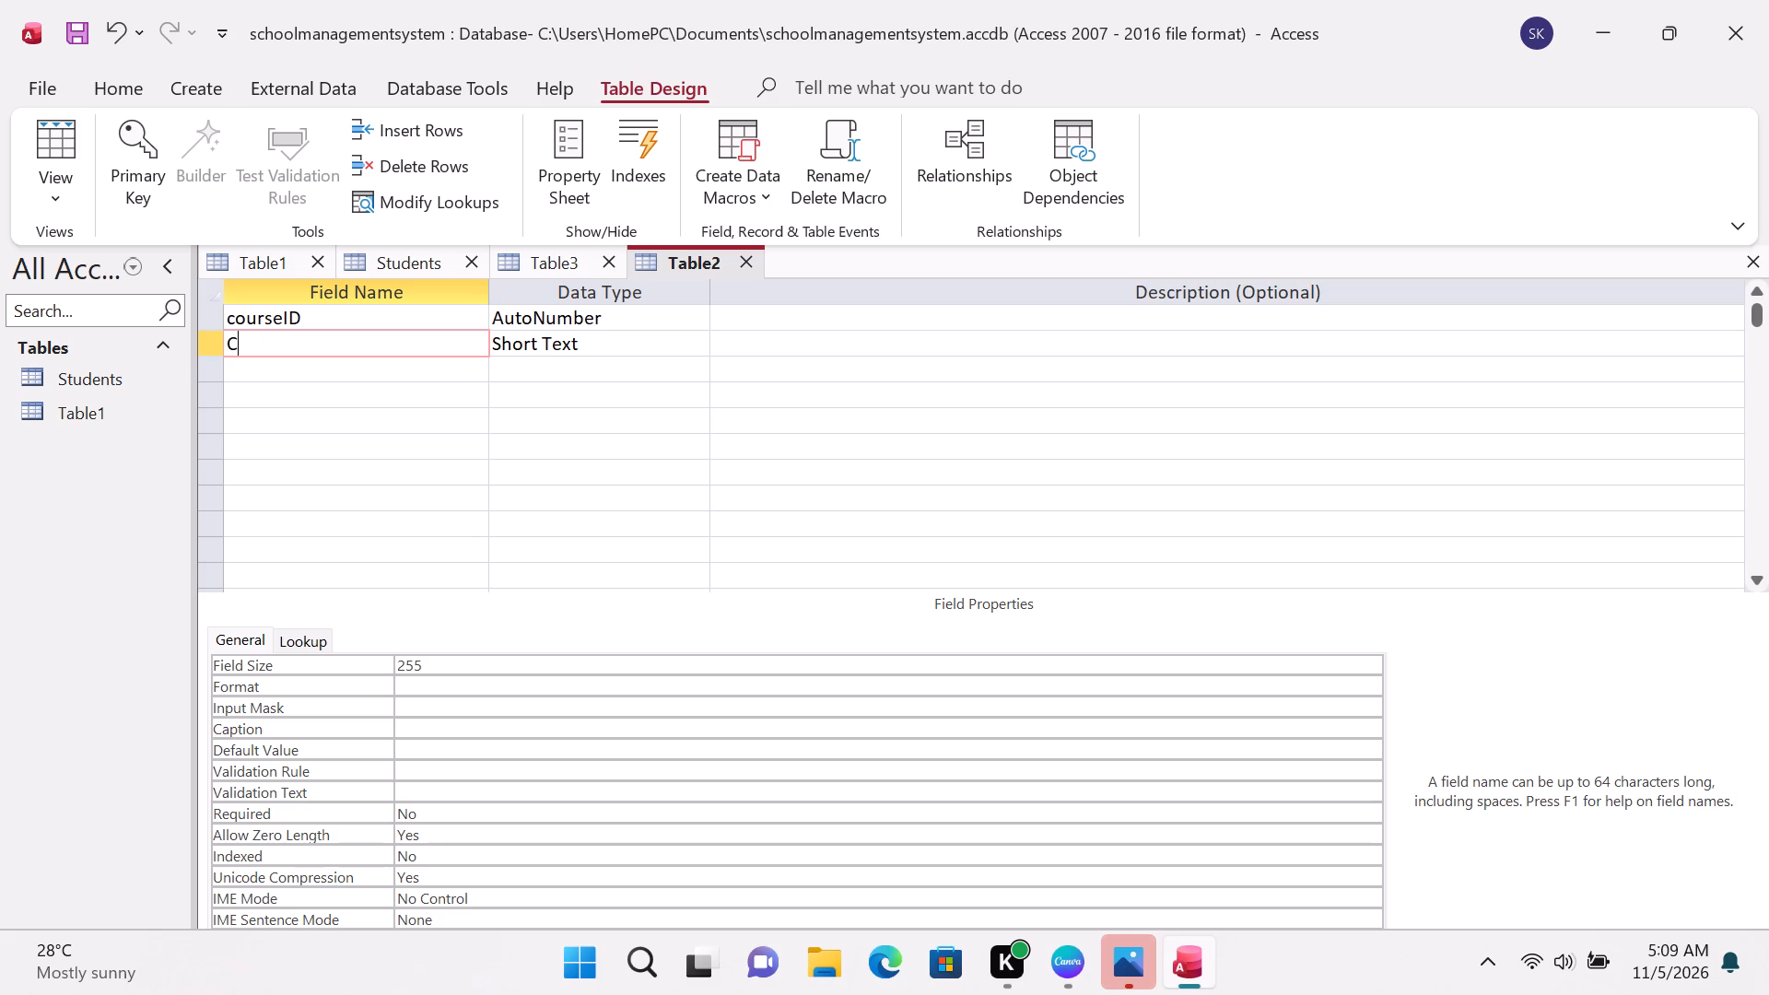
{"action": "type", "text": "ourse"}
{"action": "key", "text": "n"}
{"action": "type", "text": "am"}
{"action": "key", "text": "e"}
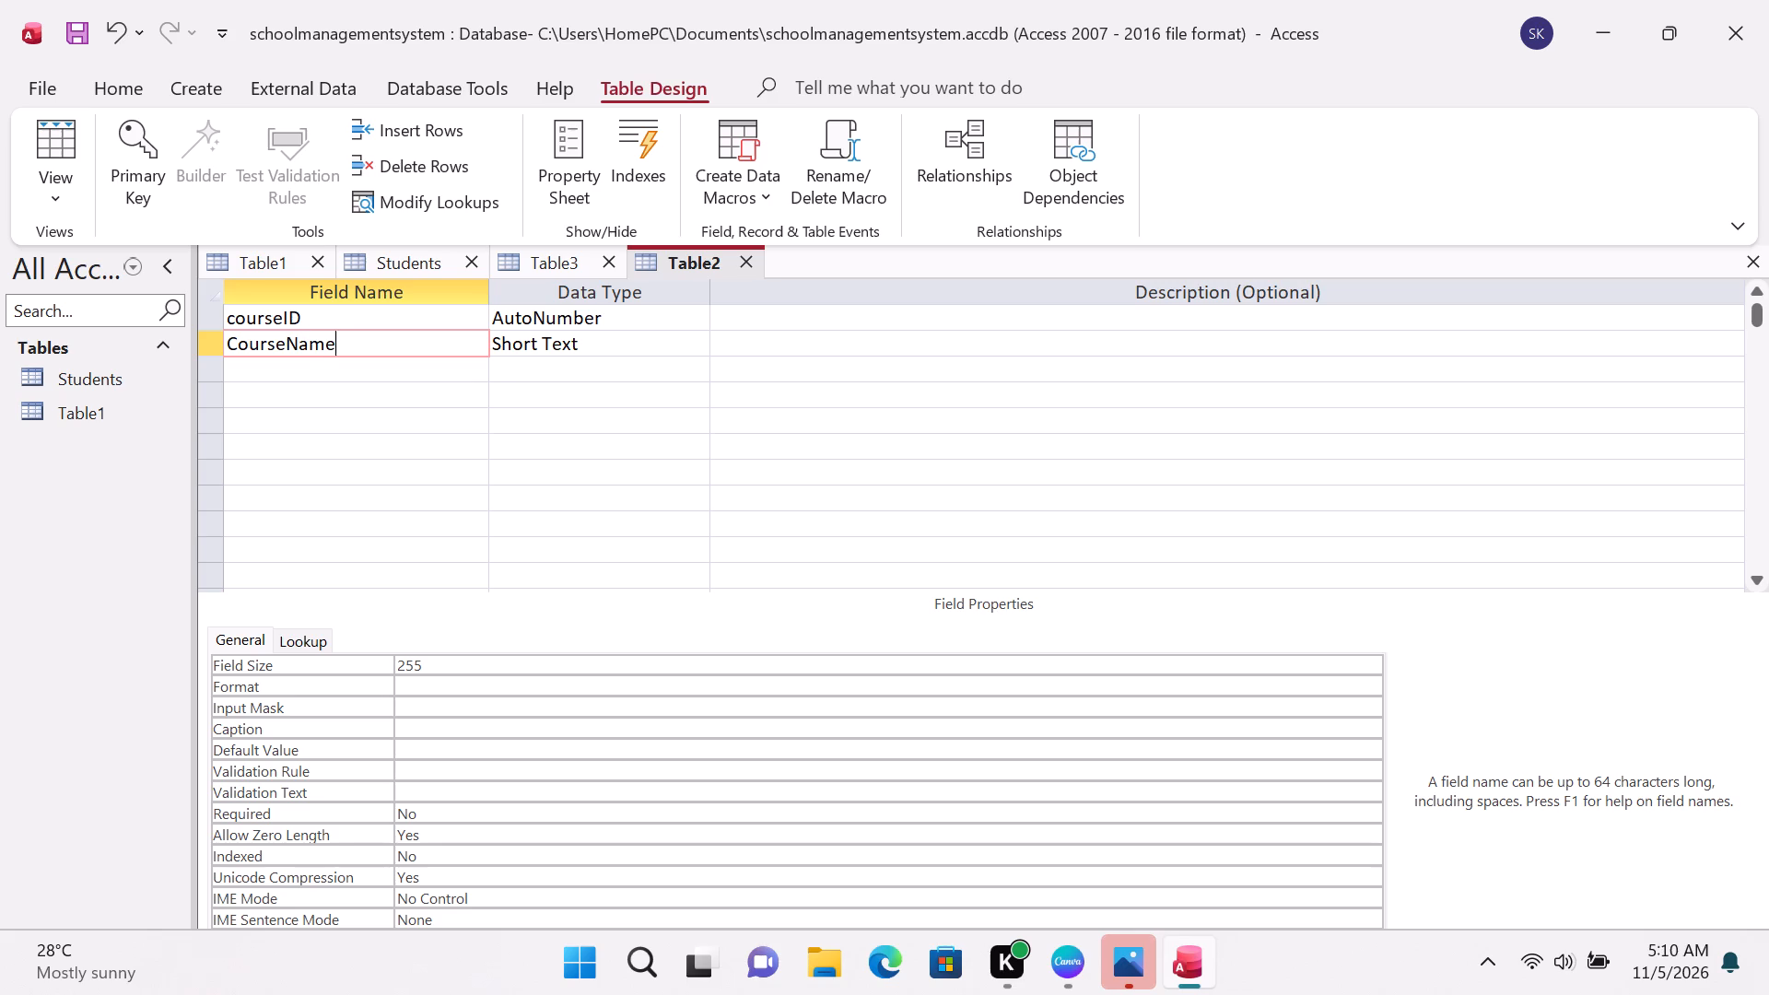
{"action": "left_click", "coordinate": [437, 372]}
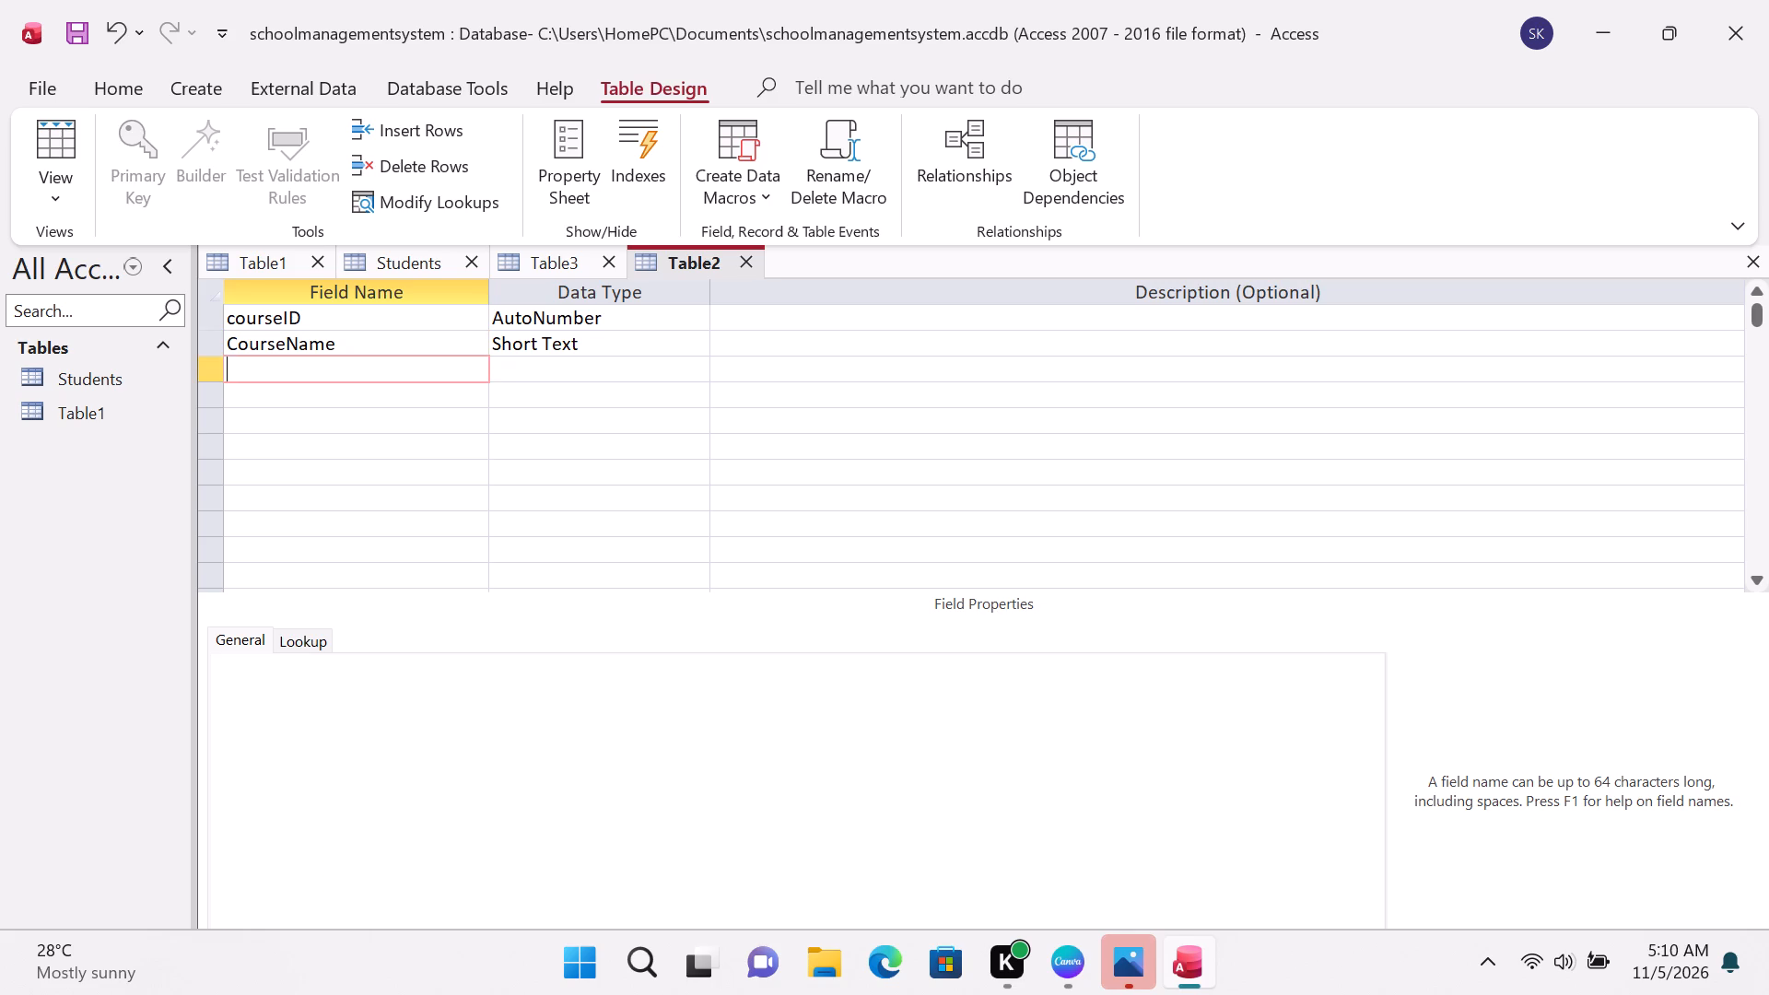
Save the table under the name Courses, declining to create a primary key.
{"action": "left_click", "coordinate": [80, 31]}
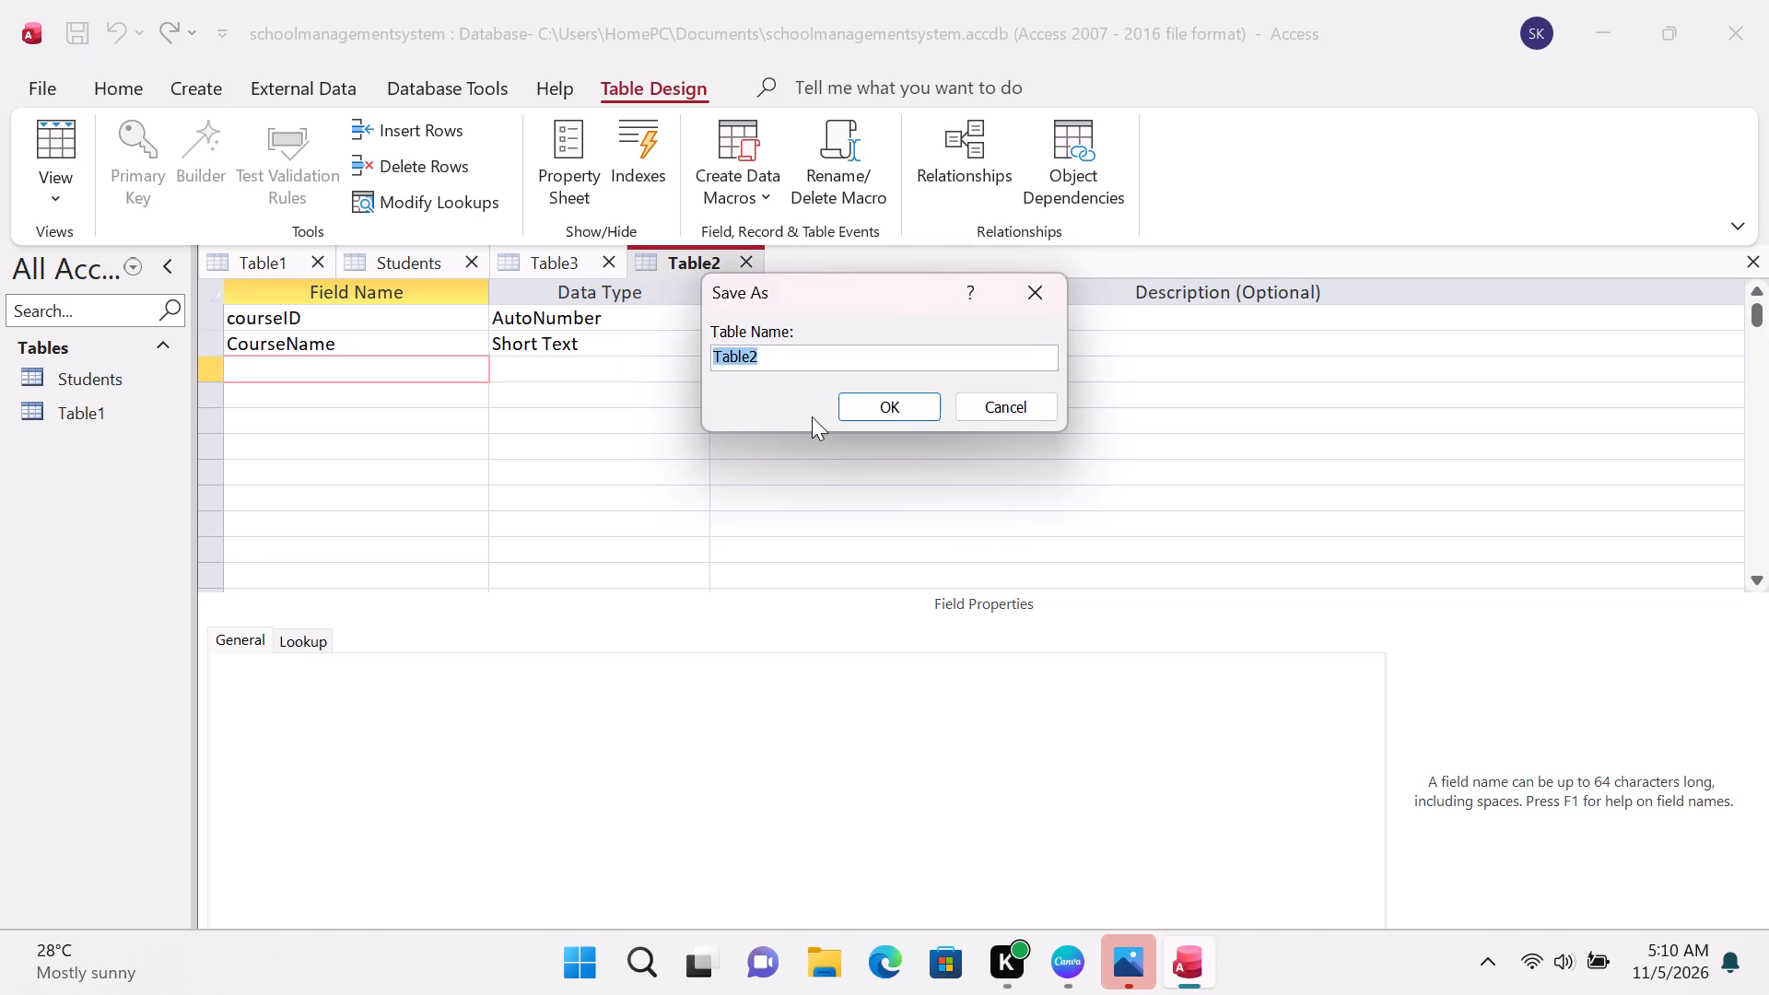
{"action": "left_click", "coordinate": [804, 358]}
{"action": "key", "text": "BackSpace"}
{"action": "key", "text": "BackSpace"}
{"action": "key", "text": "BackSpace"}
{"action": "key", "text": "BackSpace"}
{"action": "key", "text": "BackSpace"}
{"action": "key", "text": "BackSpace"}
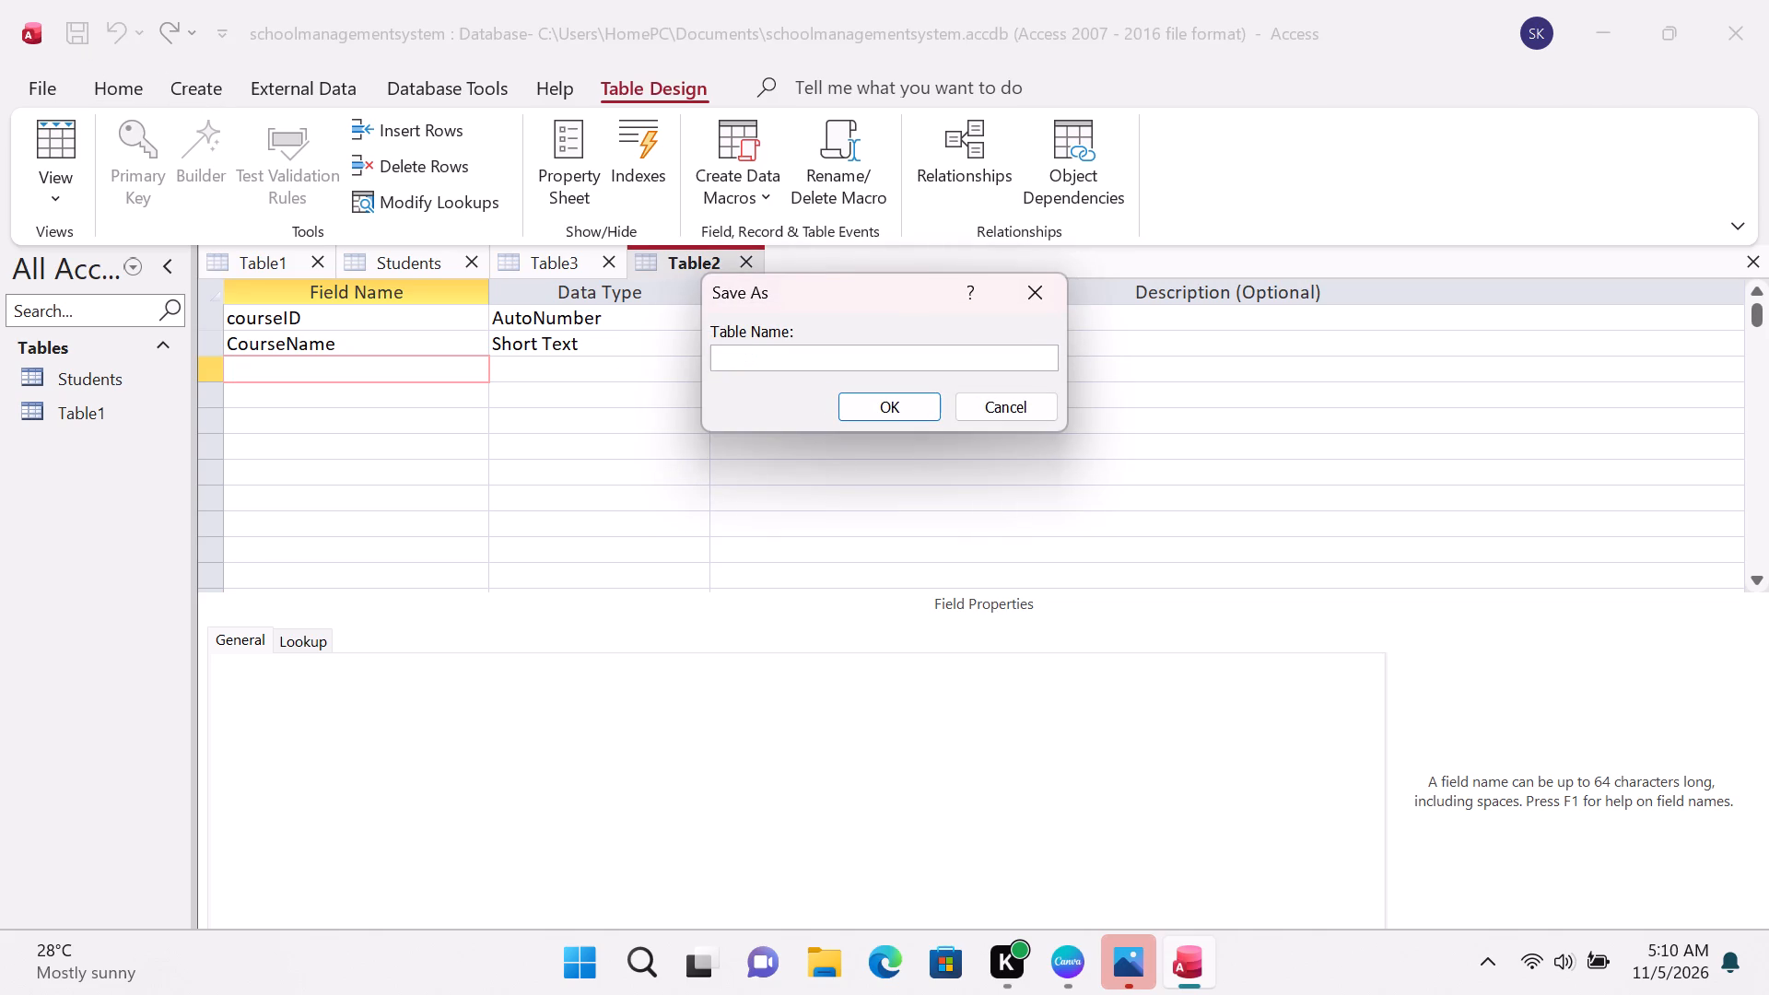
{"action": "key", "text": "BackSpace"}
{"action": "key", "text": "c"}
{"action": "type", "text": "ou"}
{"action": "type", "text": "rses"}
{"action": "left_click", "coordinate": [873, 405]}
{"action": "left_click", "coordinate": [967, 613]}
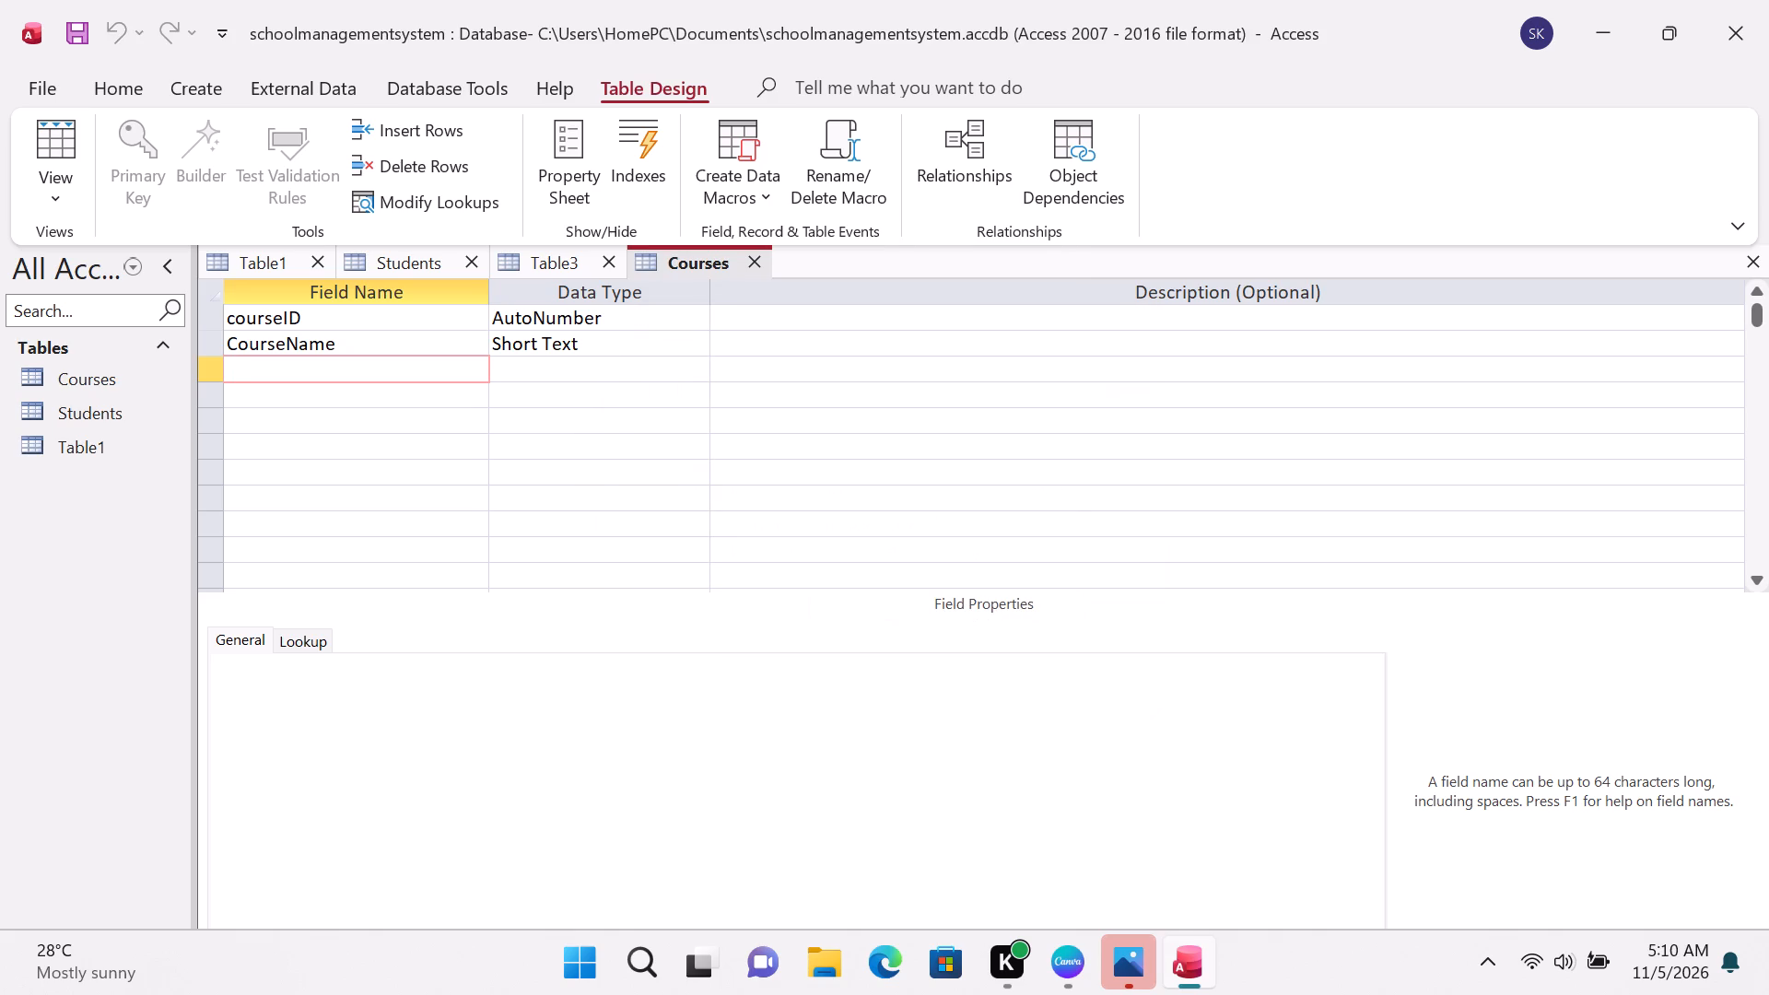
Start another new table in Design view and add EnrollmentID as its first field.
{"action": "left_click", "coordinate": [187, 97]}
{"action": "left_click", "coordinate": [227, 145]}
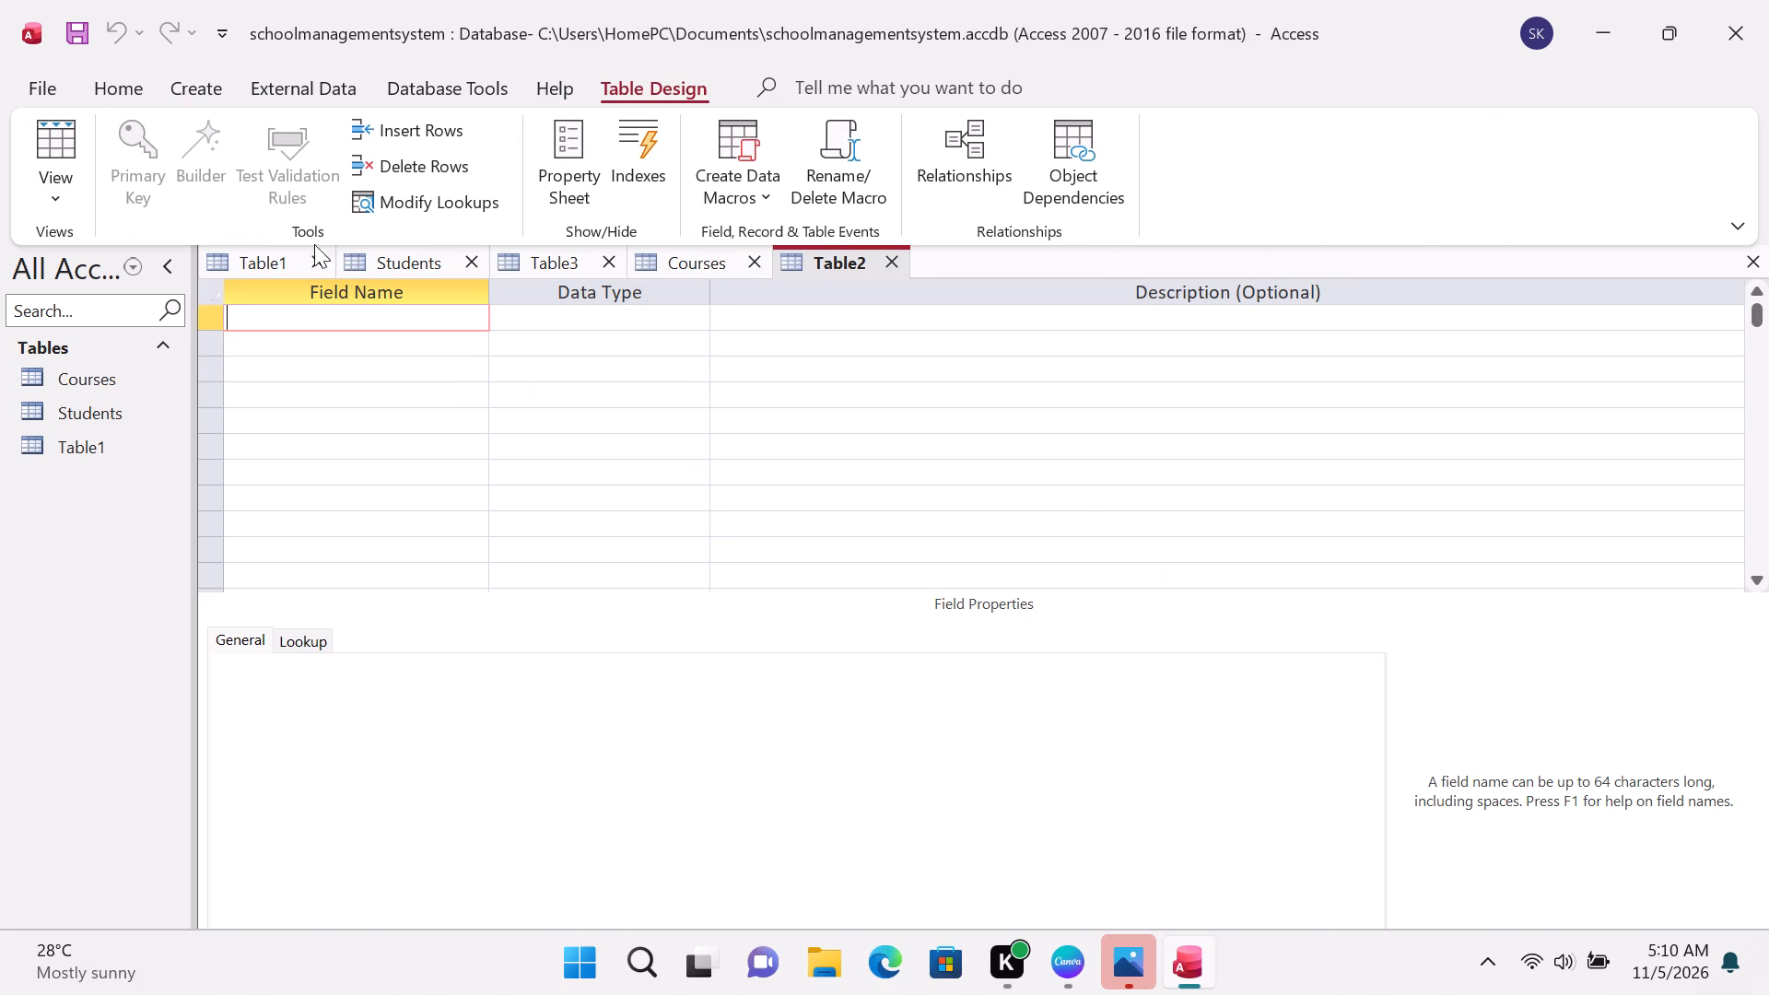
{"action": "left_click", "coordinate": [339, 322]}
{"action": "key", "text": "e"}
{"action": "type", "text": "nri"}
{"action": "key", "text": "BackSpace"}
{"action": "type", "text": "oll"}
{"action": "key", "text": "m"}
{"action": "type", "text": "ent"}
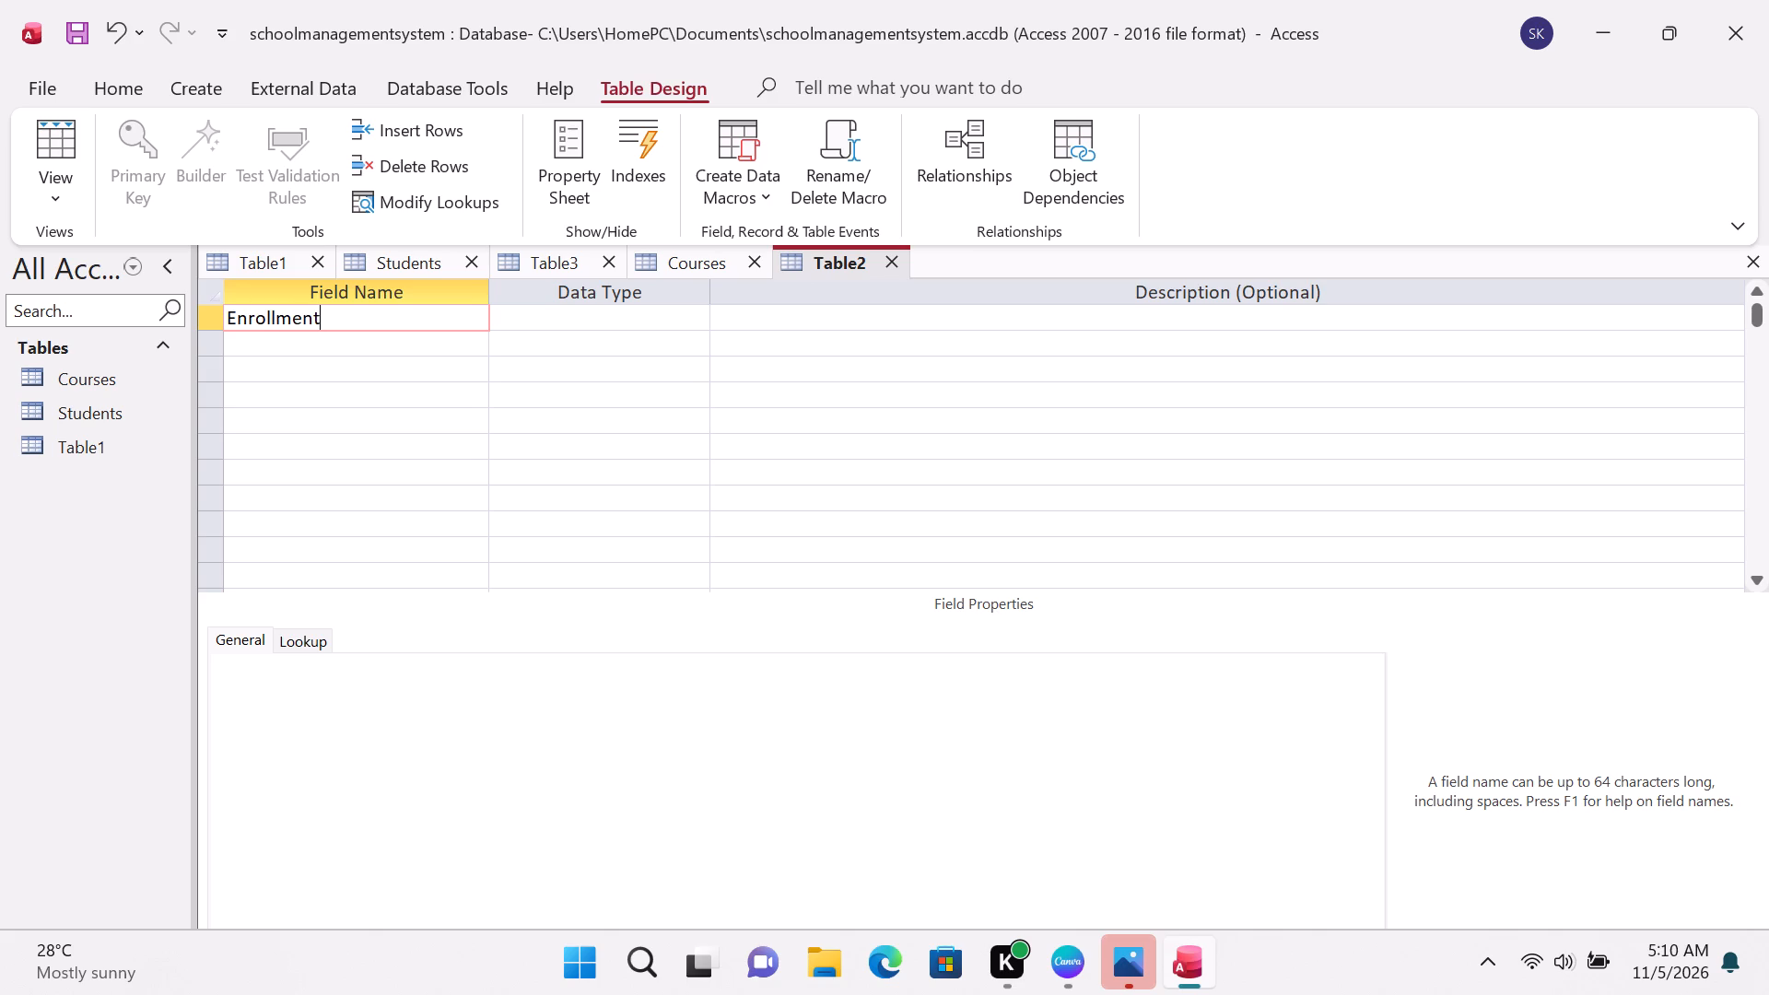
{"action": "type", "text": "ID"}
{"action": "left_click", "coordinate": [318, 352]}
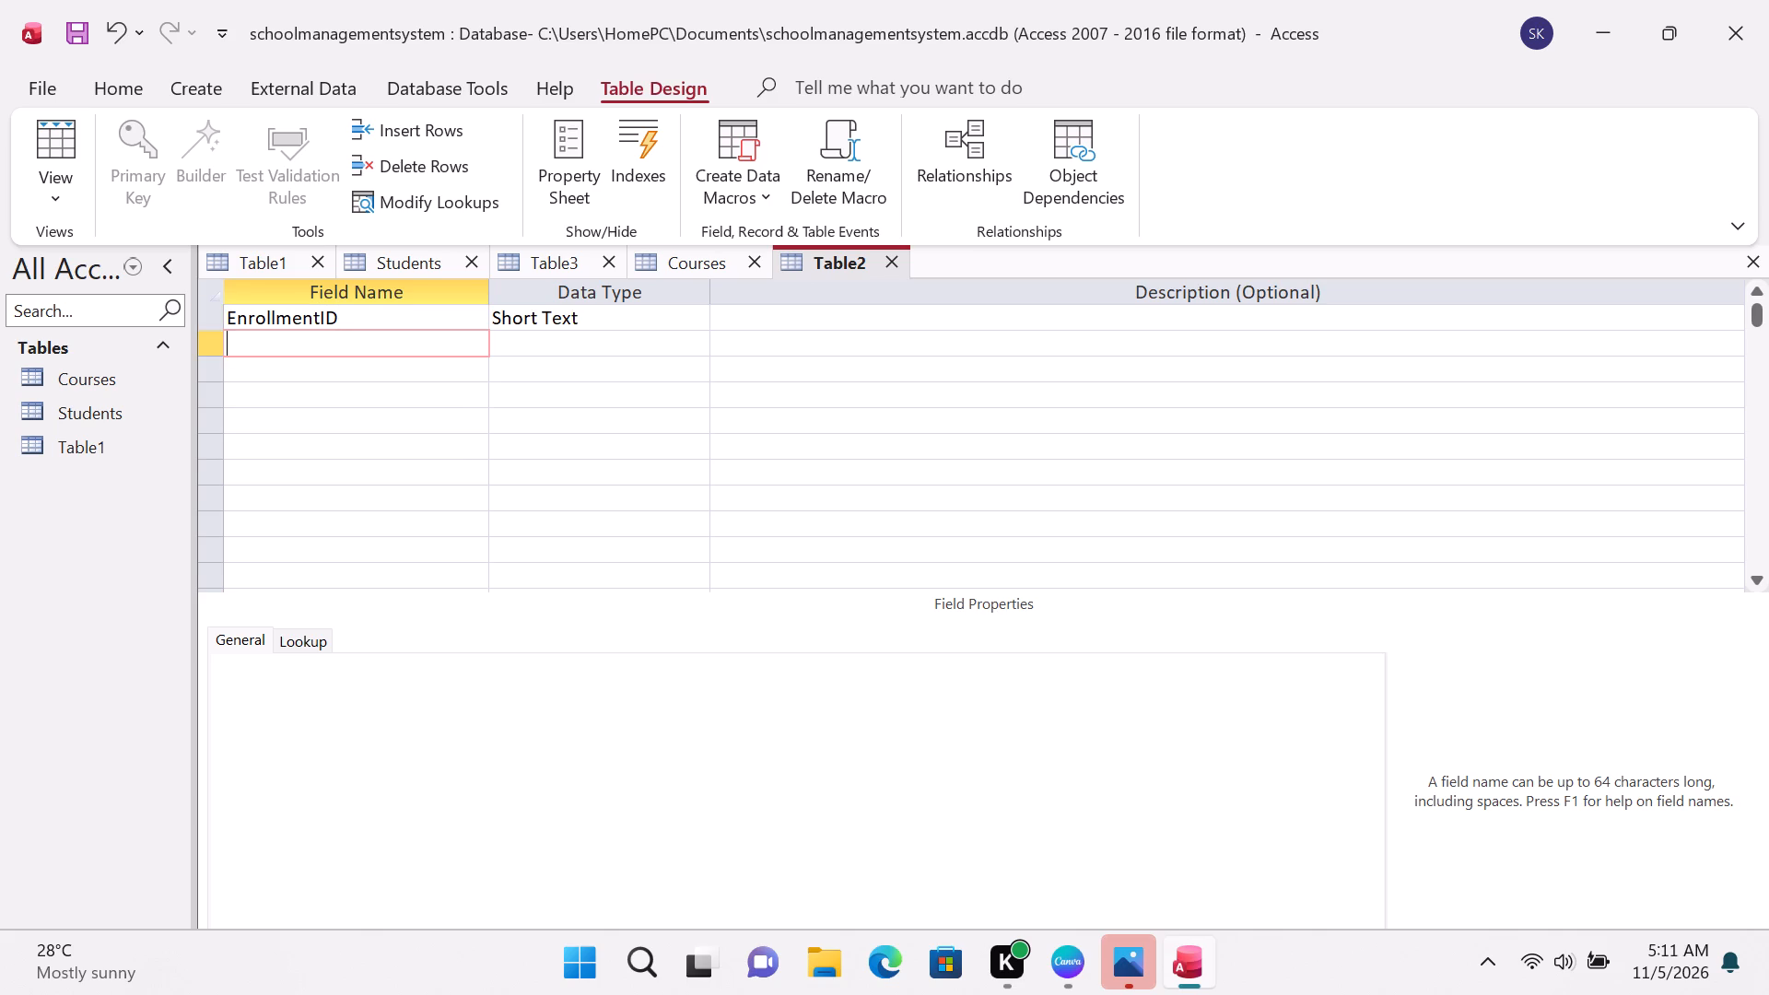
Add the fields StudentID, CourseID and Score in the rows below EnrollmentID.
{"action": "key", "text": "s"}
{"action": "type", "text": "tudent"}
{"action": "type", "text": "ID"}
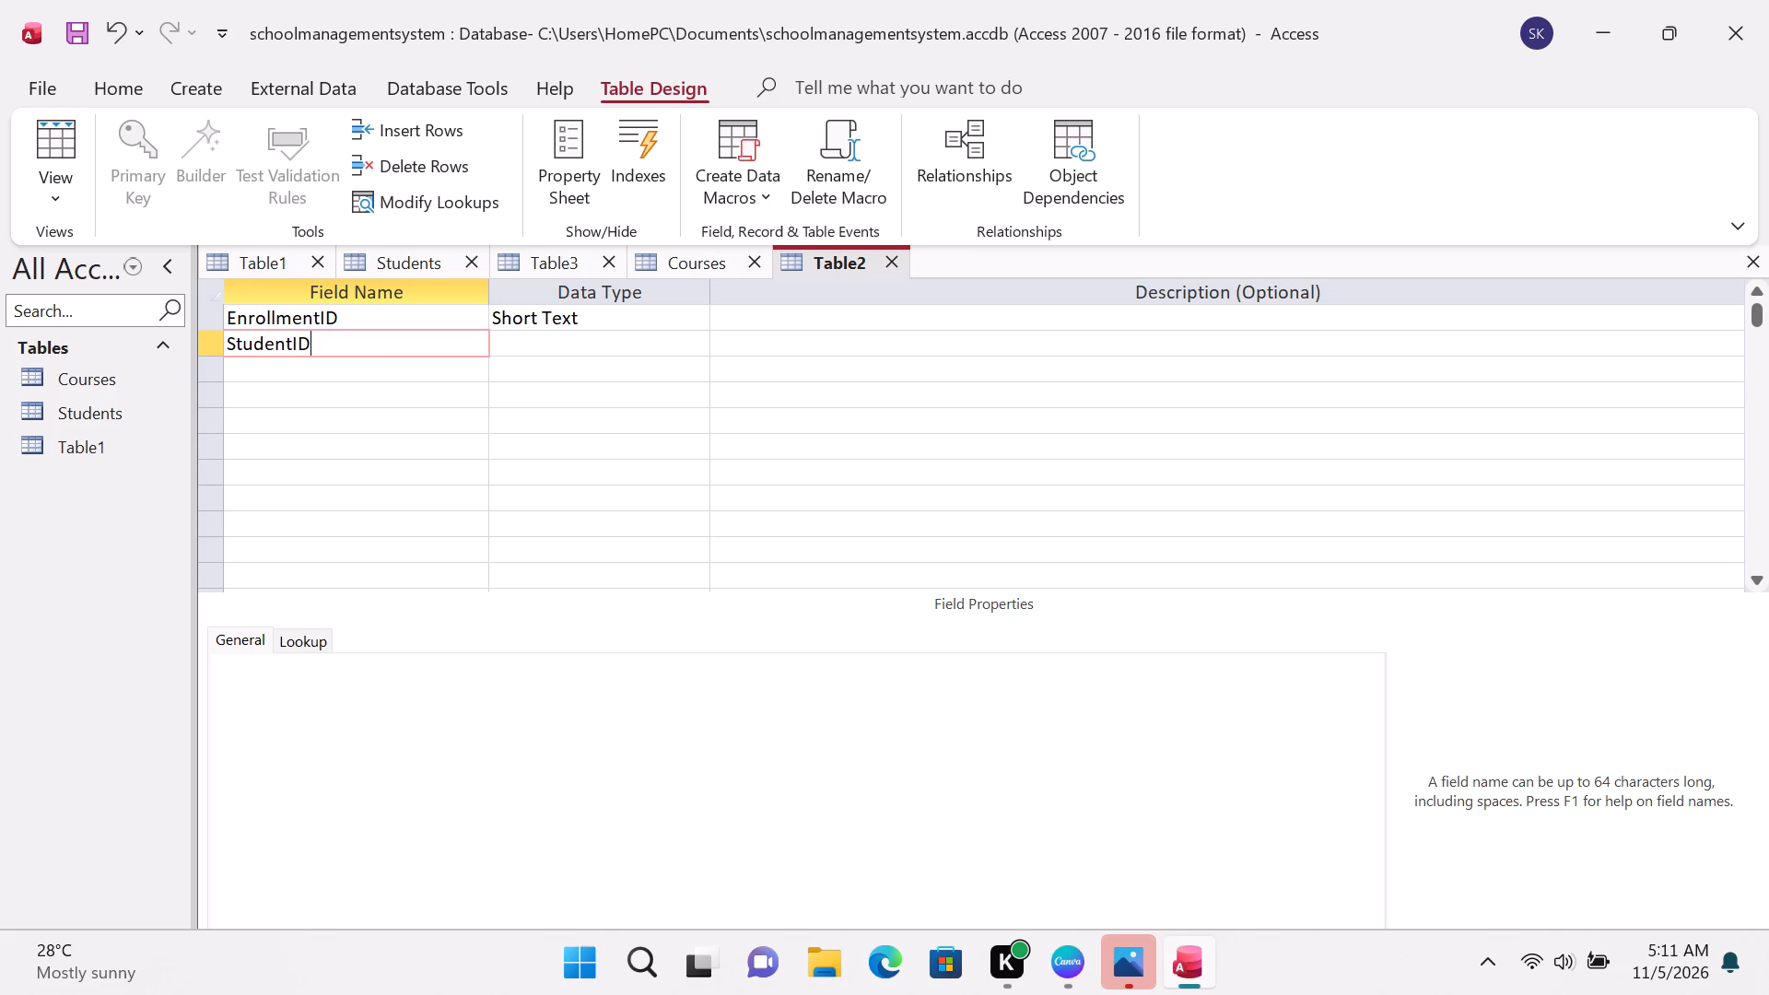
{"action": "left_click", "coordinate": [320, 372]}
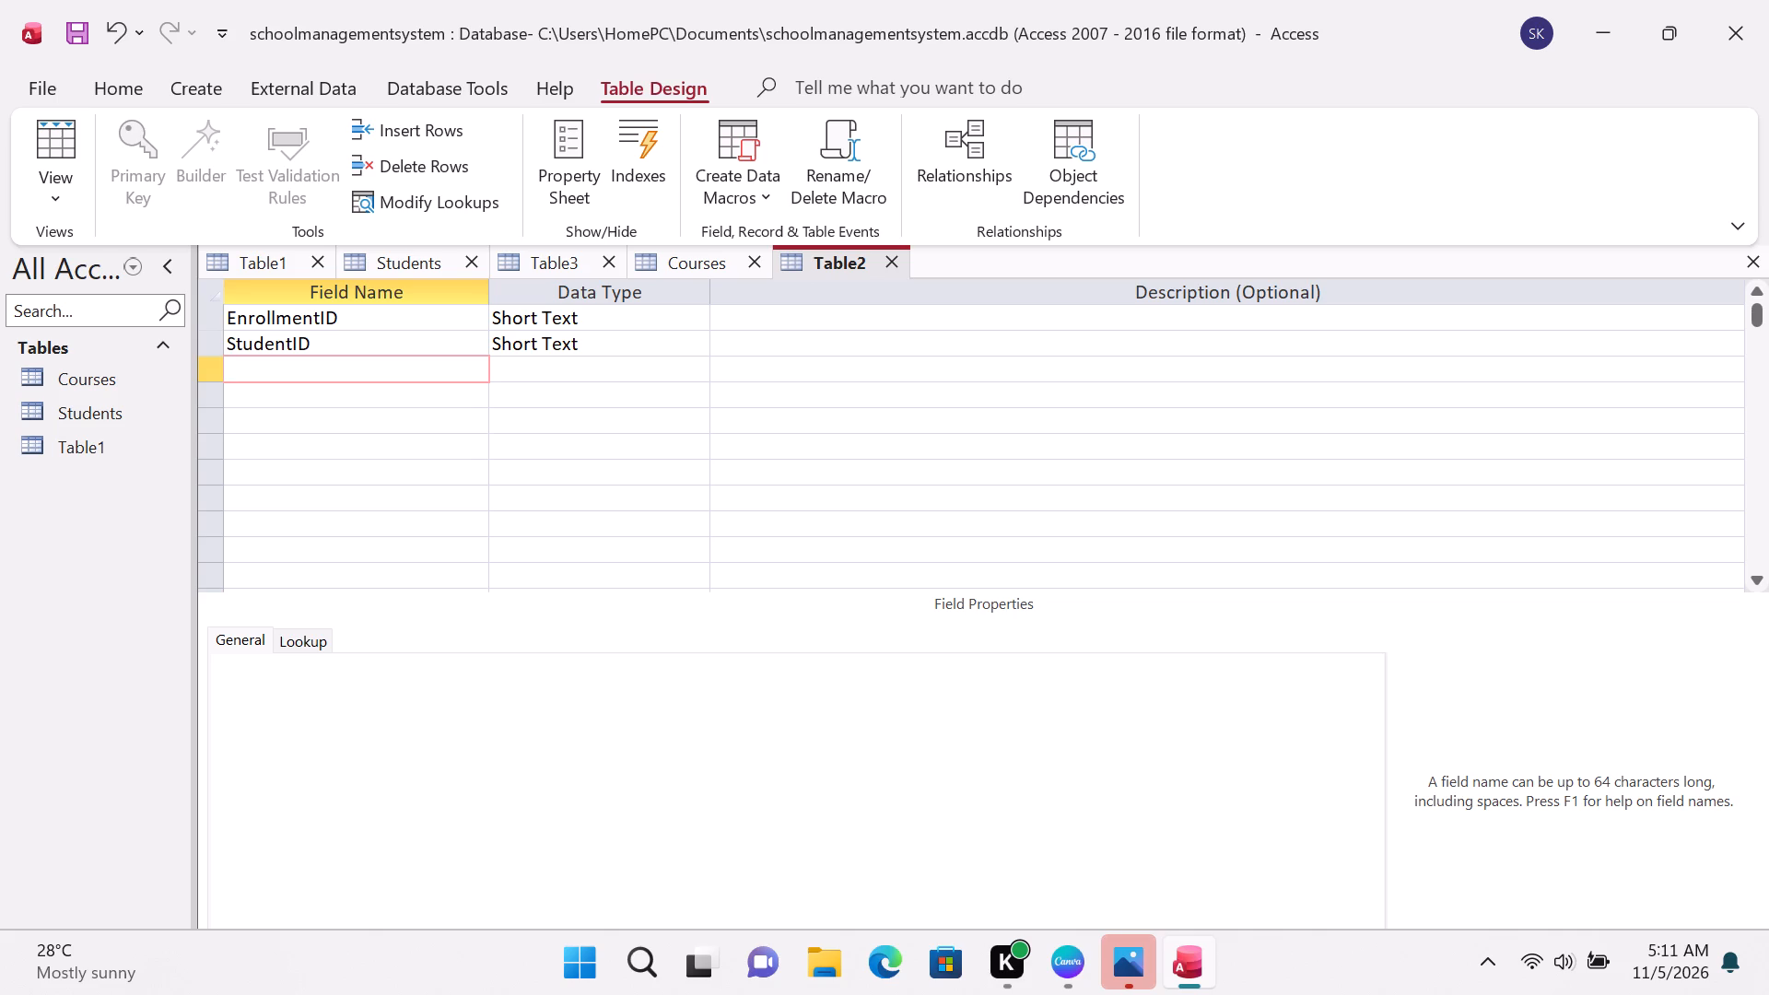
{"action": "type", "text": "ourse"}
{"action": "key", "text": "i"}
{"action": "key", "text": "d"}
{"action": "left_click", "coordinate": [314, 402]}
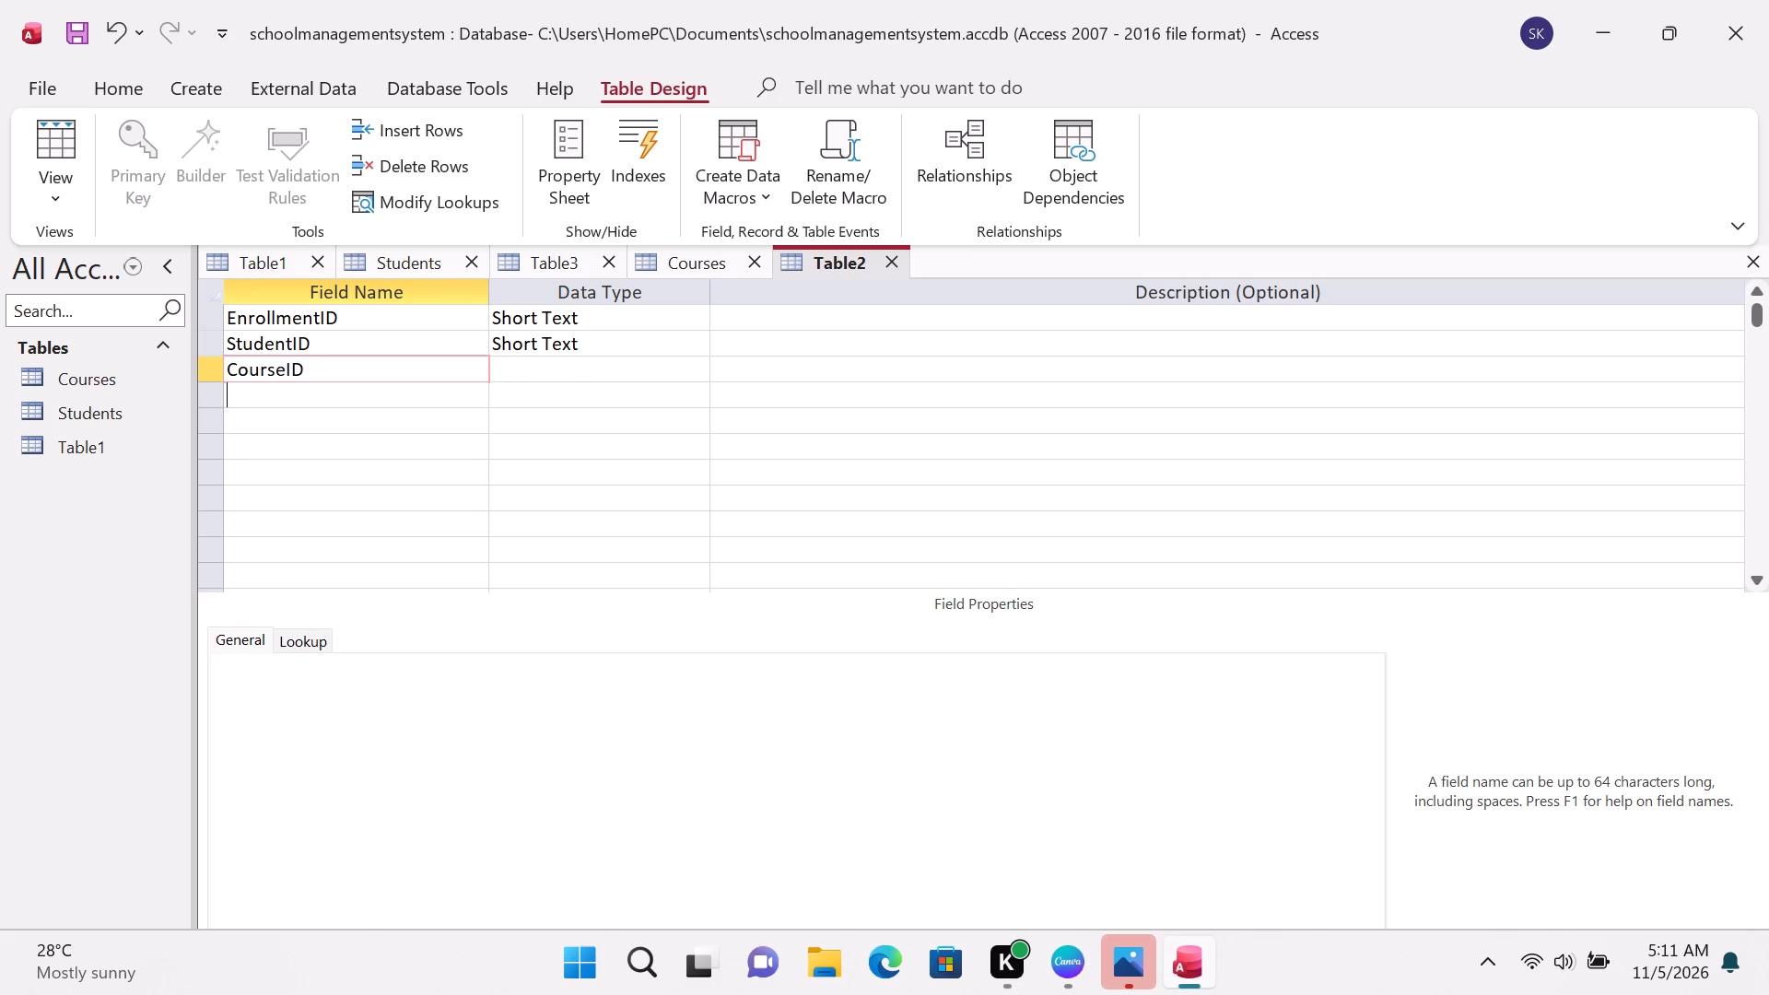
{"action": "key", "text": "s"}
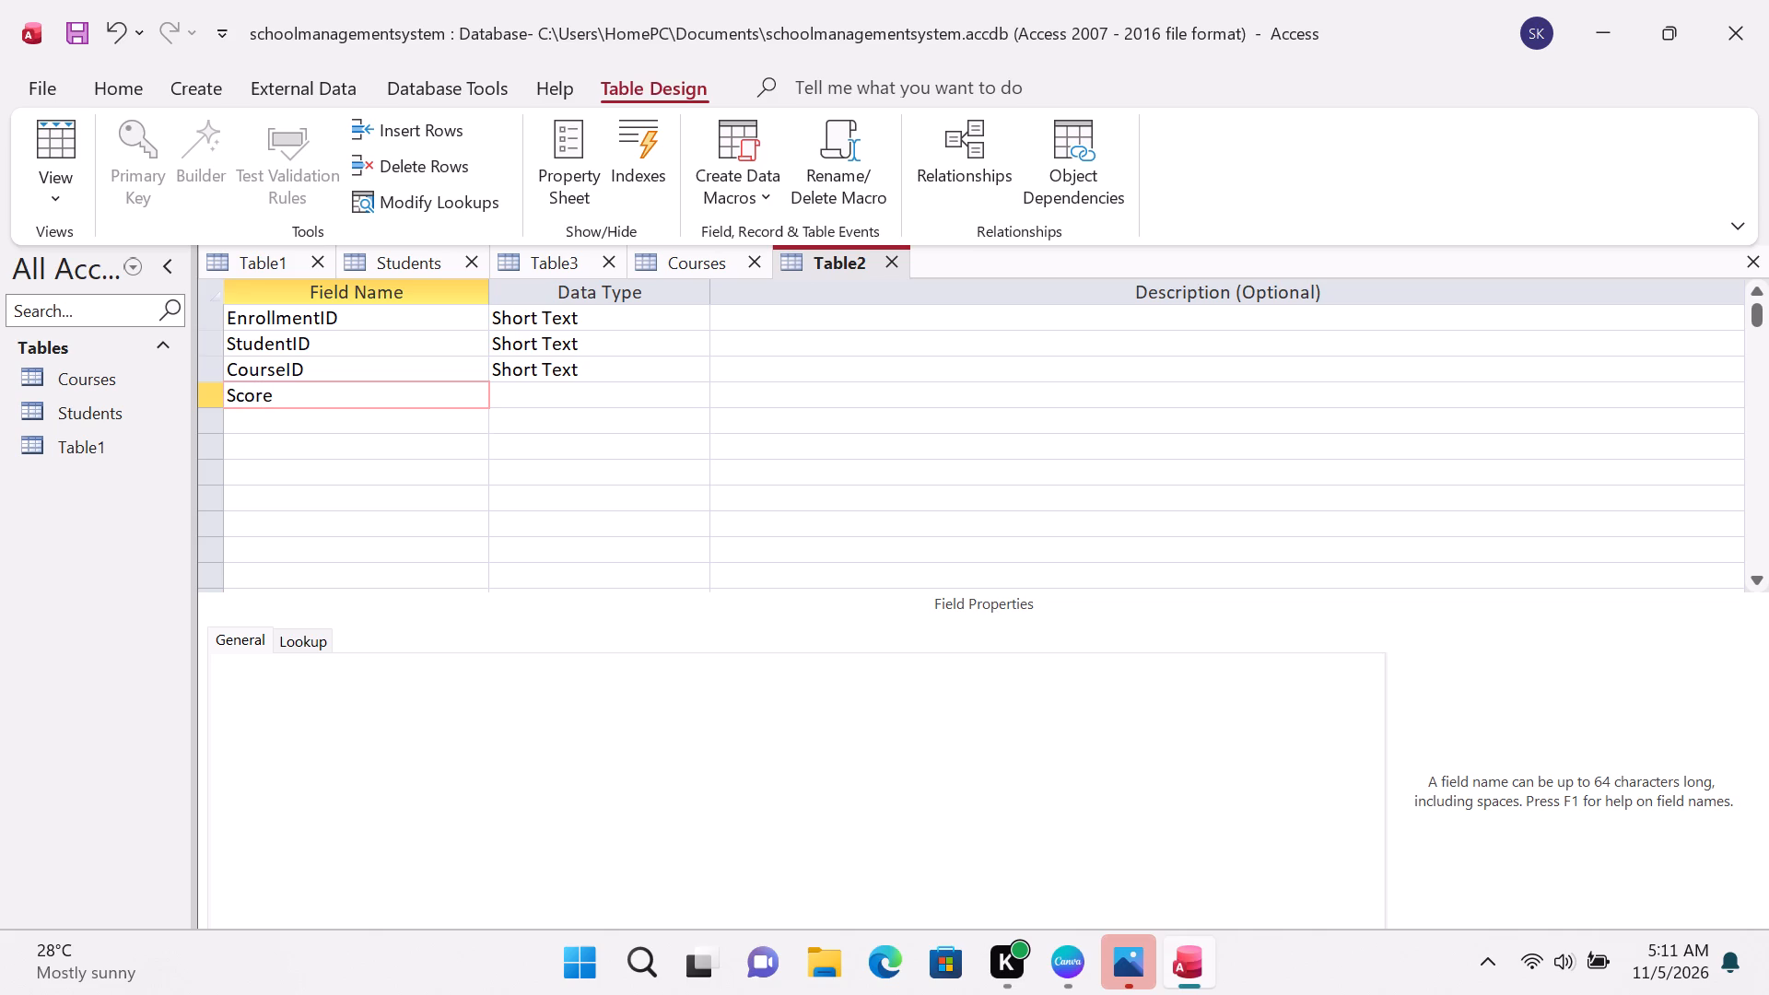
{"action": "left_click", "coordinate": [554, 391]}
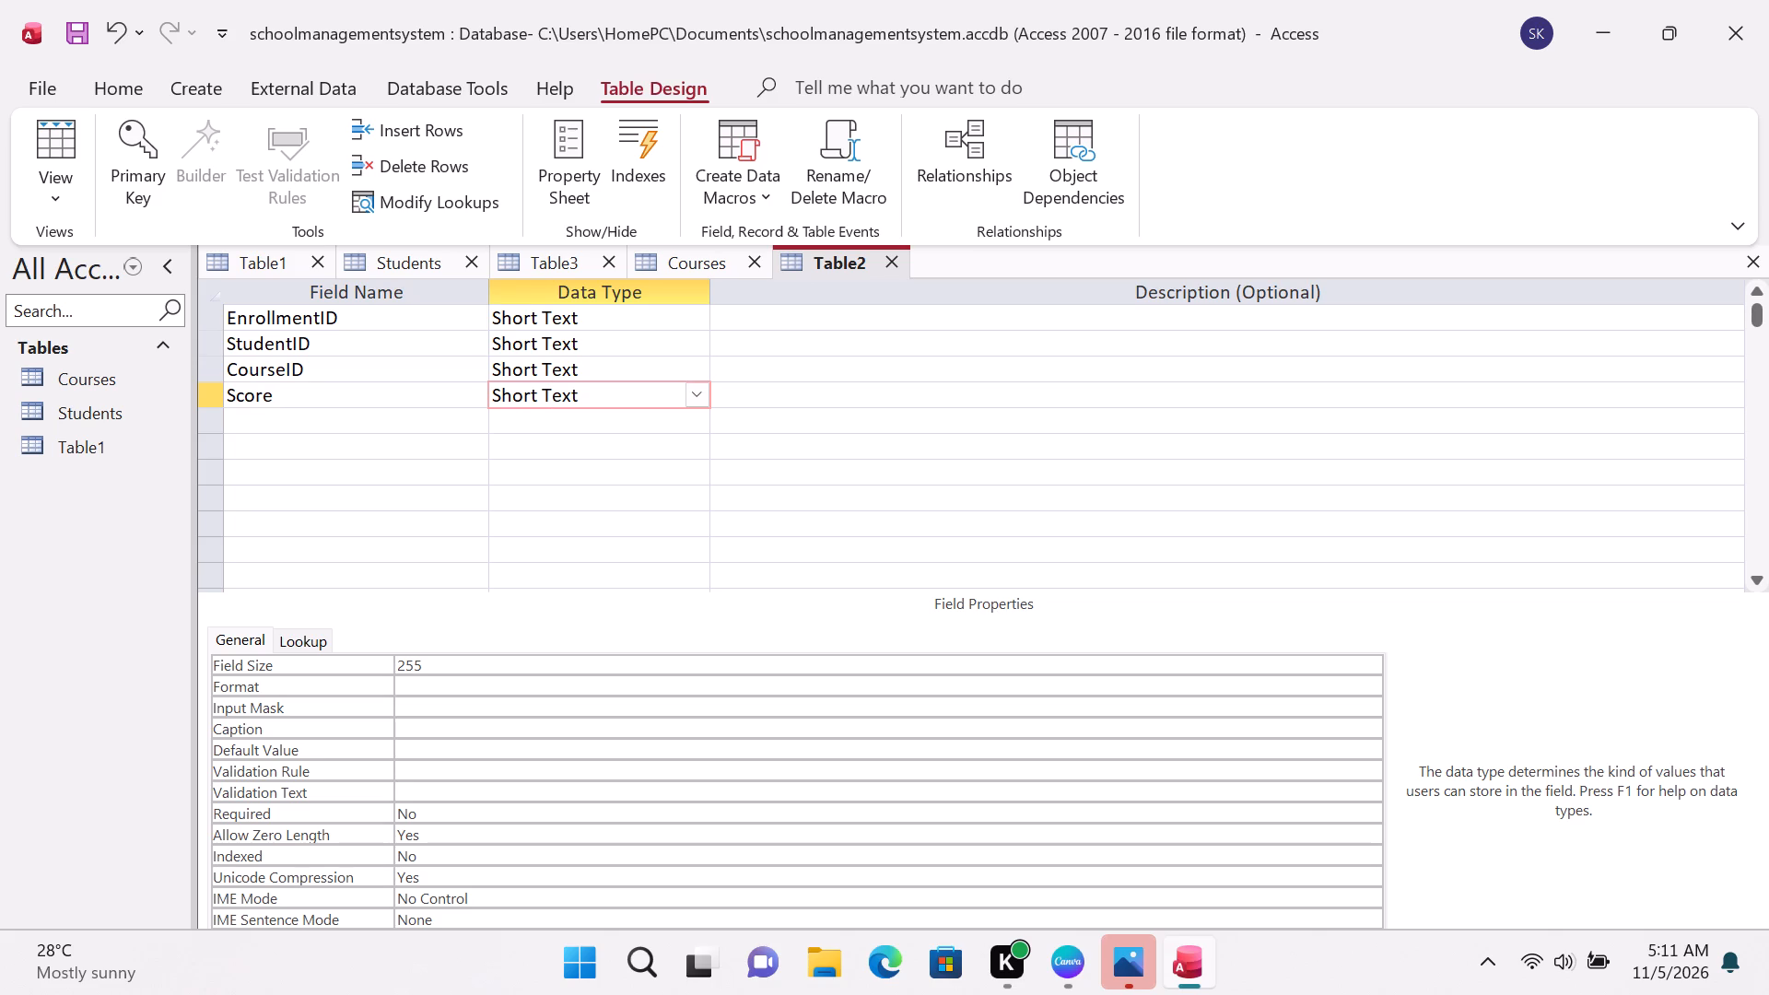
Set the data type of the EnrollmentID field to AutoNumber.
{"action": "left_click", "coordinate": [594, 302]}
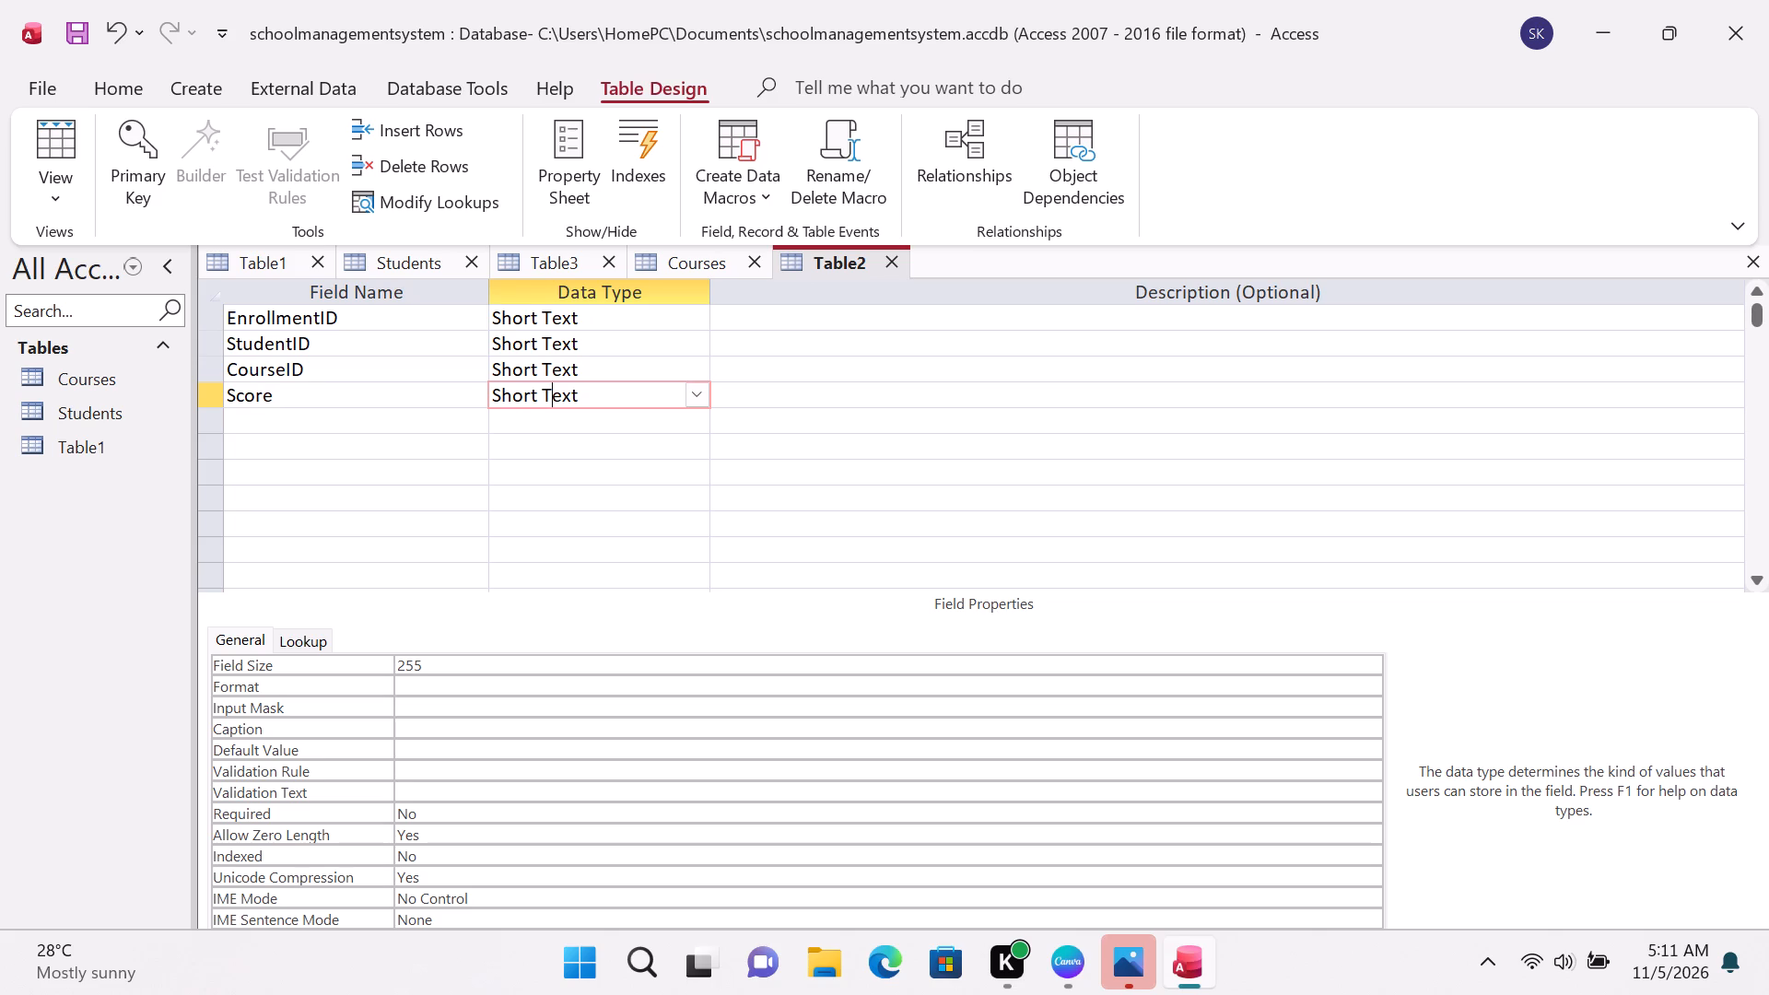
{"action": "left_click", "coordinate": [595, 312]}
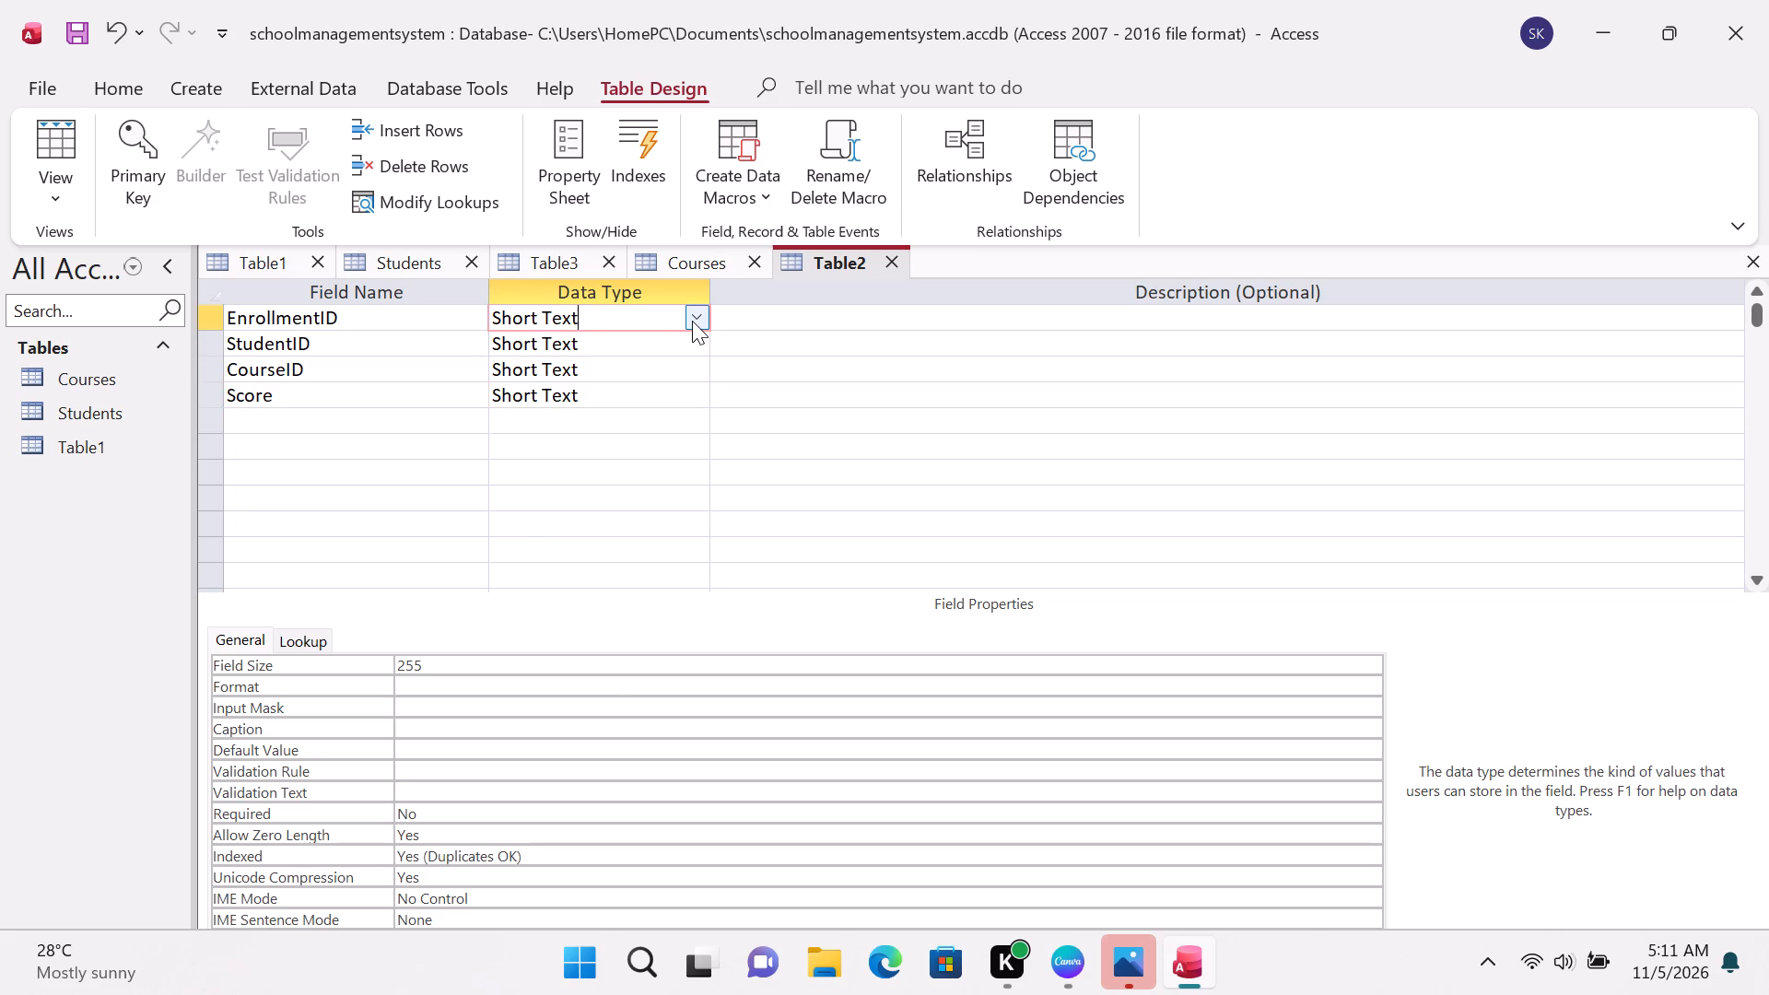
{"action": "left_click", "coordinate": [692, 321]}
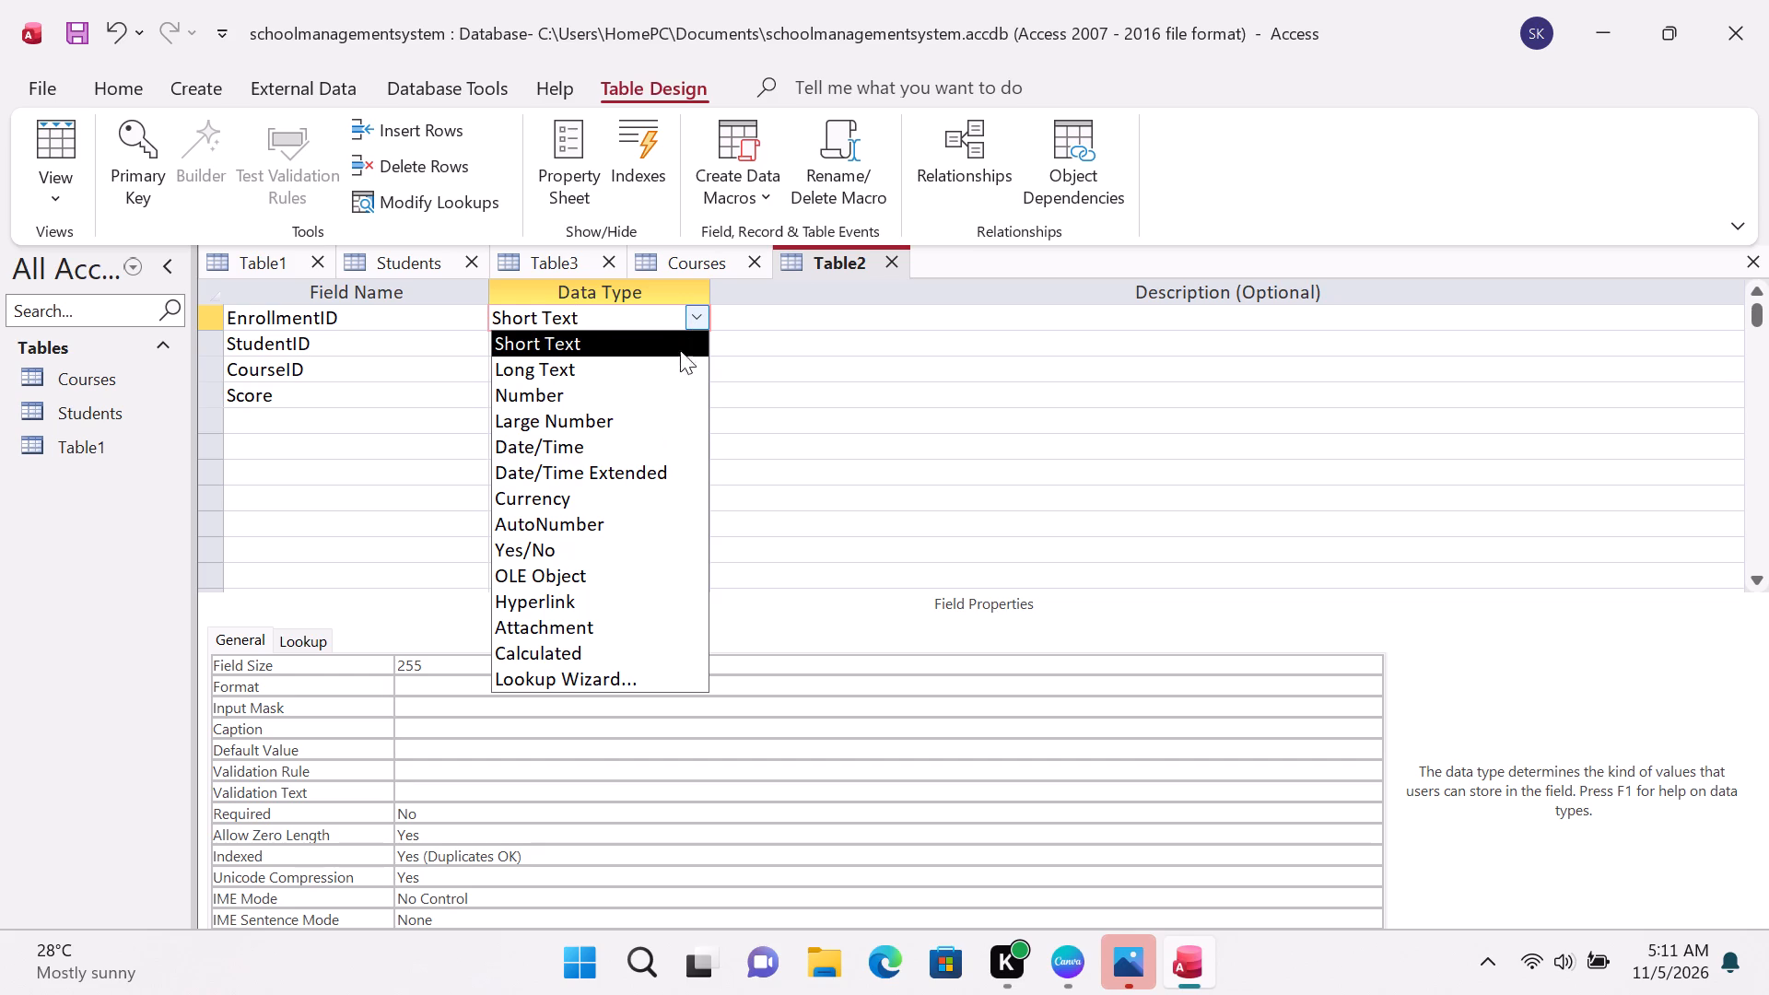
{"action": "left_click", "coordinate": [643, 512]}
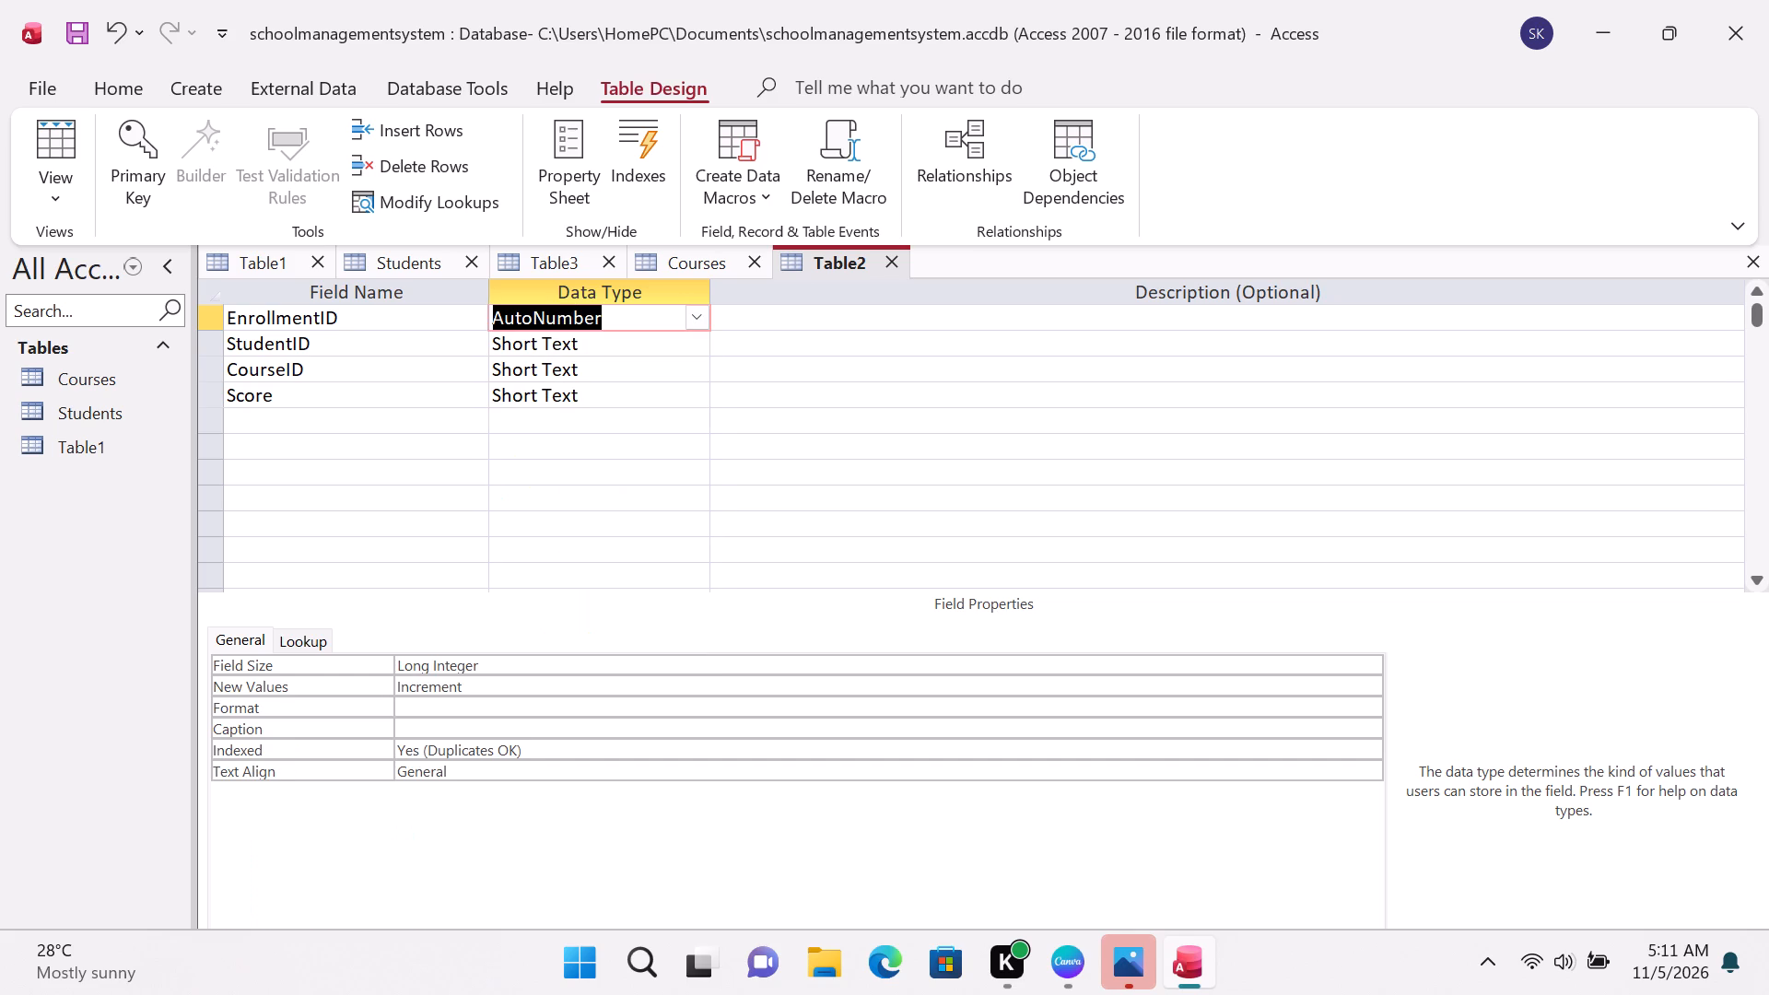
Set the data type of the StudentID, CourseID and Score fields to Number.
{"action": "left_click", "coordinate": [660, 345]}
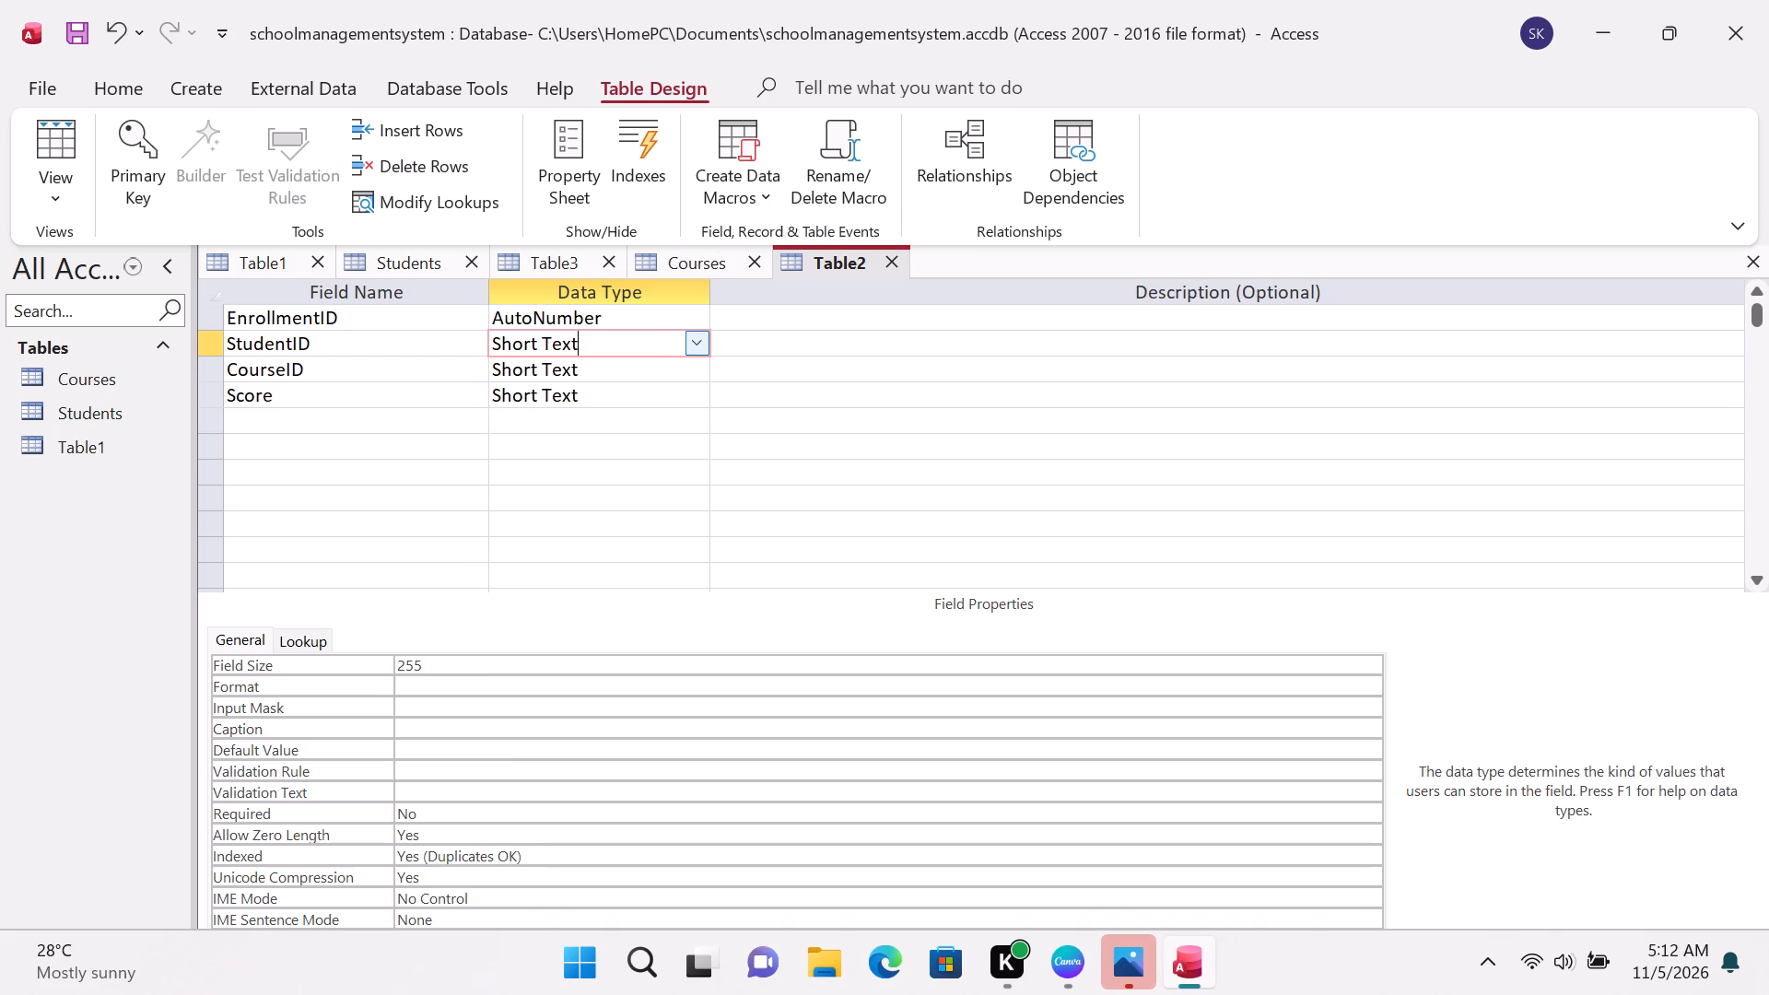
{"action": "left_click", "coordinate": [704, 333]}
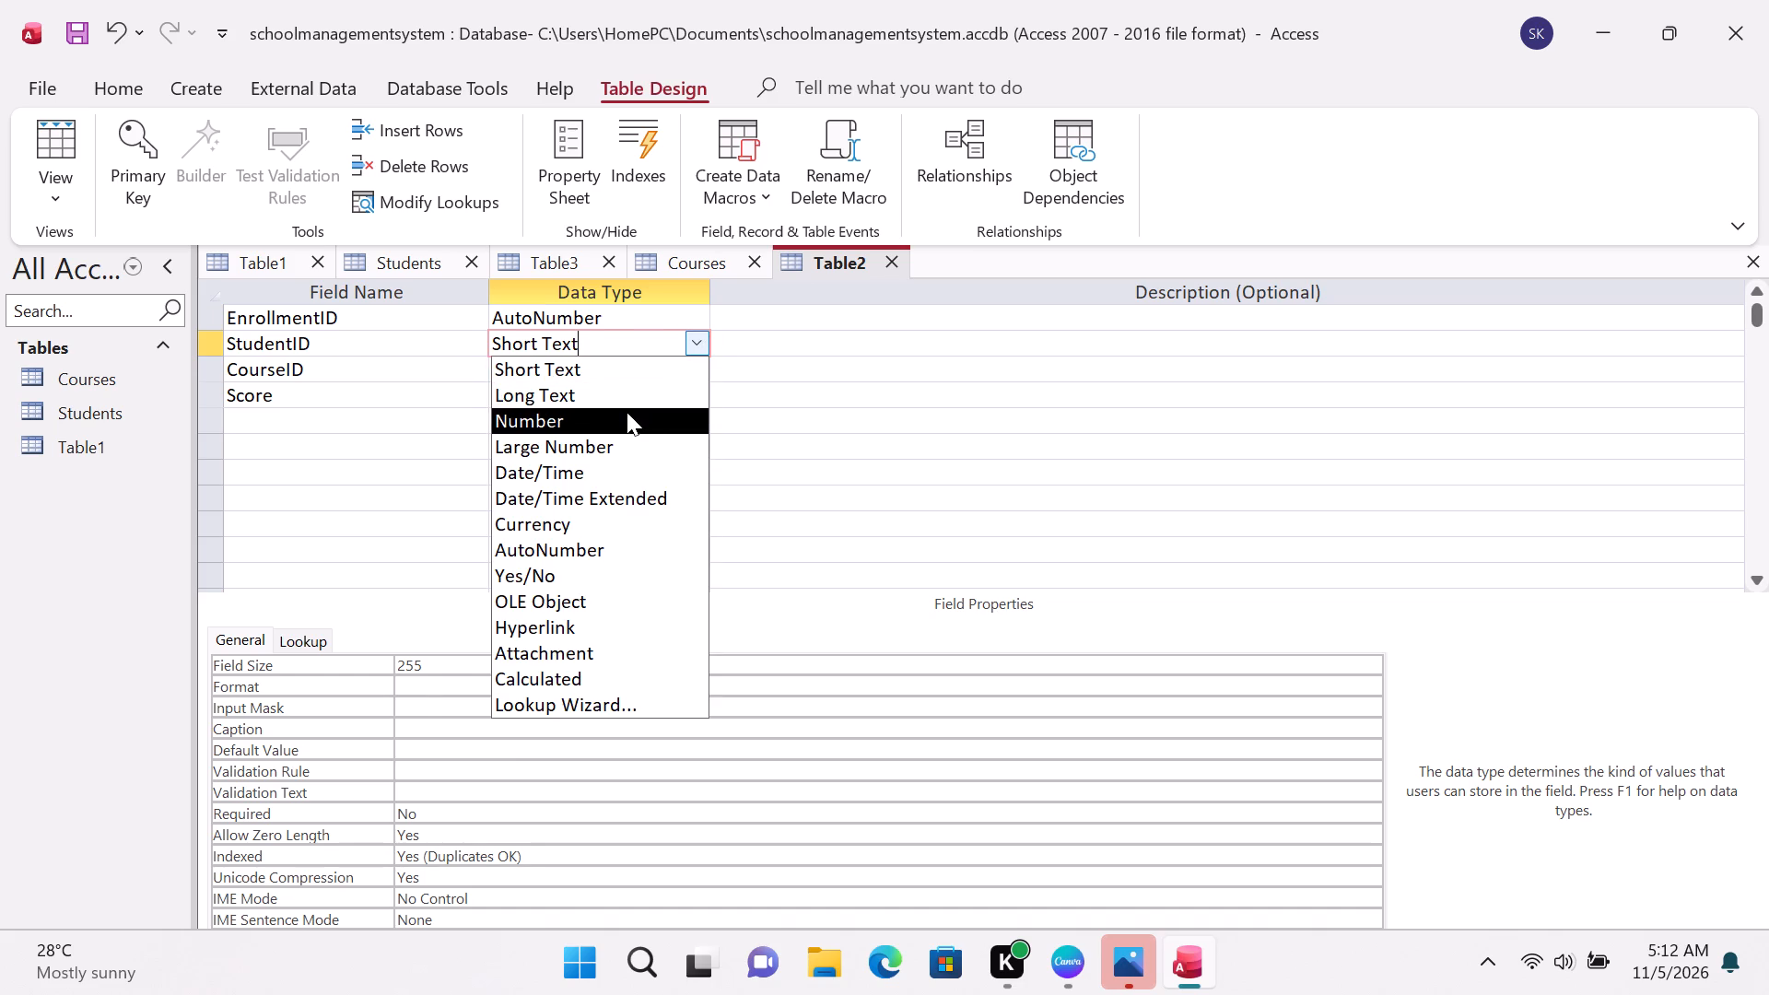
{"action": "left_click", "coordinate": [627, 413]}
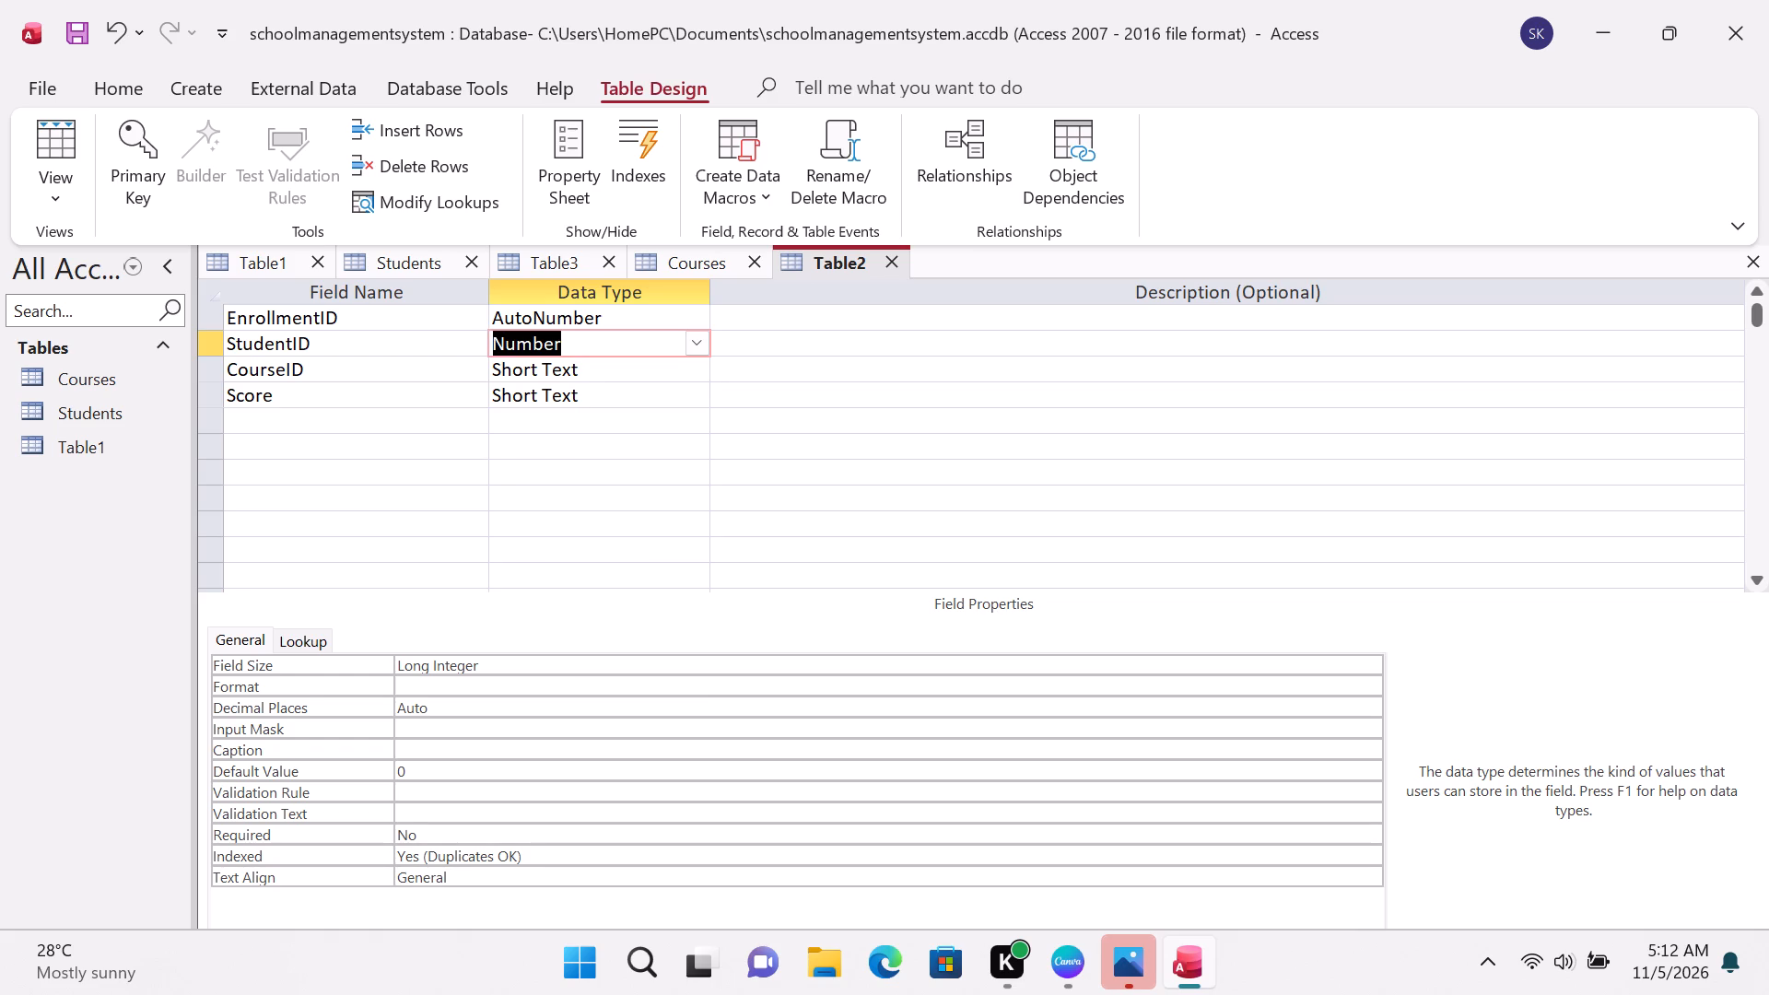
{"action": "left_click", "coordinate": [602, 371]}
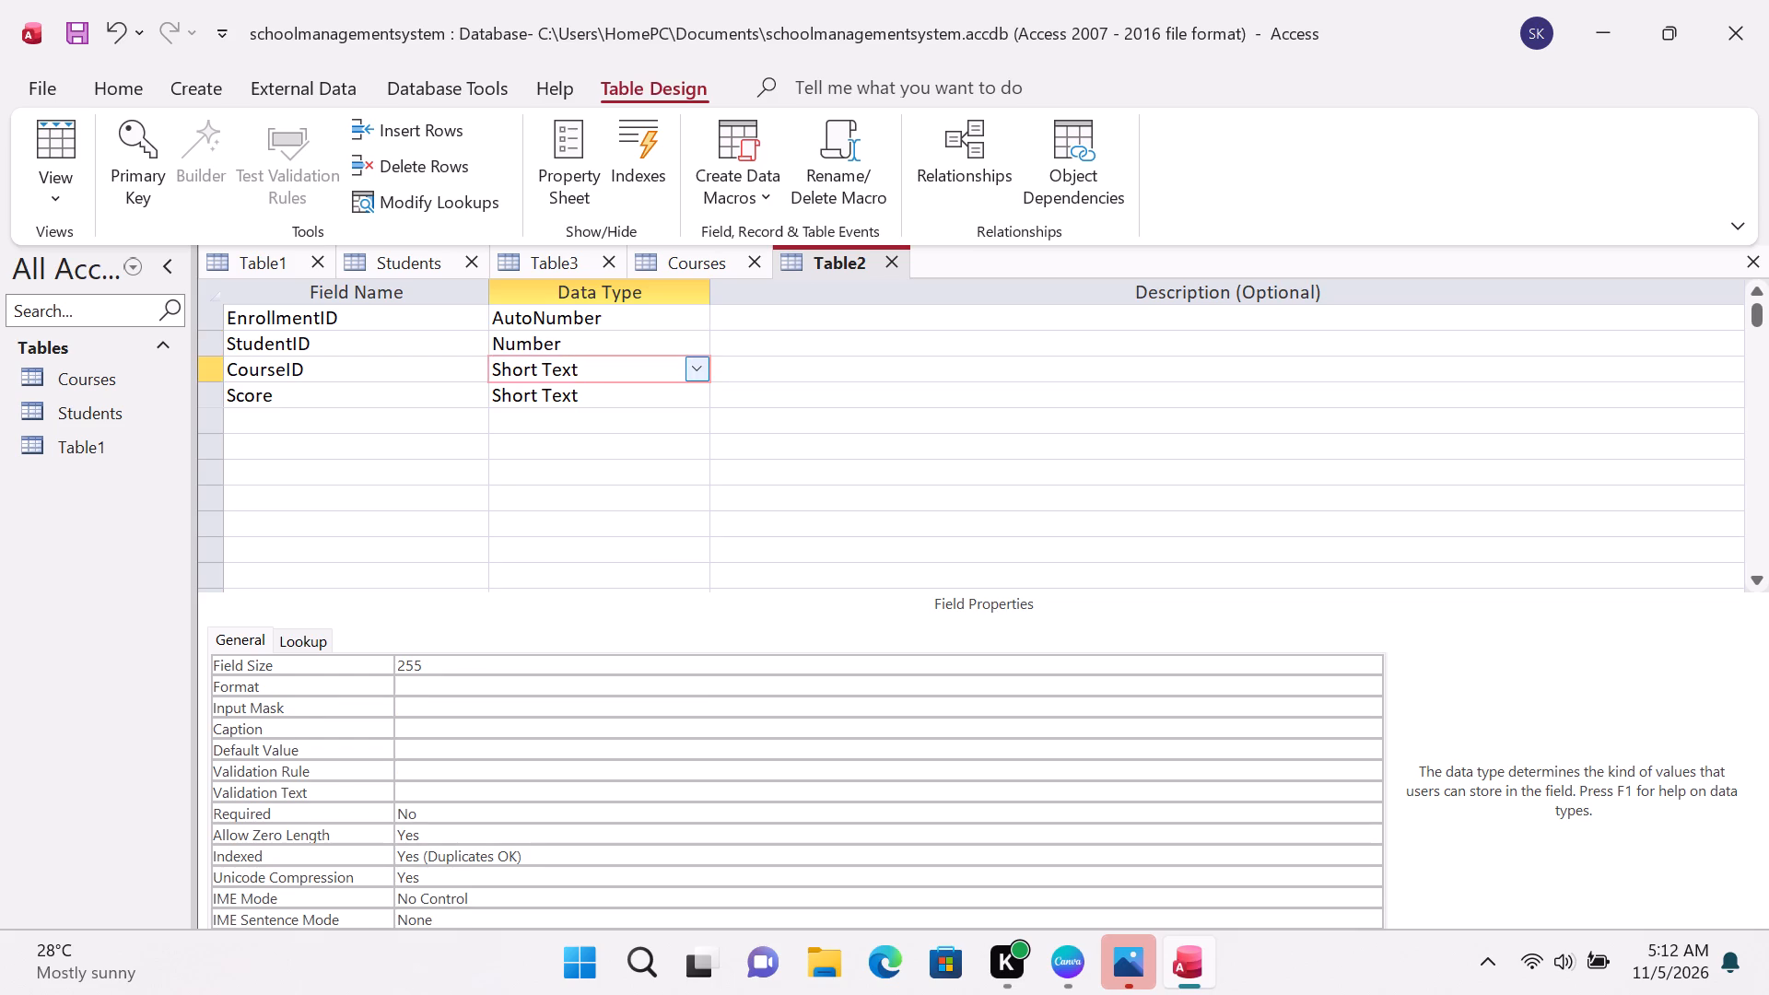
{"action": "left_click", "coordinate": [694, 369]}
{"action": "left_click", "coordinate": [638, 447]}
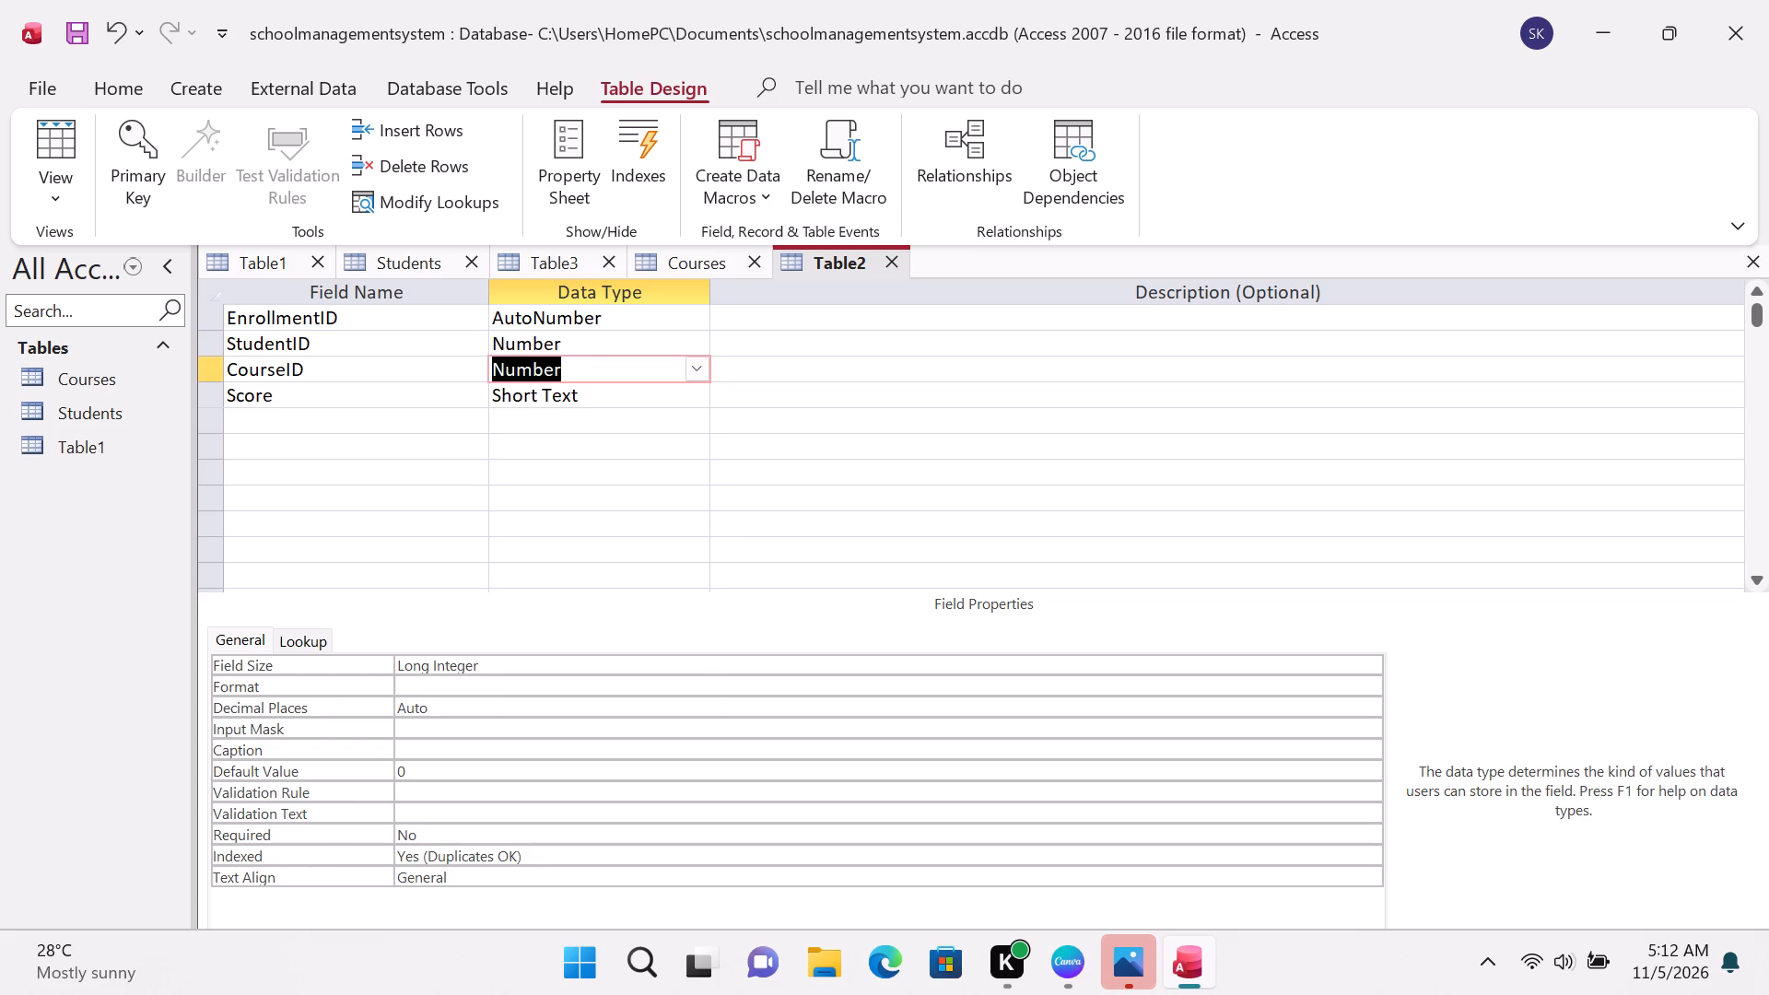
{"action": "left_click", "coordinate": [700, 391]}
{"action": "left_click", "coordinate": [674, 461]}
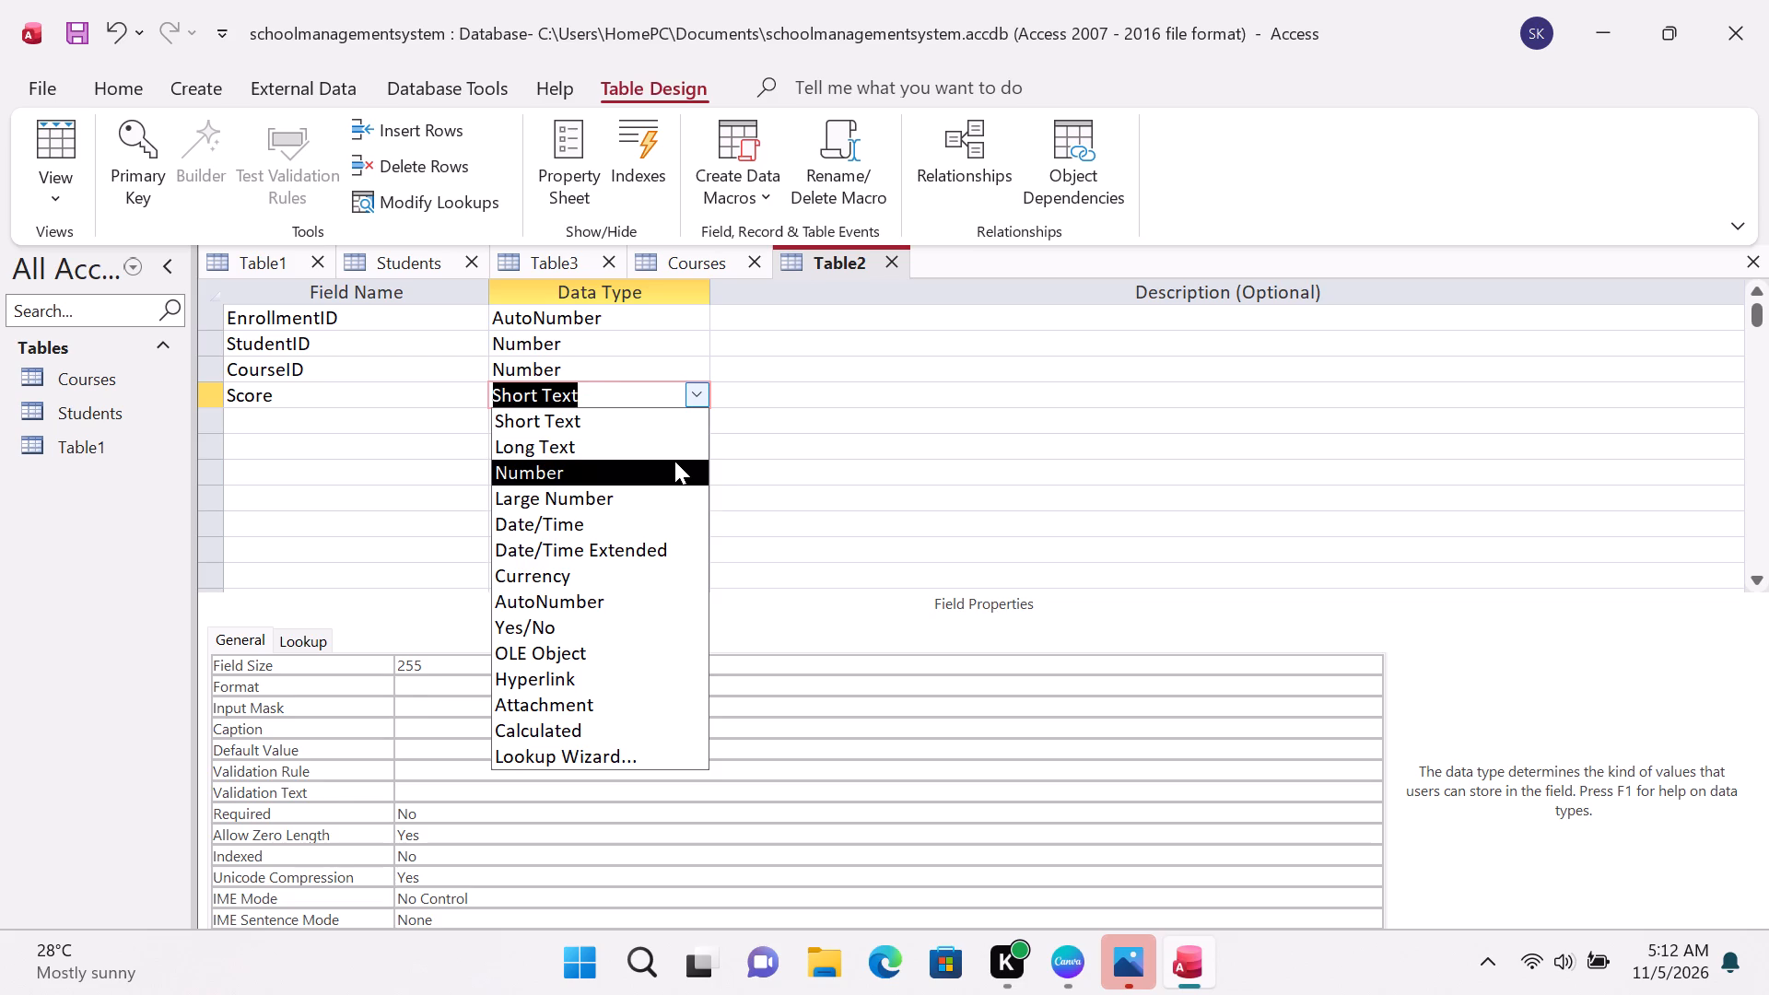
{"action": "left_click", "coordinate": [209, 397]}
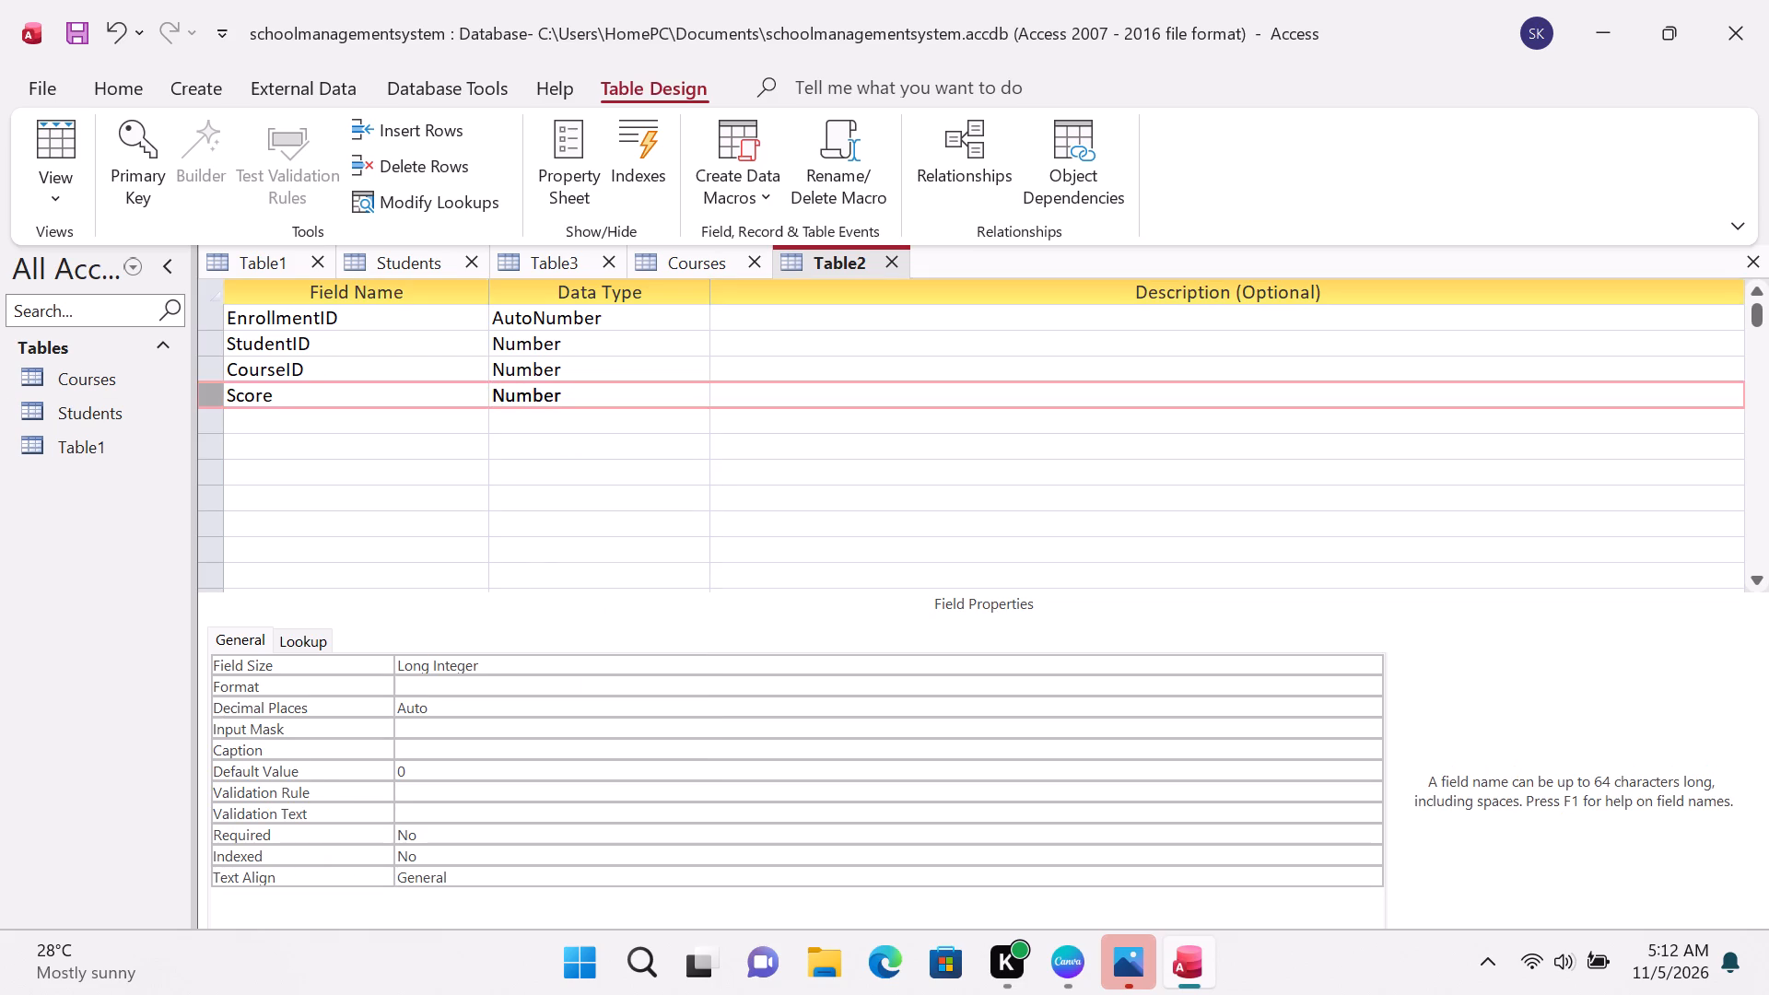
{"action": "left_click", "coordinate": [209, 397]}
{"action": "left_click", "coordinate": [240, 416]}
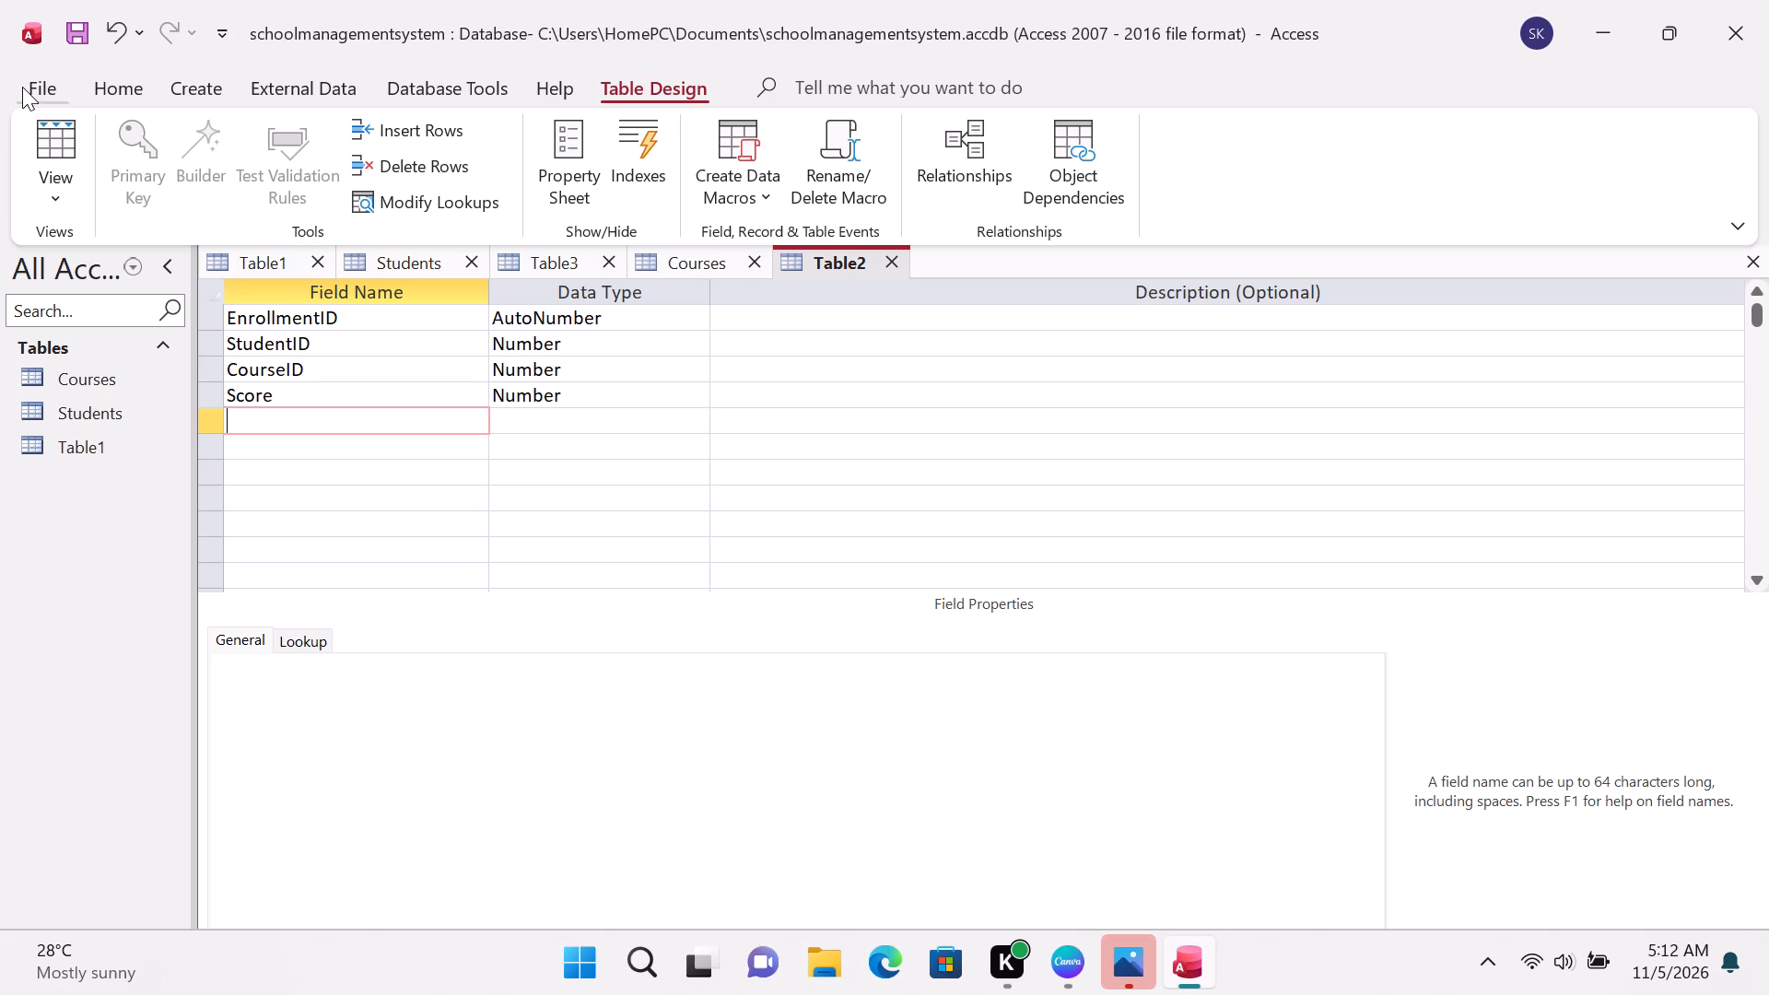
Save the table under the name Enrollments, declining to create a primary key.
{"action": "left_click", "coordinate": [64, 31]}
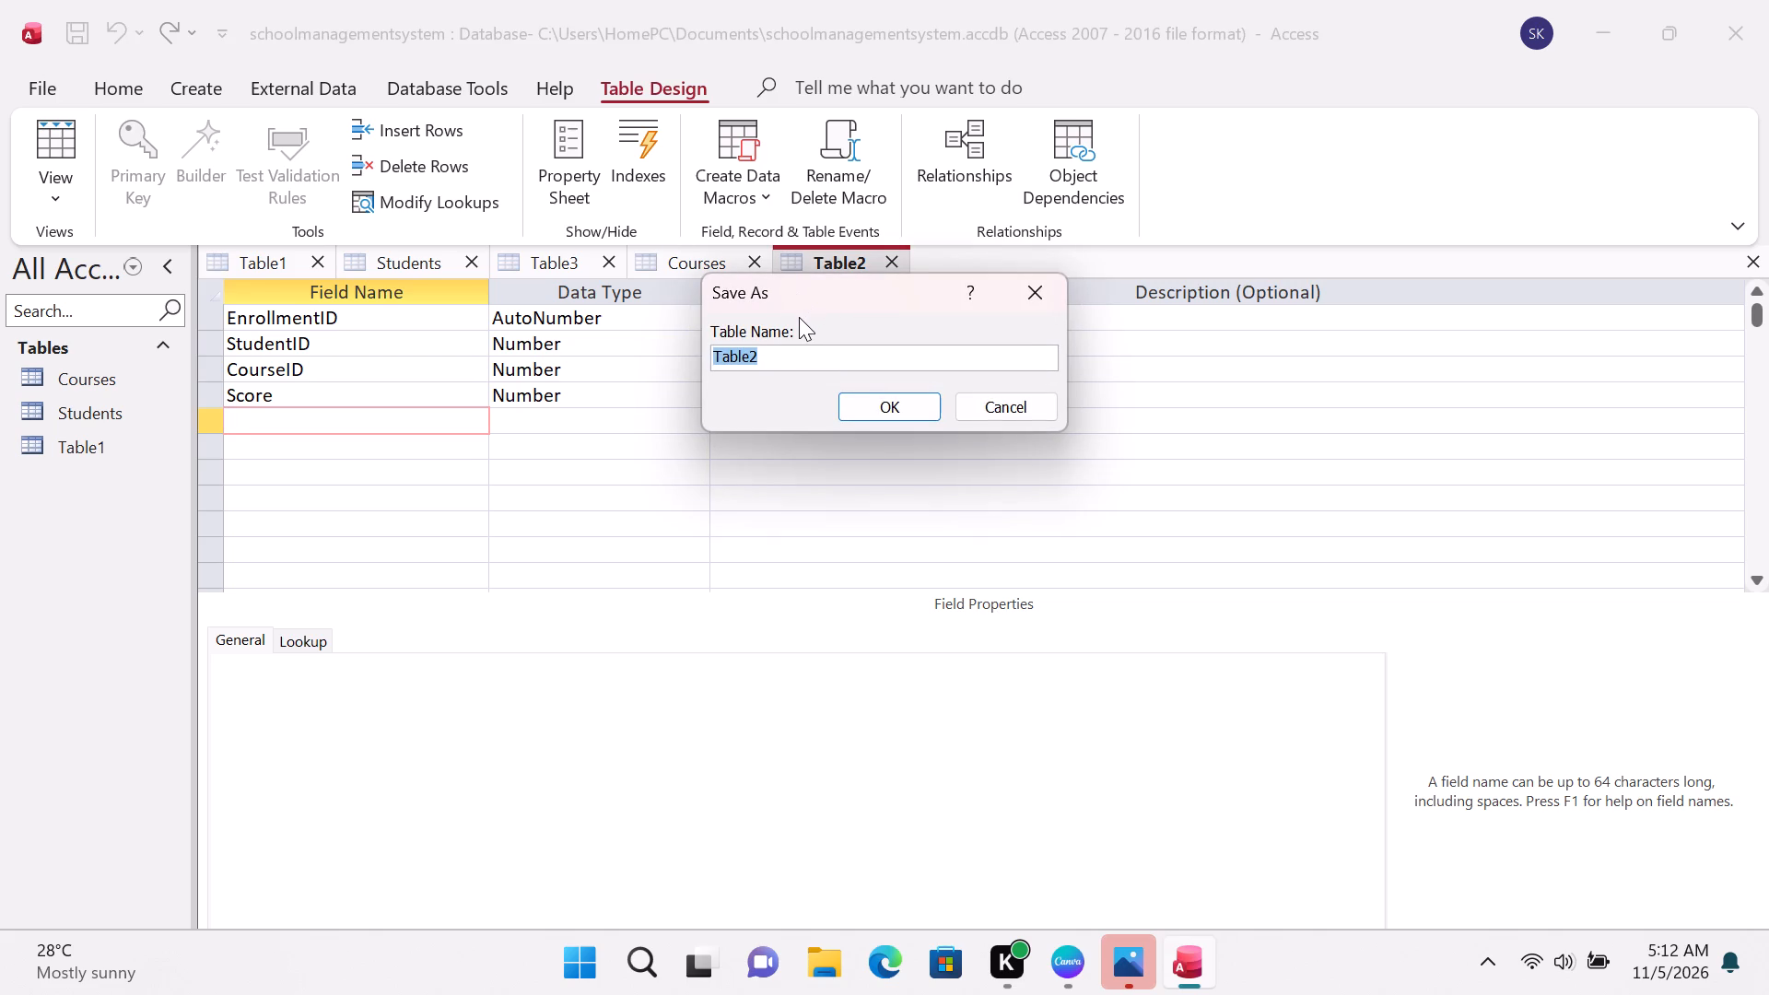
{"action": "left_click", "coordinate": [783, 362]}
{"action": "key", "text": "BackSpace"}
{"action": "key", "text": "BackSpace"}
{"action": "key", "text": "BackSpace"}
{"action": "key", "text": "BackSpace"}
{"action": "key", "text": "BackSpace"}
{"action": "key", "text": "BackSpace"}
{"action": "key", "text": "BackSpace"}
{"action": "key", "text": "BackSpace"}
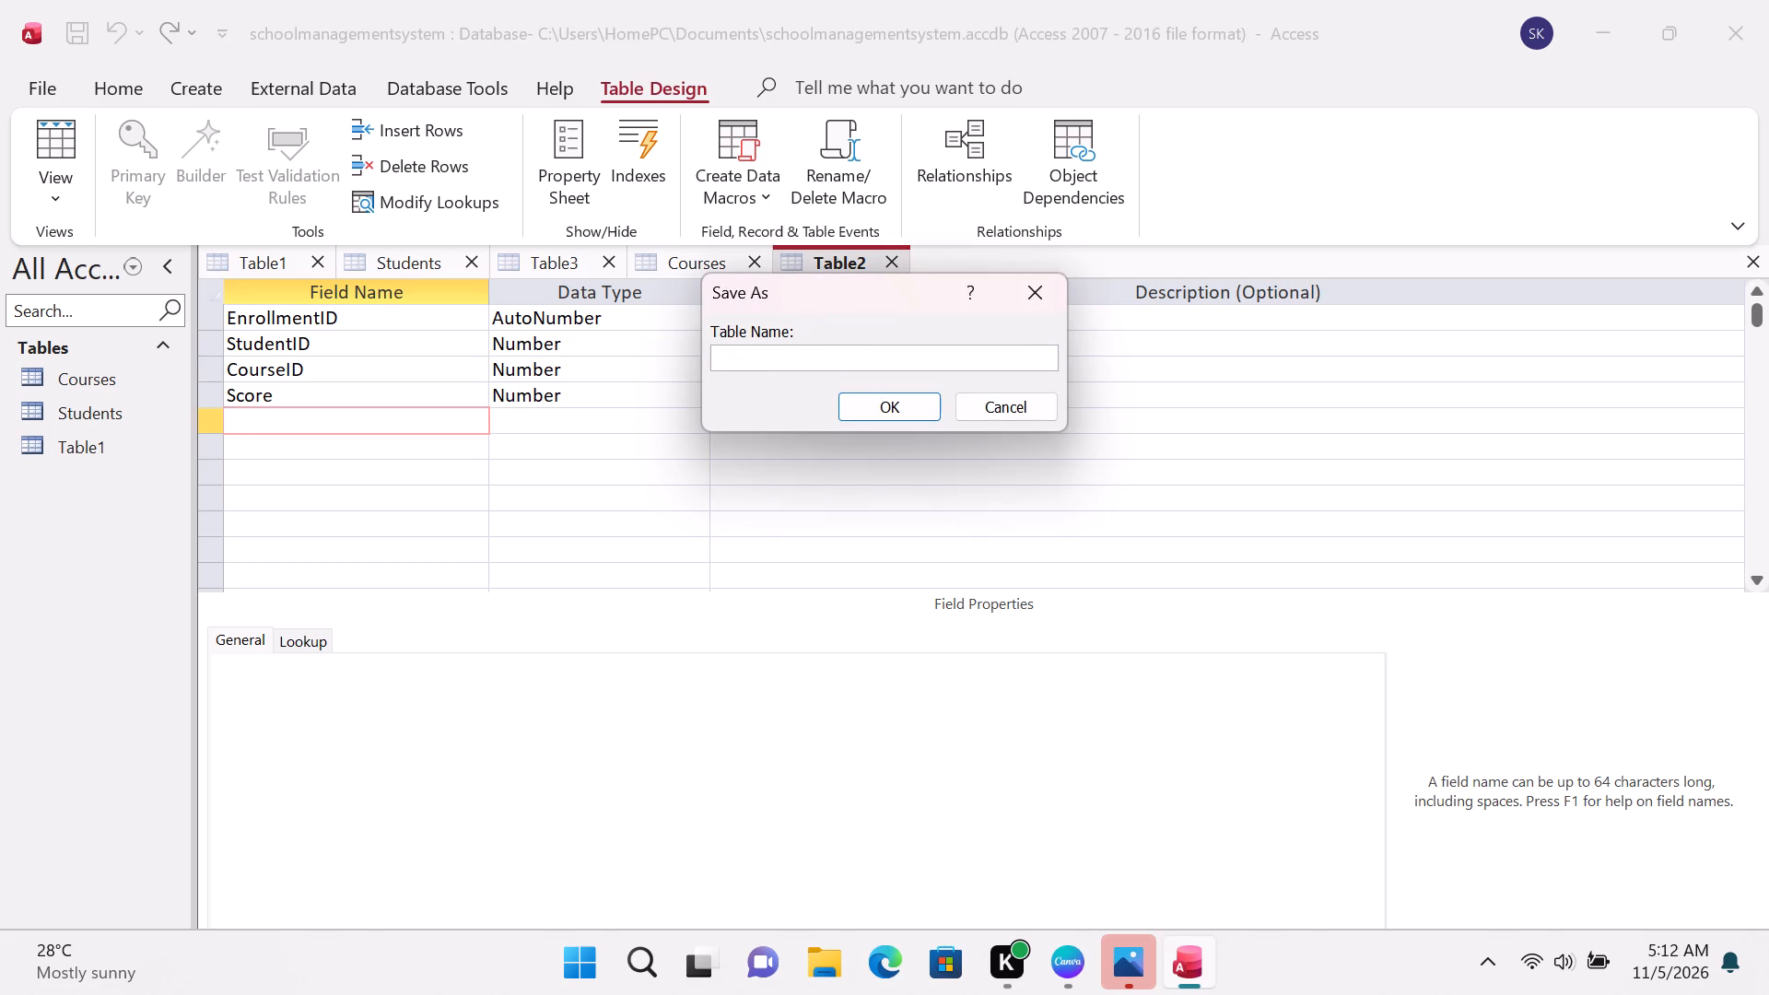
{"action": "type", "text": "nrollments"}
{"action": "left_click", "coordinate": [853, 411]}
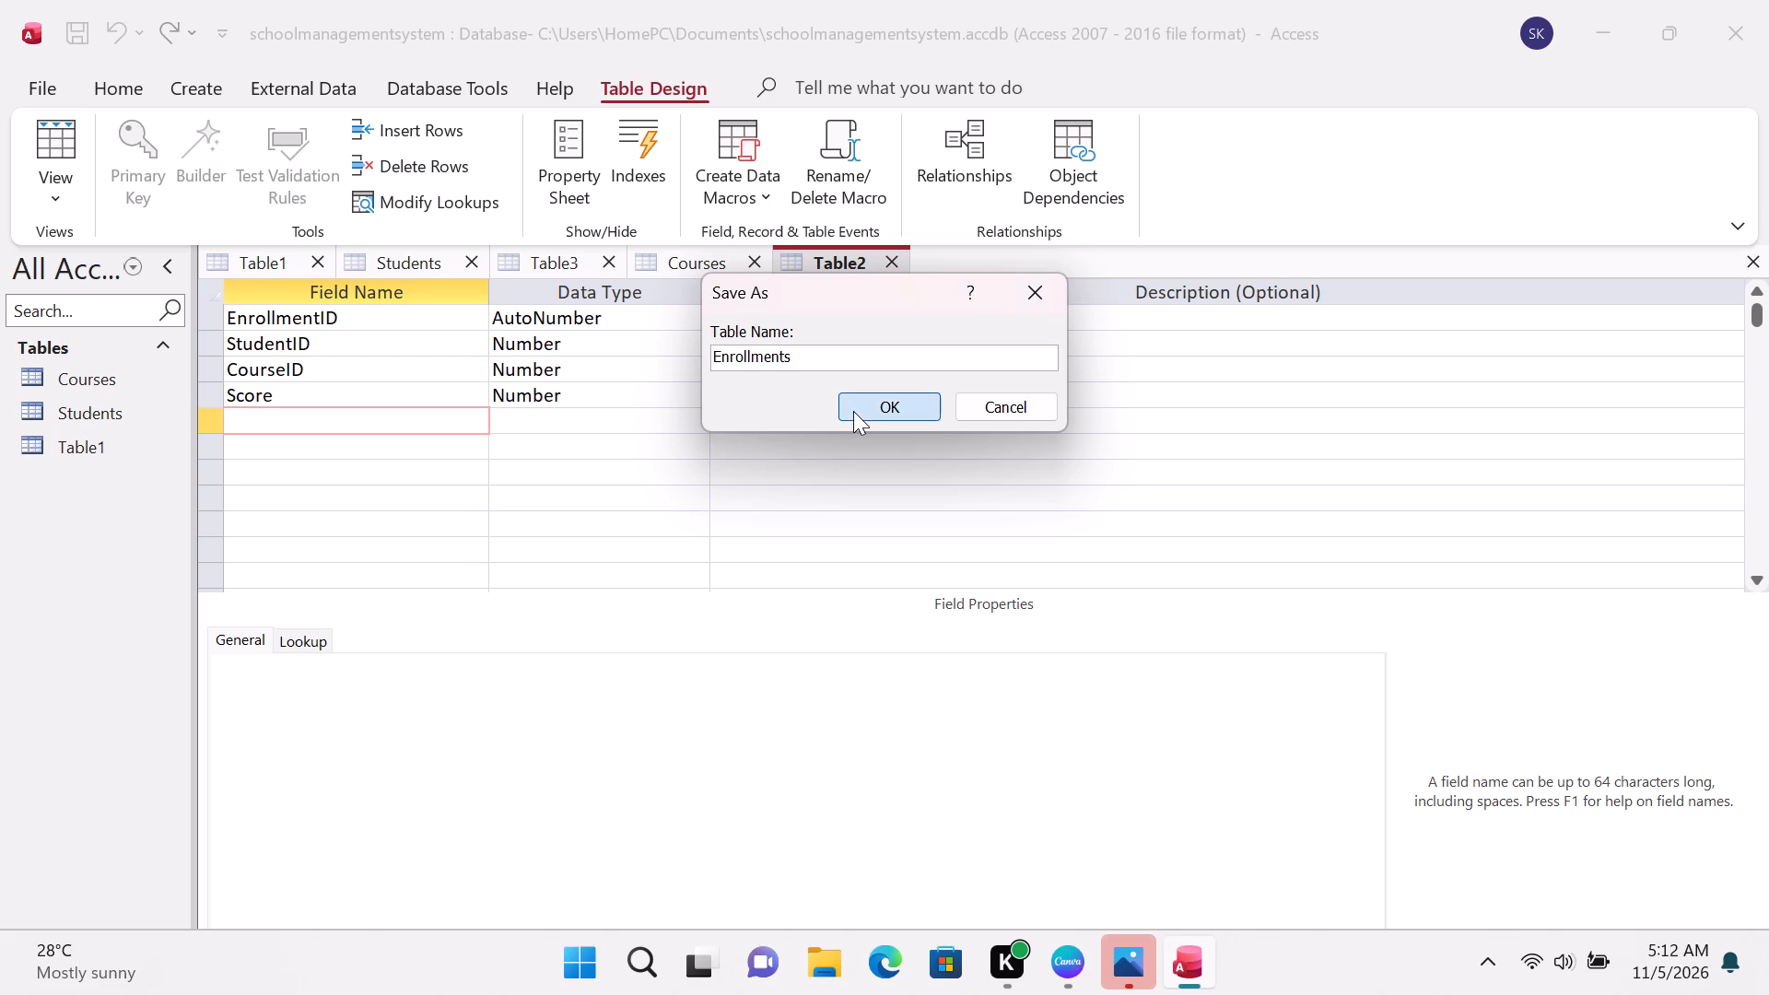
{"action": "left_click", "coordinate": [940, 612]}
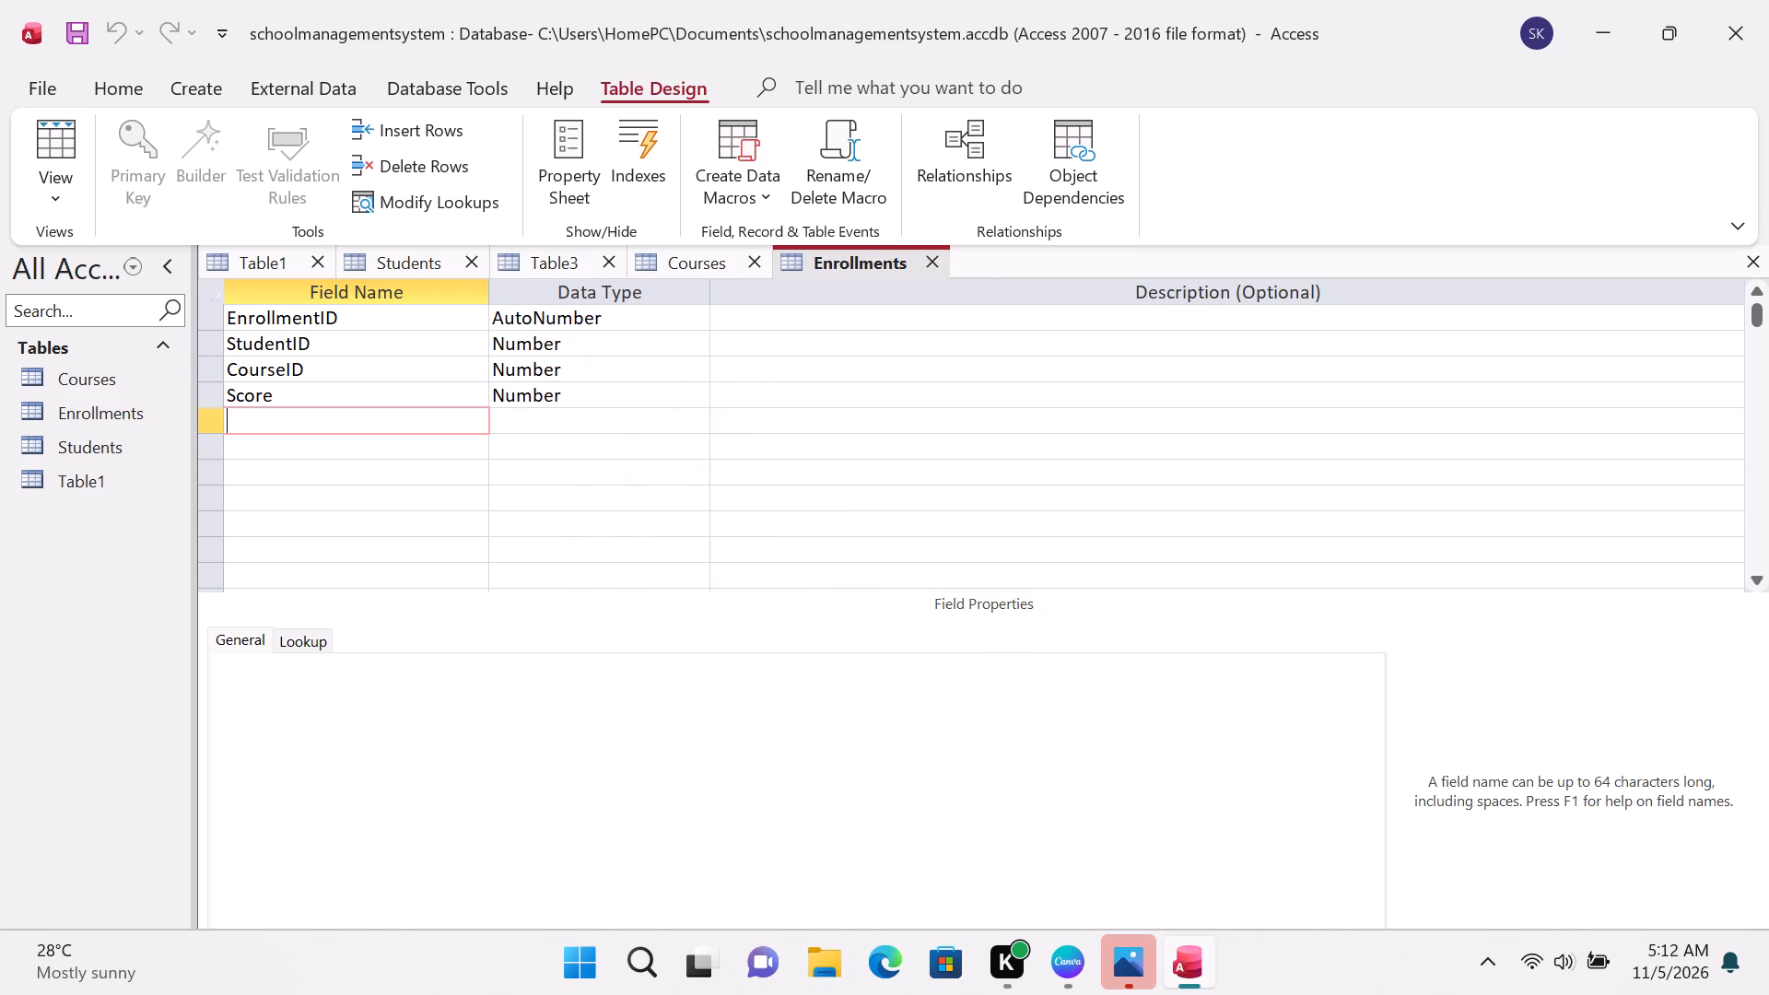
Start another new table in Design view and add FeeID as its first field.
{"action": "left_click", "coordinate": [205, 88]}
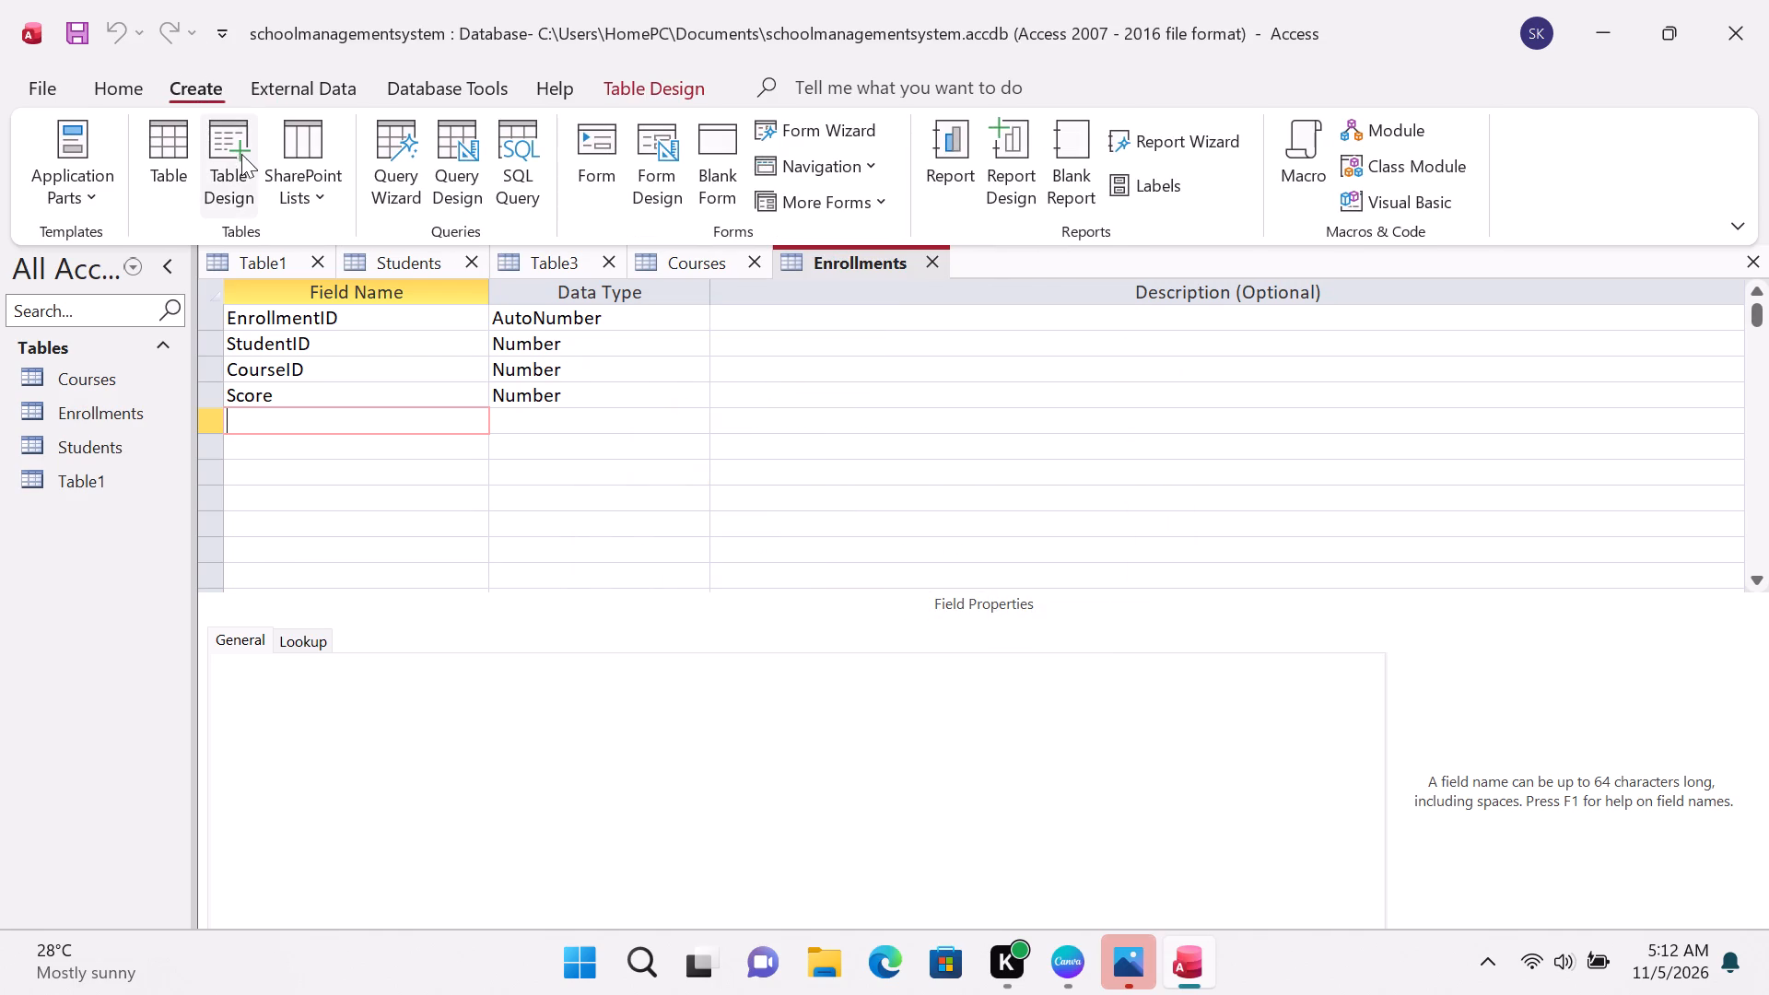
{"action": "left_click", "coordinate": [244, 159]}
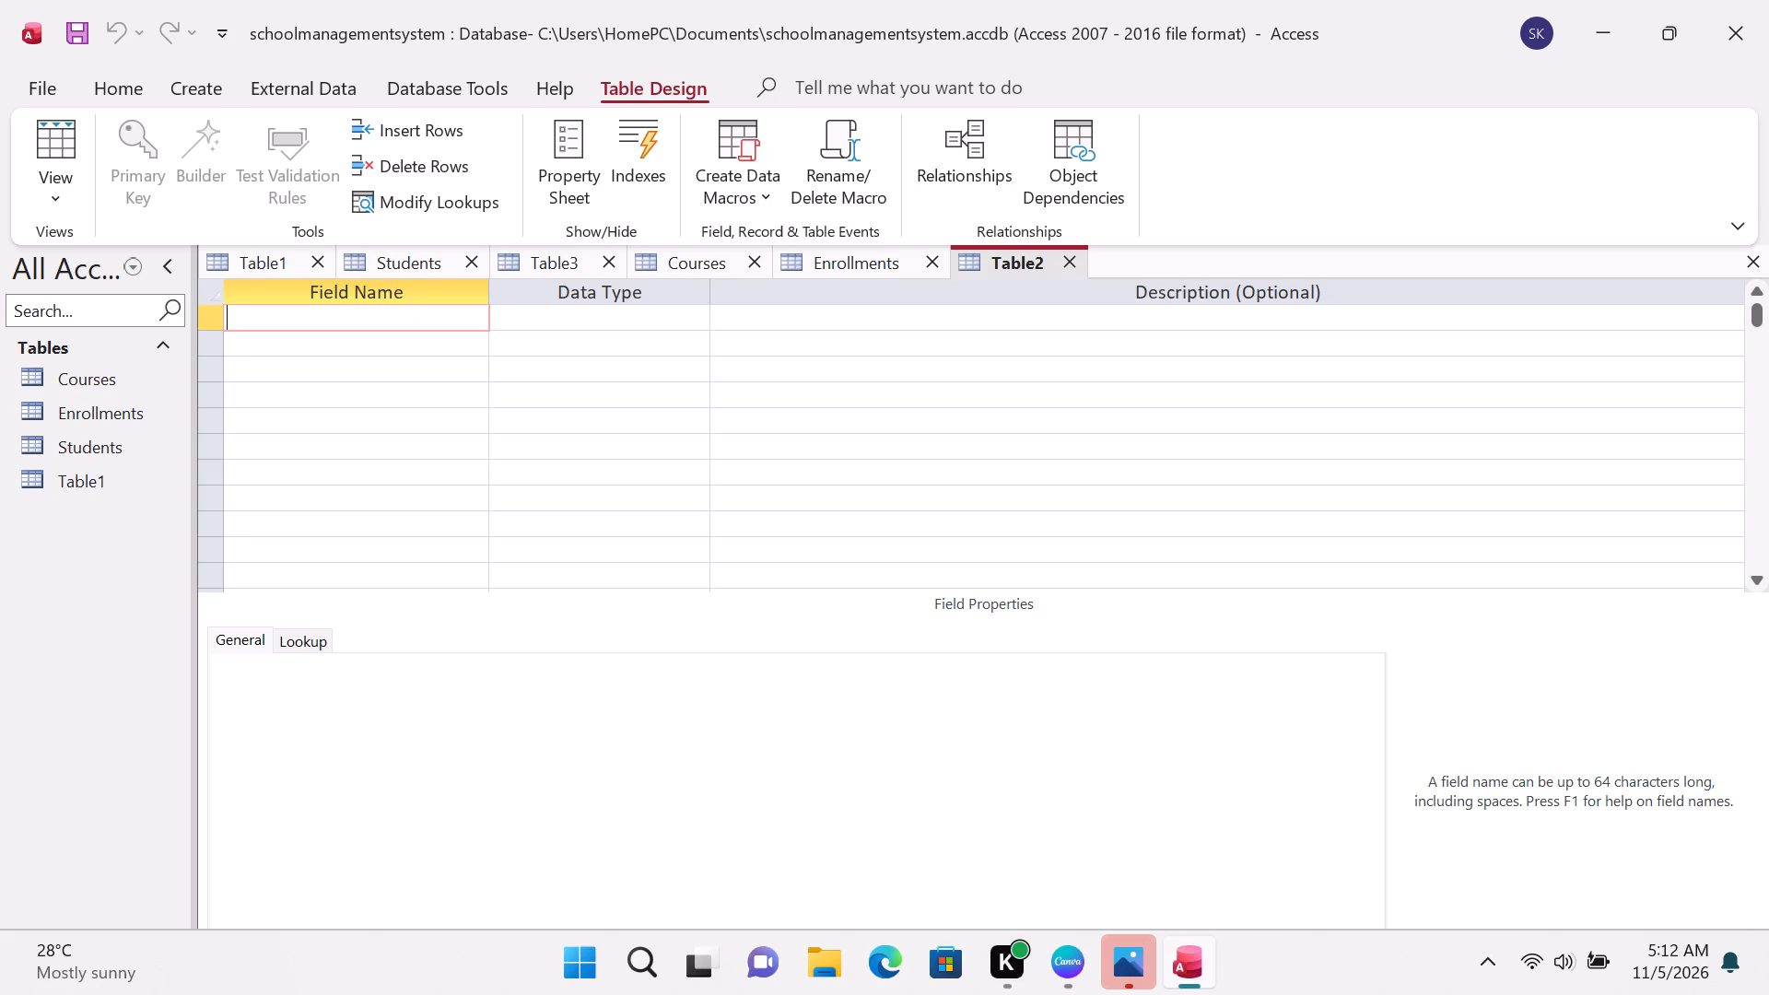
{"action": "left_click", "coordinate": [390, 320]}
{"action": "type", "text": "ee"}
{"action": "type", "text": "ID"}
Add a StudentID field in the row directly below FeeID.
{"action": "left_click", "coordinate": [382, 362]}
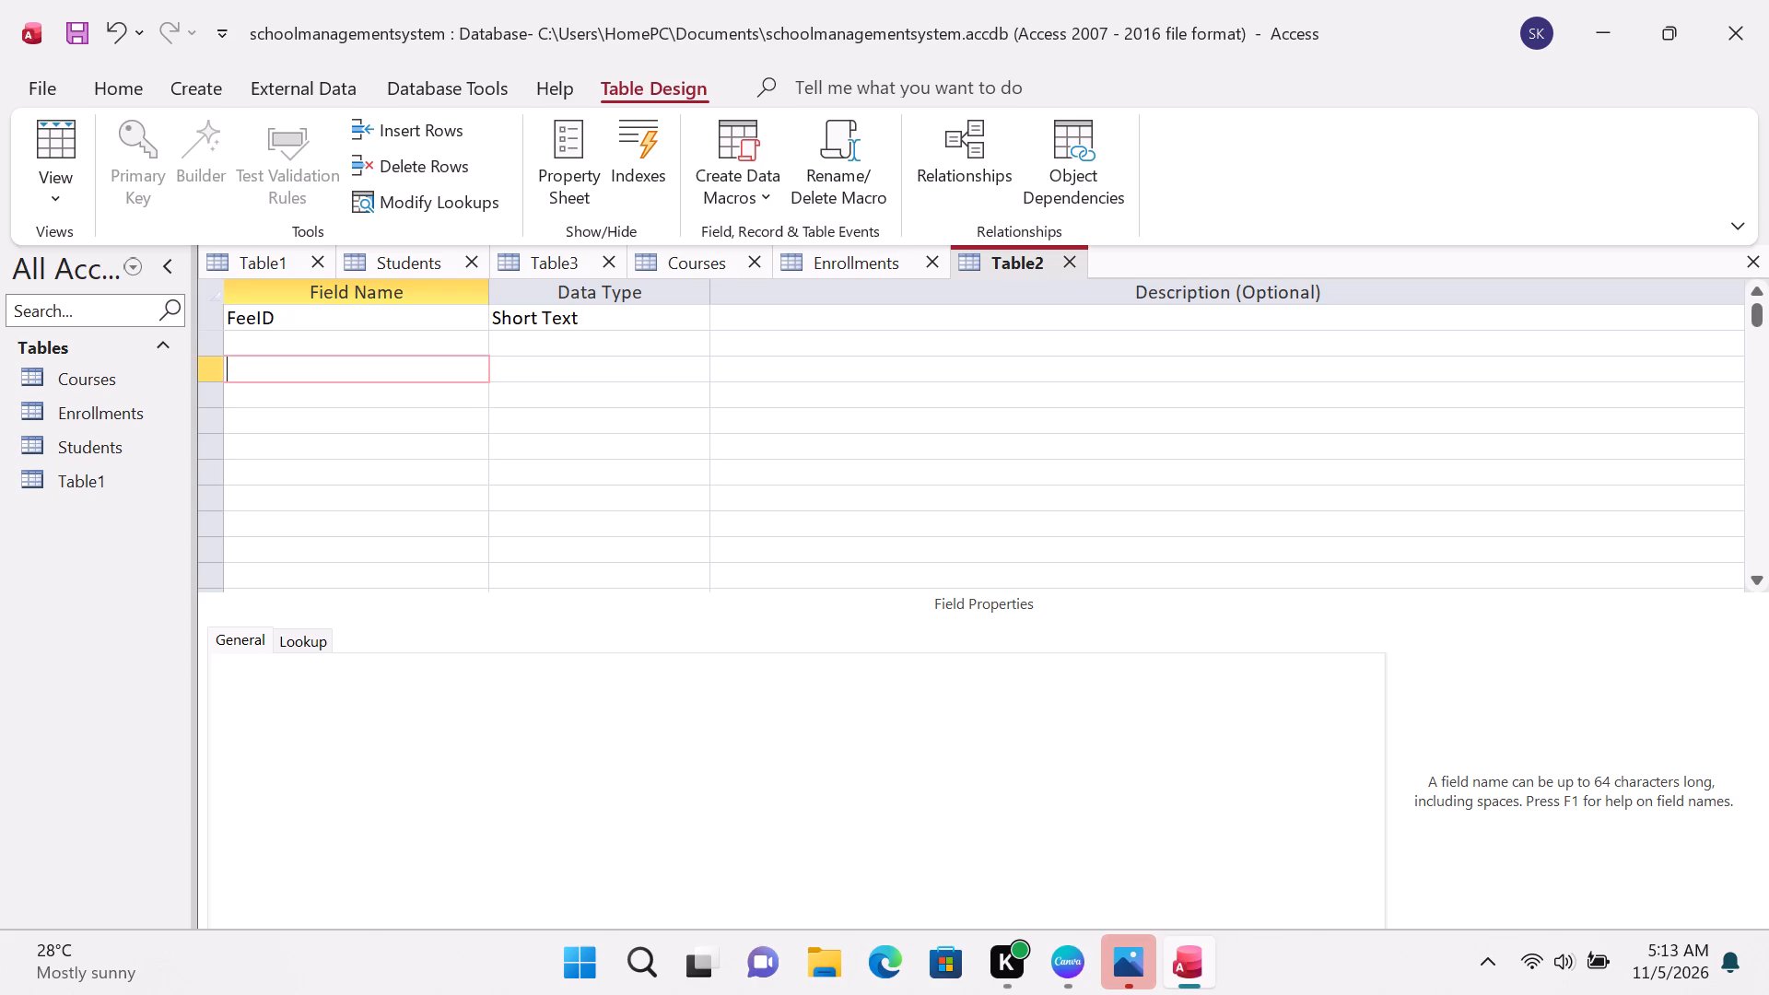
{"action": "left_click", "coordinate": [382, 358]}
{"action": "left_click", "coordinate": [382, 347]}
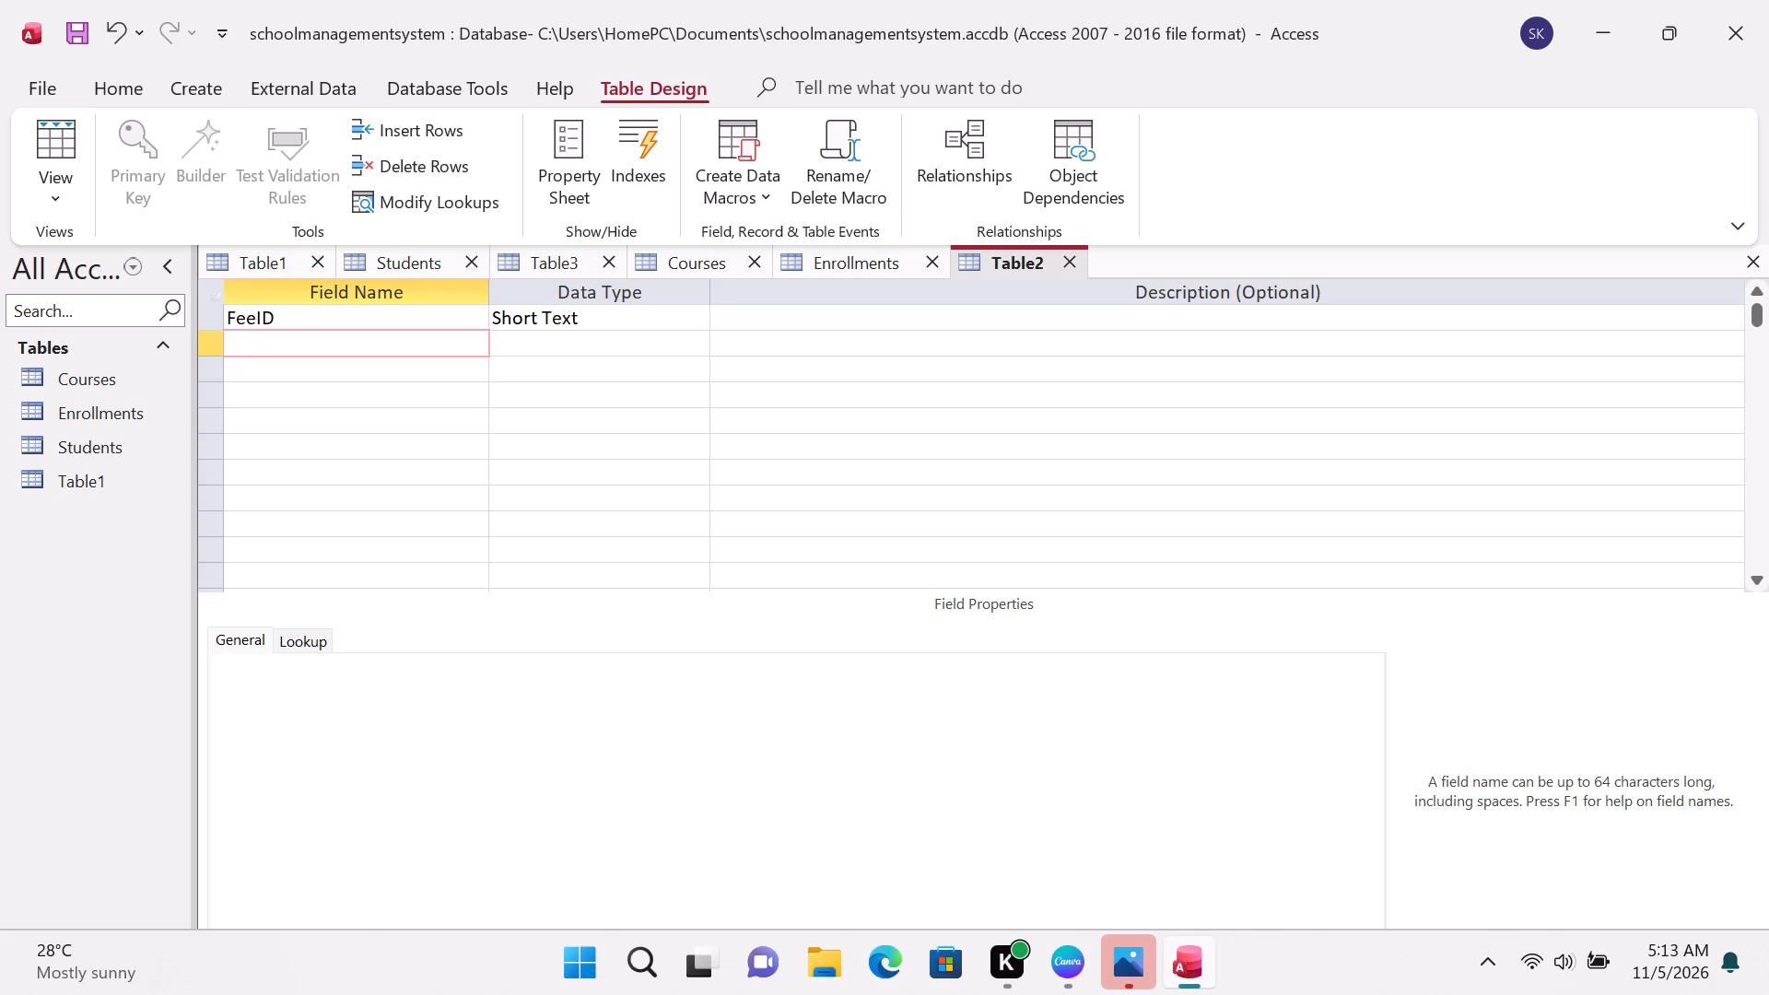
{"action": "key", "text": "s"}
{"action": "type", "text": "tude"}
{"action": "type", "text": "nt"}
{"action": "type", "text": "ID"}
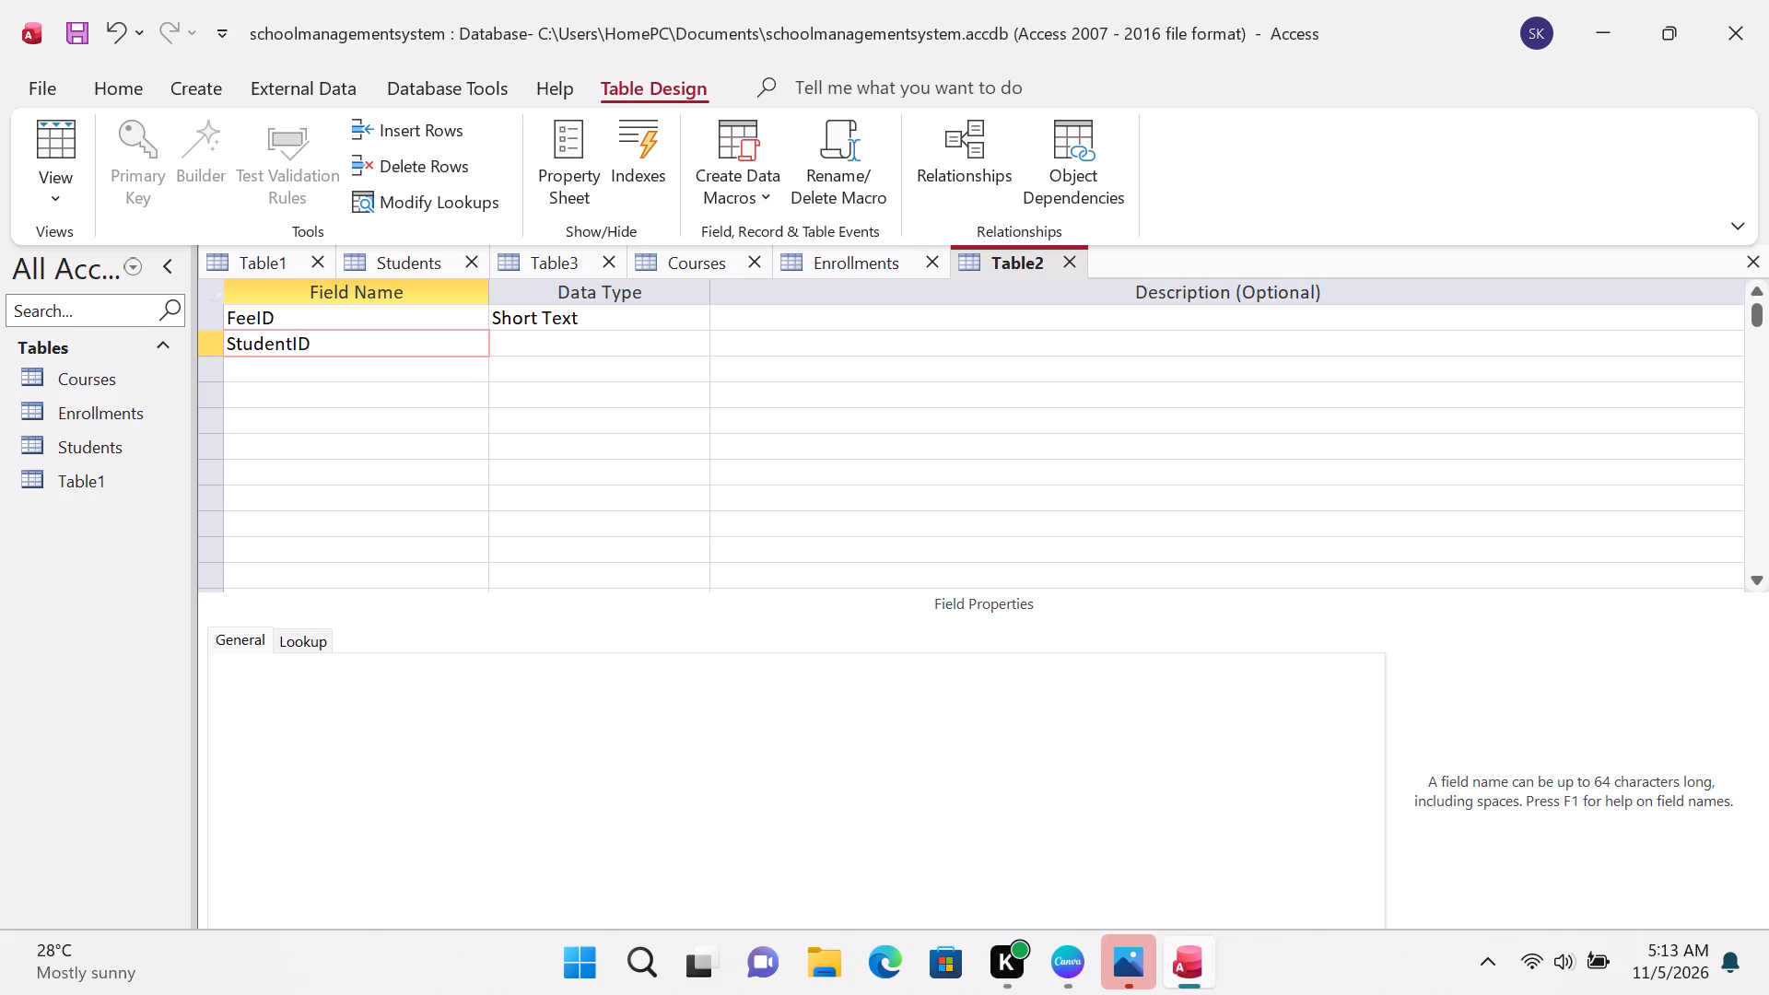
Add an AmountDue field in the row directly below StudentID.
{"action": "left_click", "coordinate": [382, 383]}
{"action": "left_click", "coordinate": [382, 362]}
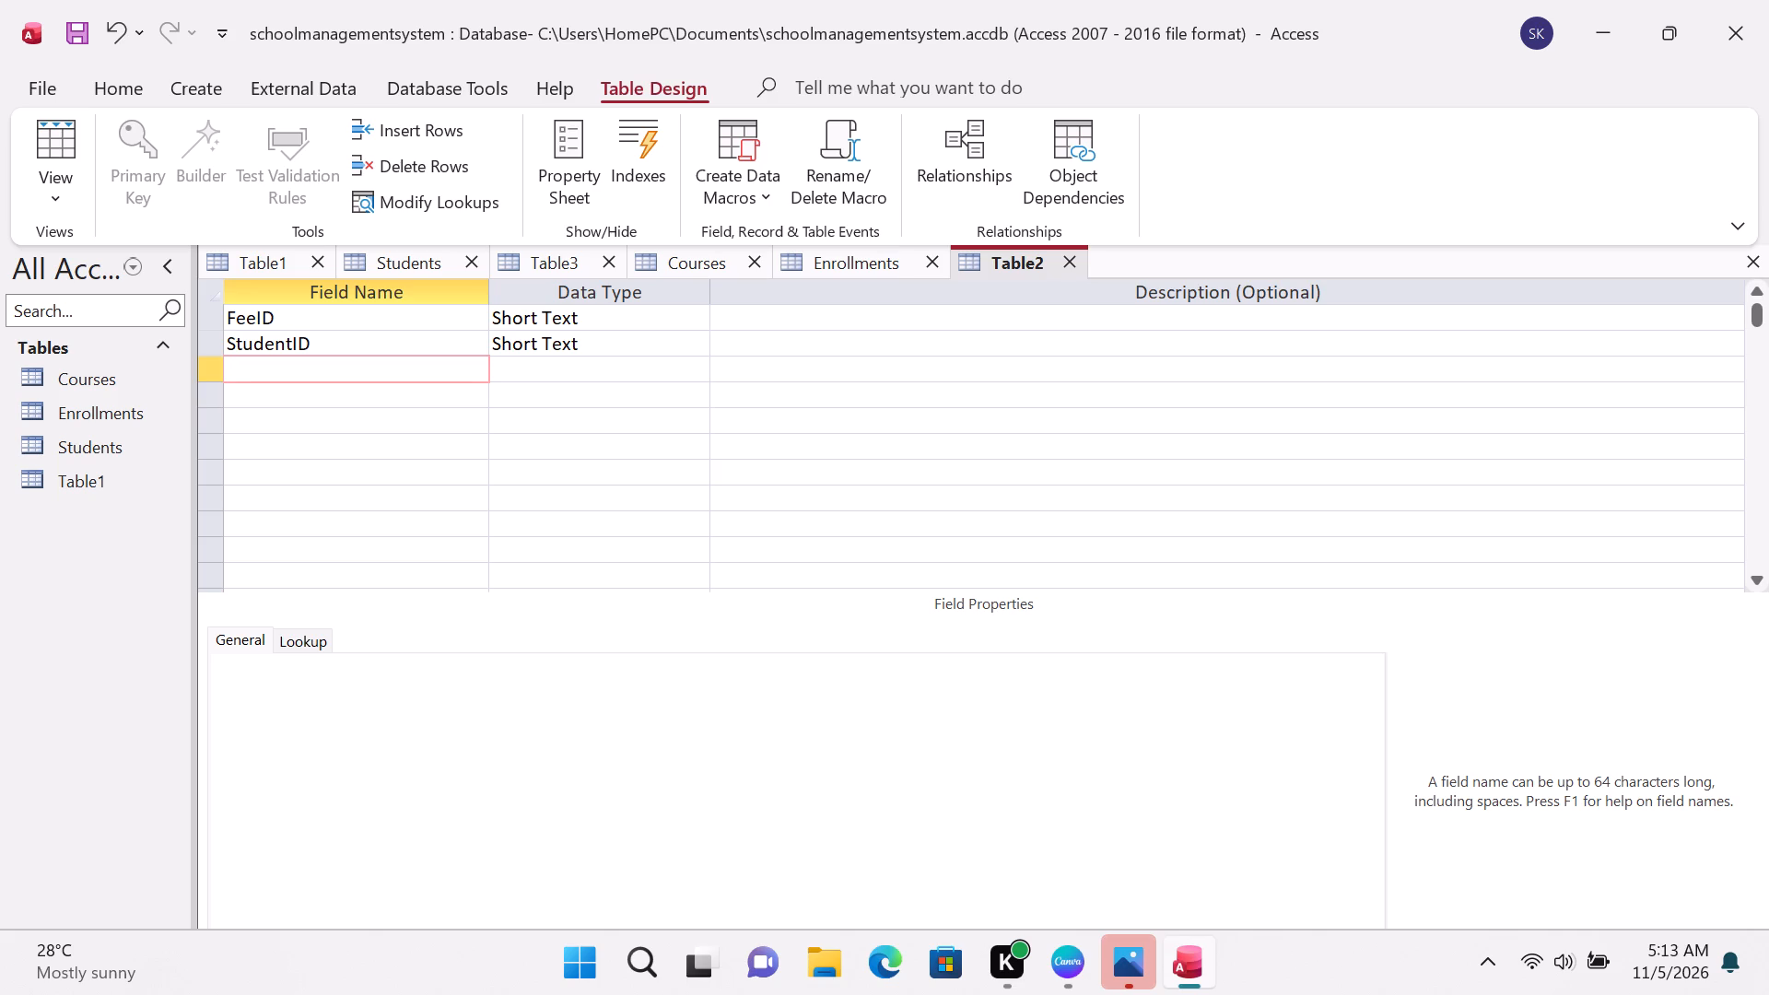
{"action": "key", "text": "a"}
{"action": "key", "text": "d"}
{"action": "key", "text": "BackSpace"}
{"action": "type", "text": "DUR"}
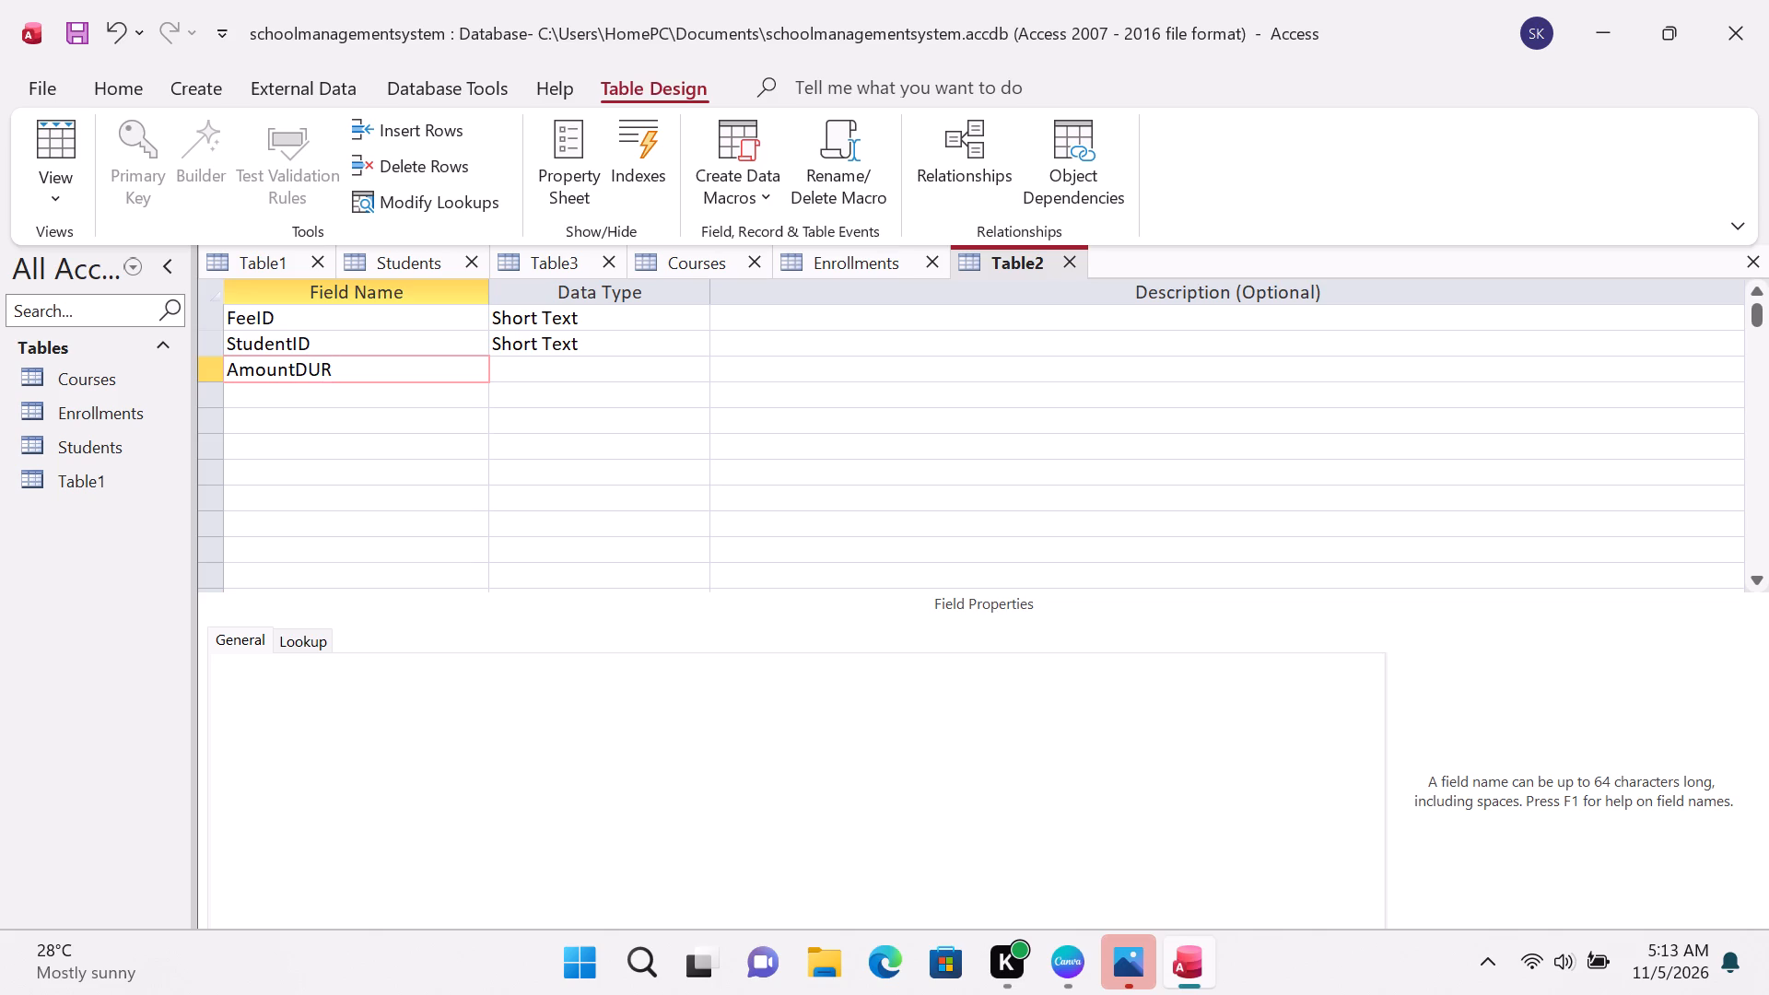
{"action": "key", "text": "BackSpace"}
{"action": "key", "text": "BackSpace"}
{"action": "type", "text": "ue"}
Add an AmountPaid field in the row directly below AmountDue.
{"action": "left_click", "coordinate": [385, 394]}
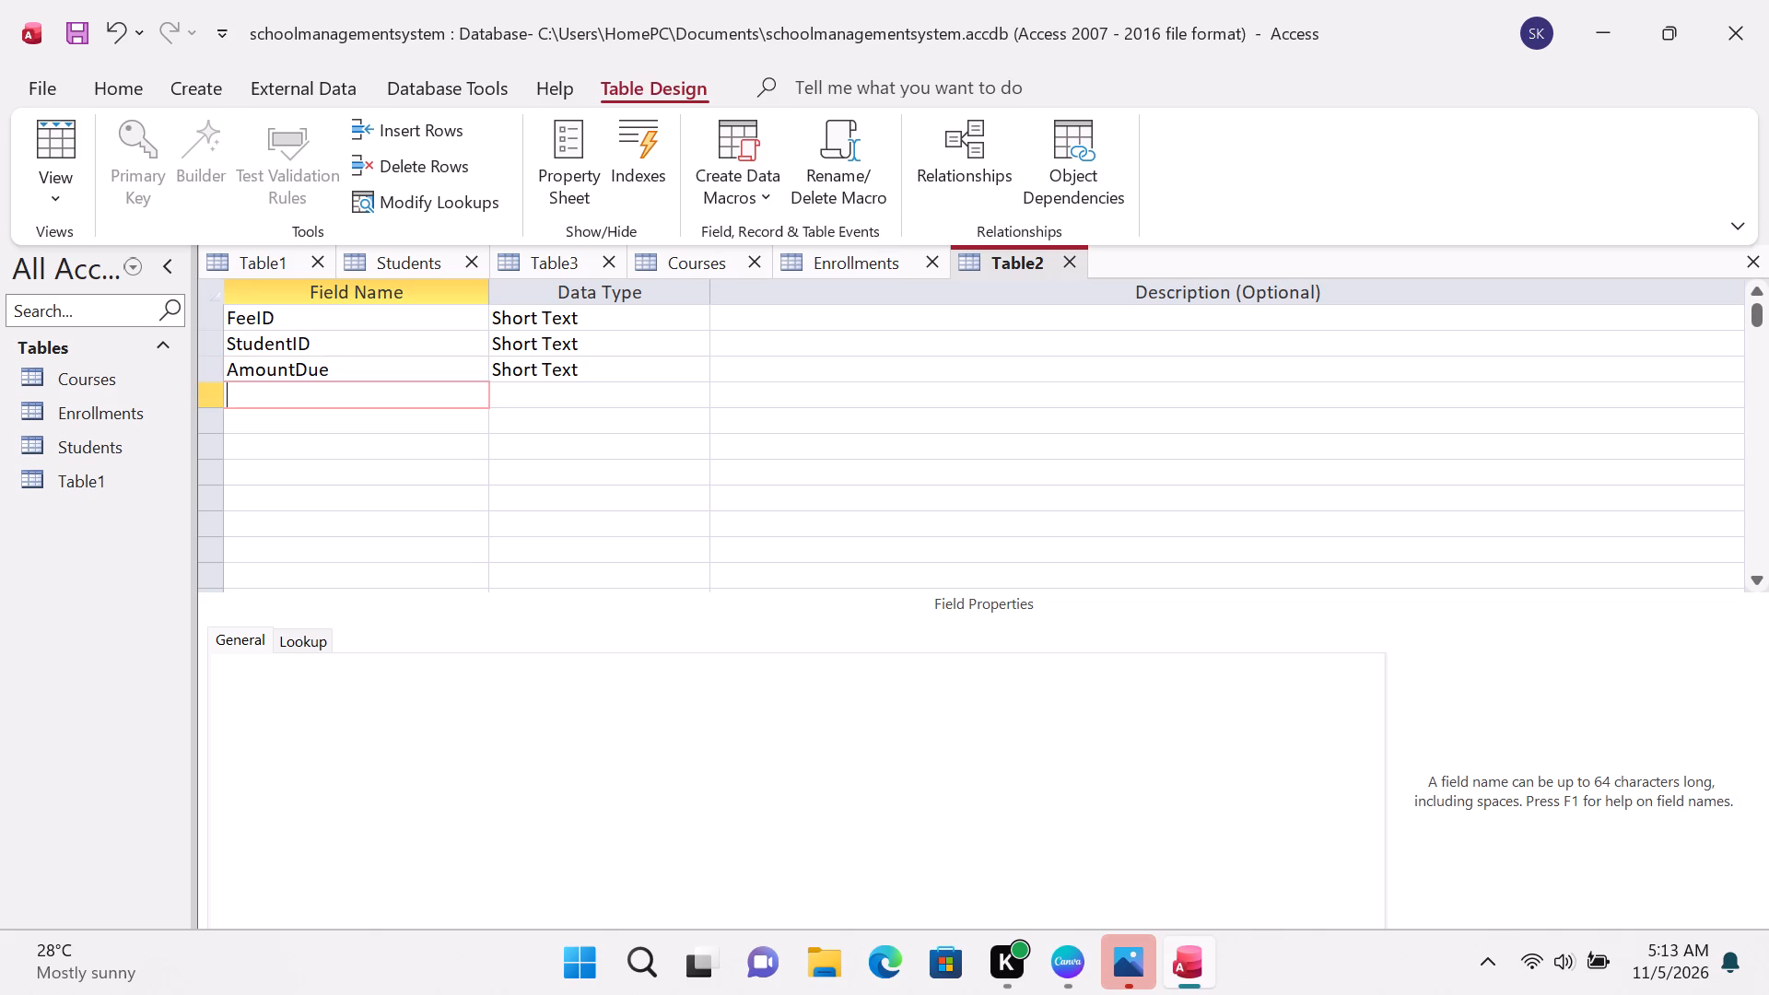
{"action": "key", "text": "a"}
{"action": "key", "text": "BackSpace"}
{"action": "type", "text": "nt"}
{"action": "key", "text": "p"}
{"action": "key", "text": "BackSpace"}
{"action": "type", "text": "id"}
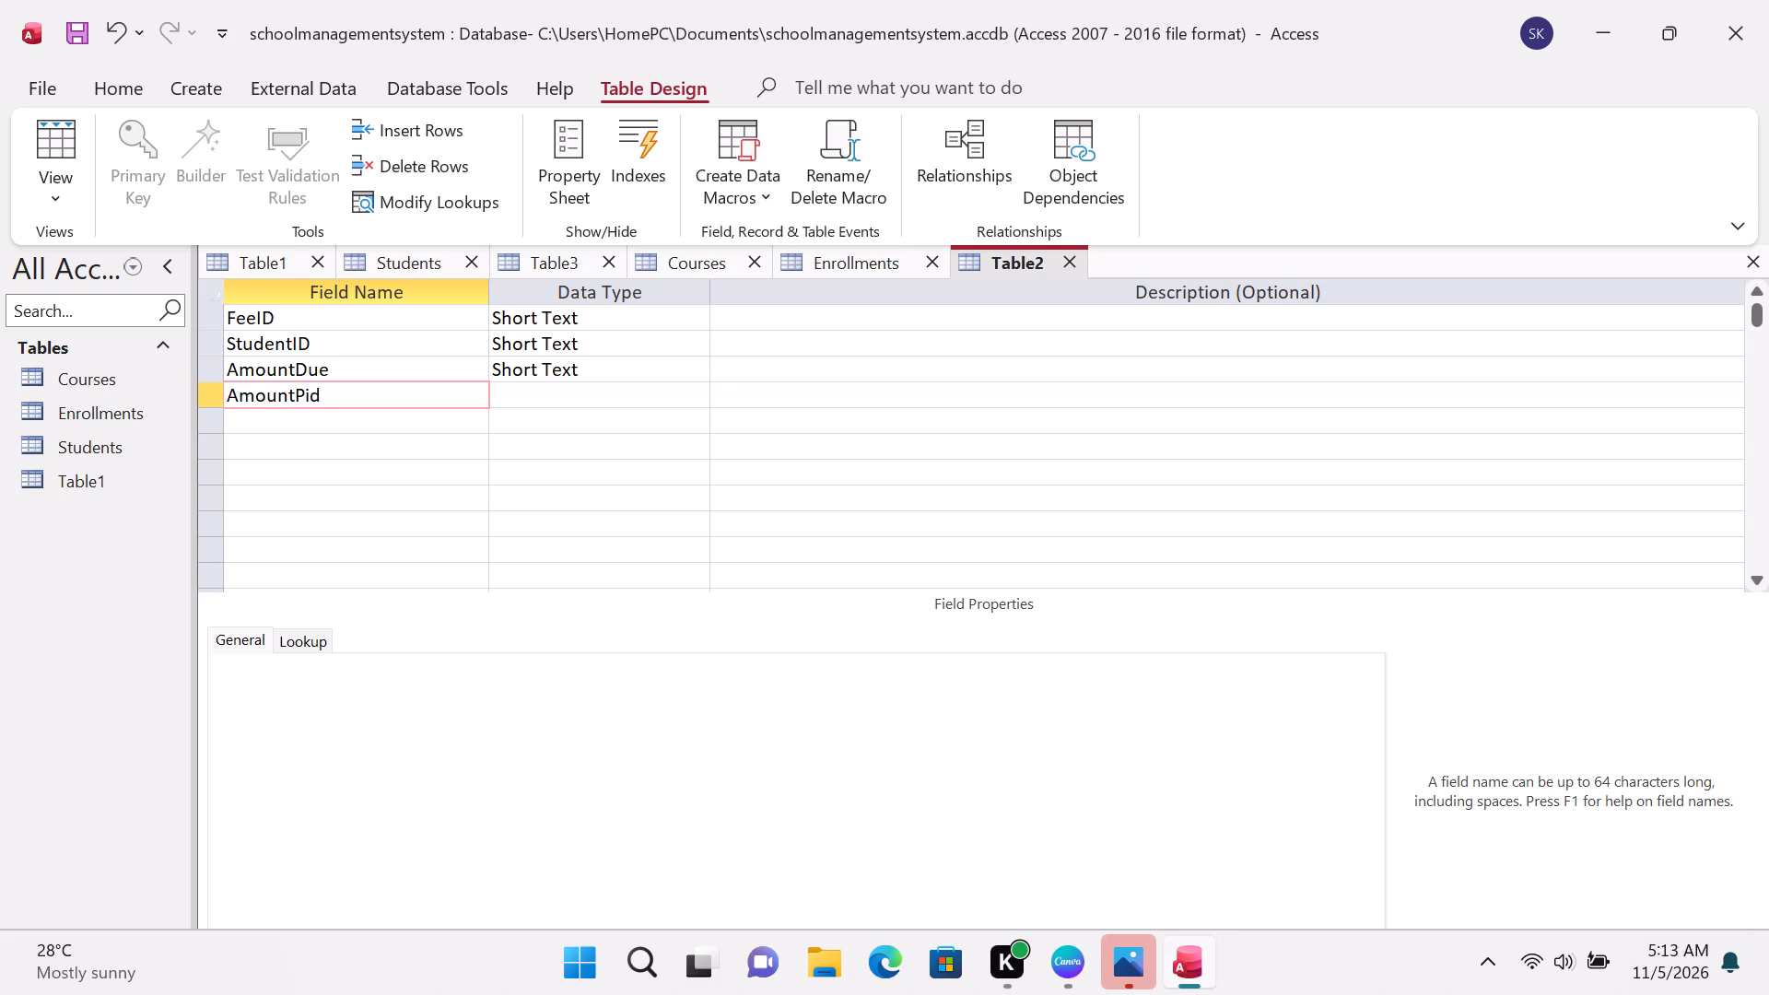
{"action": "key", "text": "BackSpace"}
{"action": "key", "text": "BackSpace"}
{"action": "type", "text": "aid"}
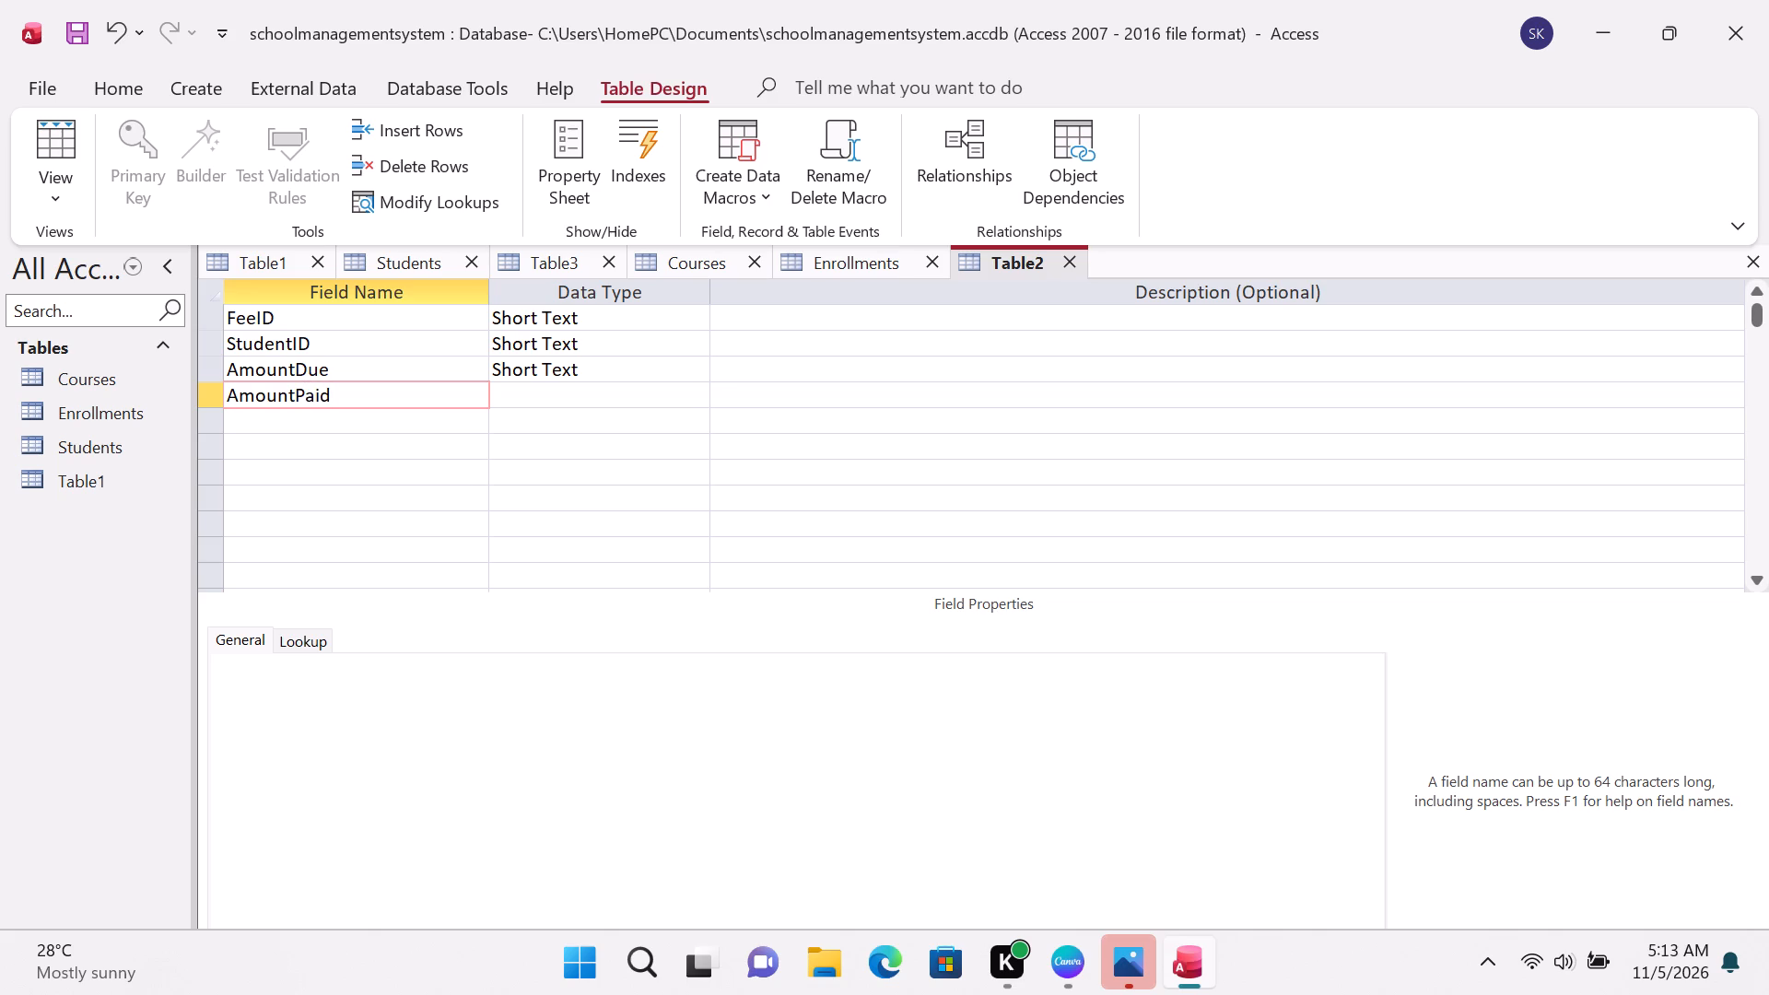
Add a DueDate field directly below AmountPaid and give it the Date/Time data type.
{"action": "left_click", "coordinate": [372, 418]}
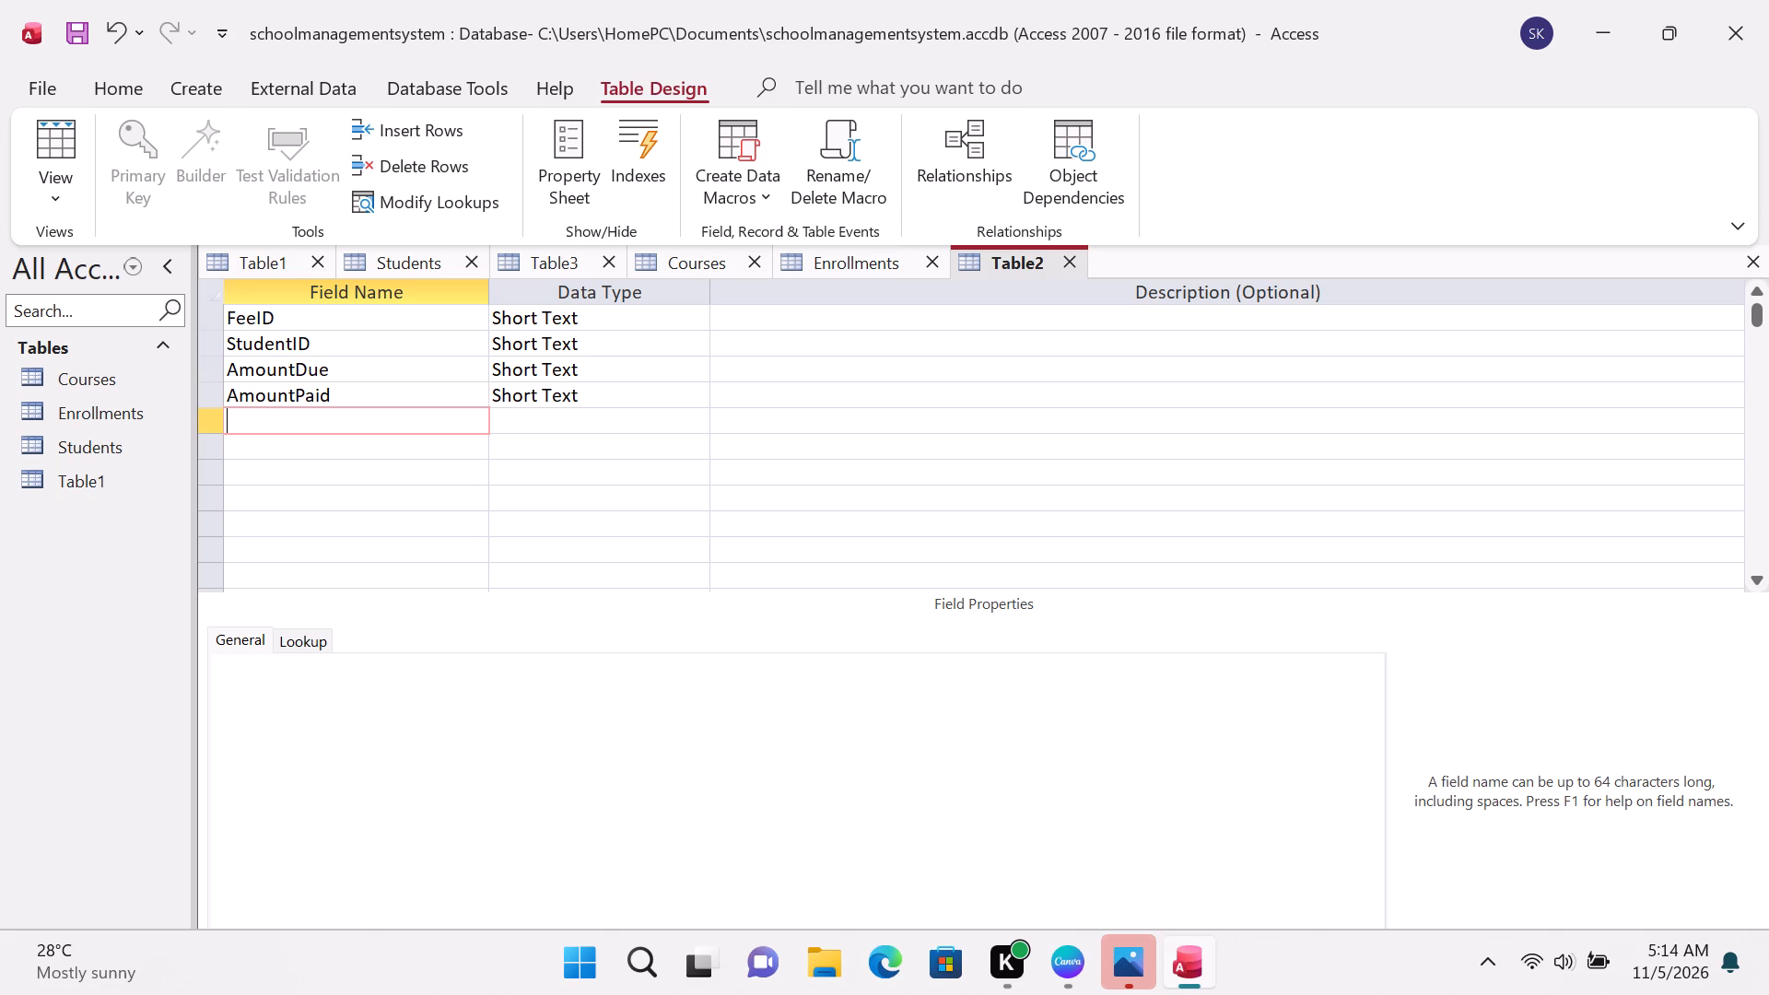
{"action": "type", "text": "DU"}
{"action": "key", "text": "e"}
{"action": "key", "text": "BackSpace"}
{"action": "key", "text": "BackSpace"}
{"action": "type", "text": "ue"}
{"action": "type", "text": "ate"}
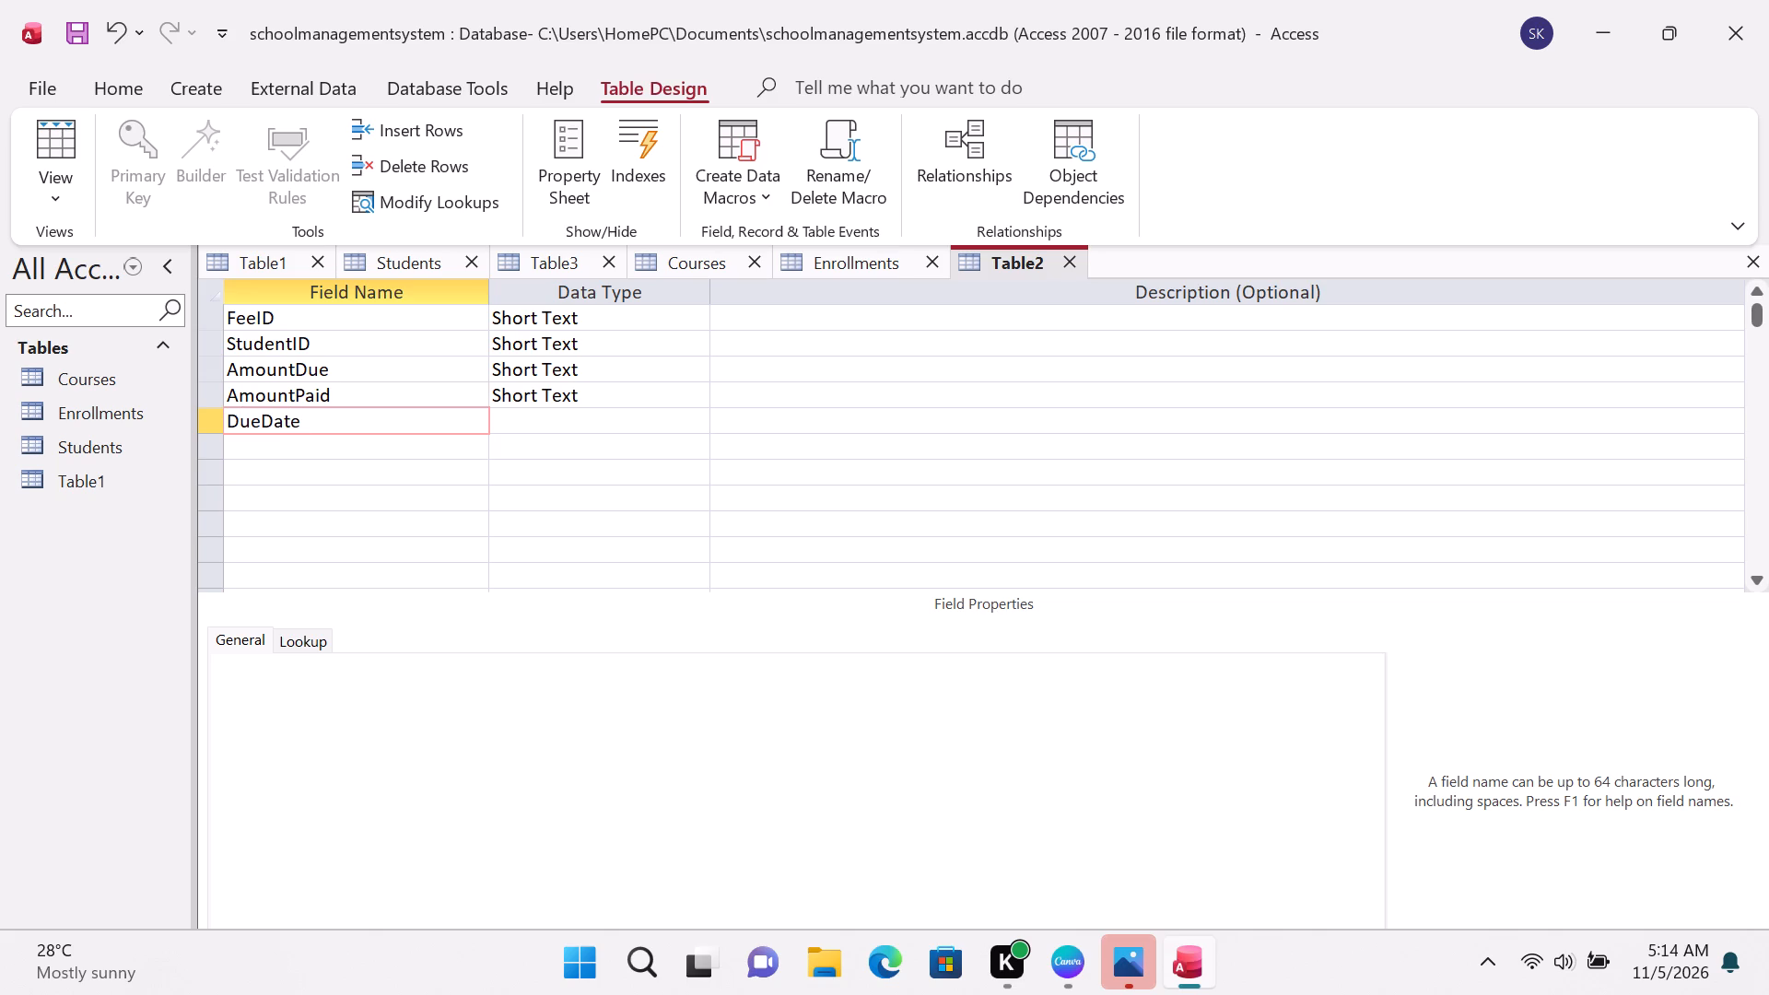
{"action": "left_click", "coordinate": [601, 419]}
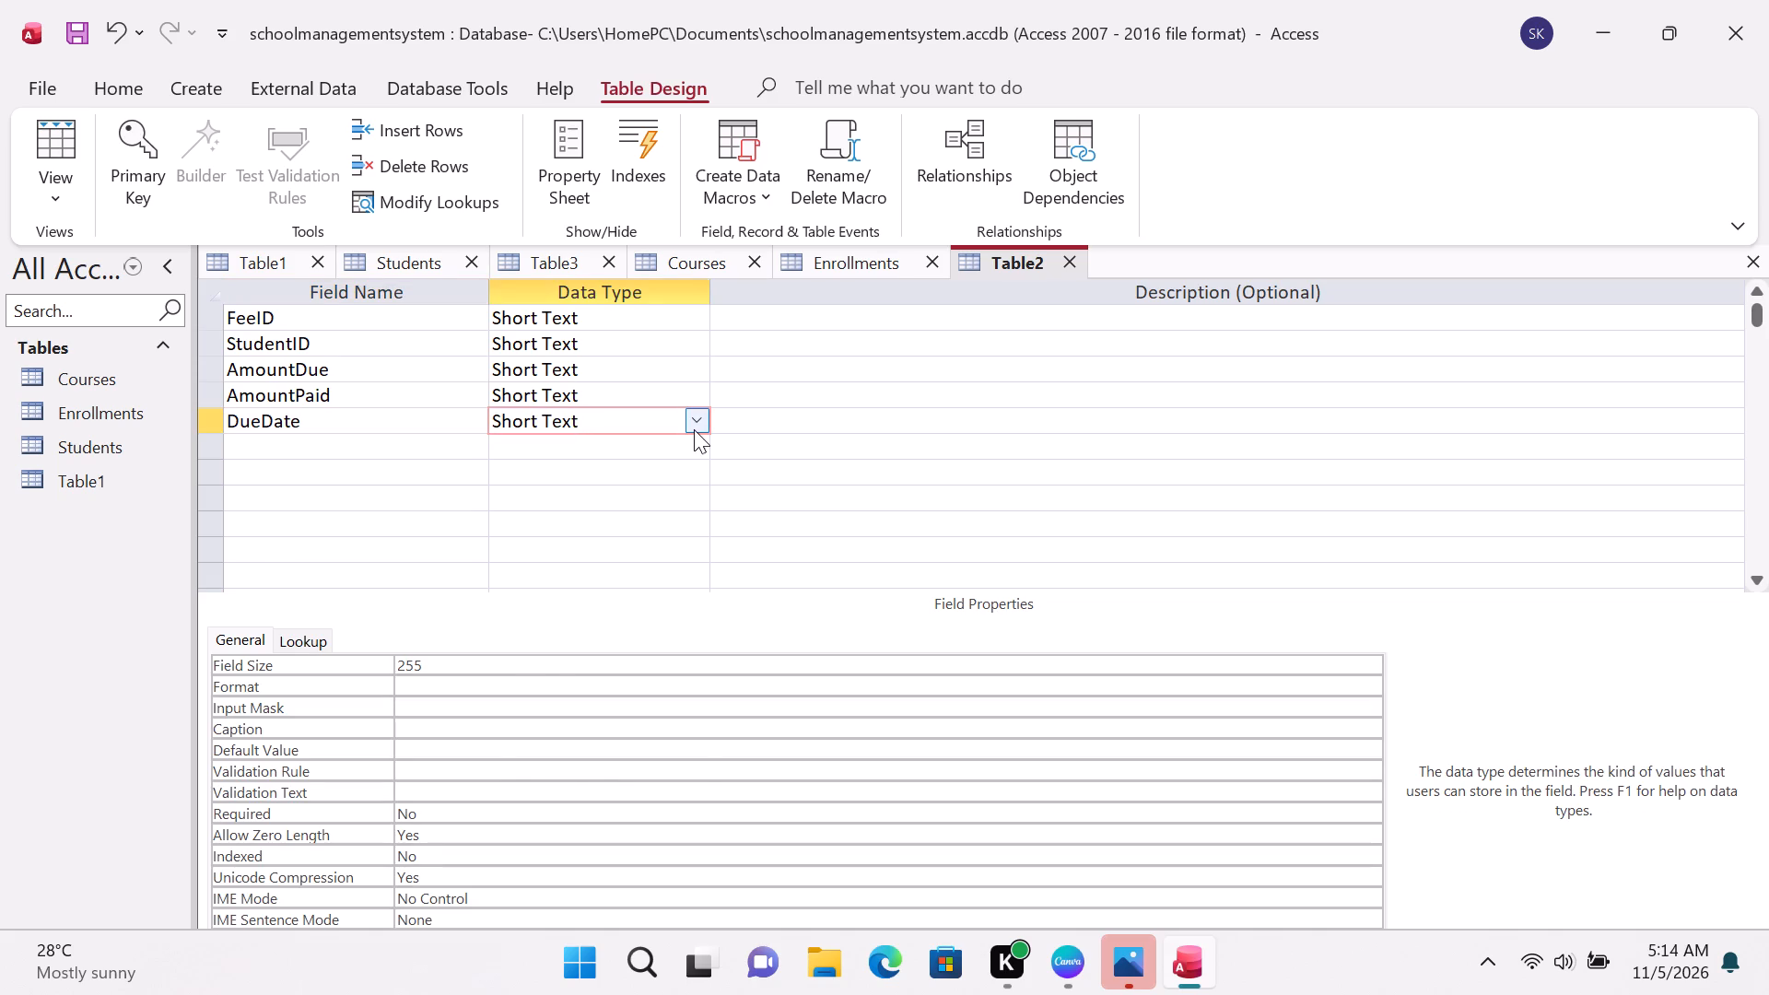
{"action": "left_click", "coordinate": [694, 427]}
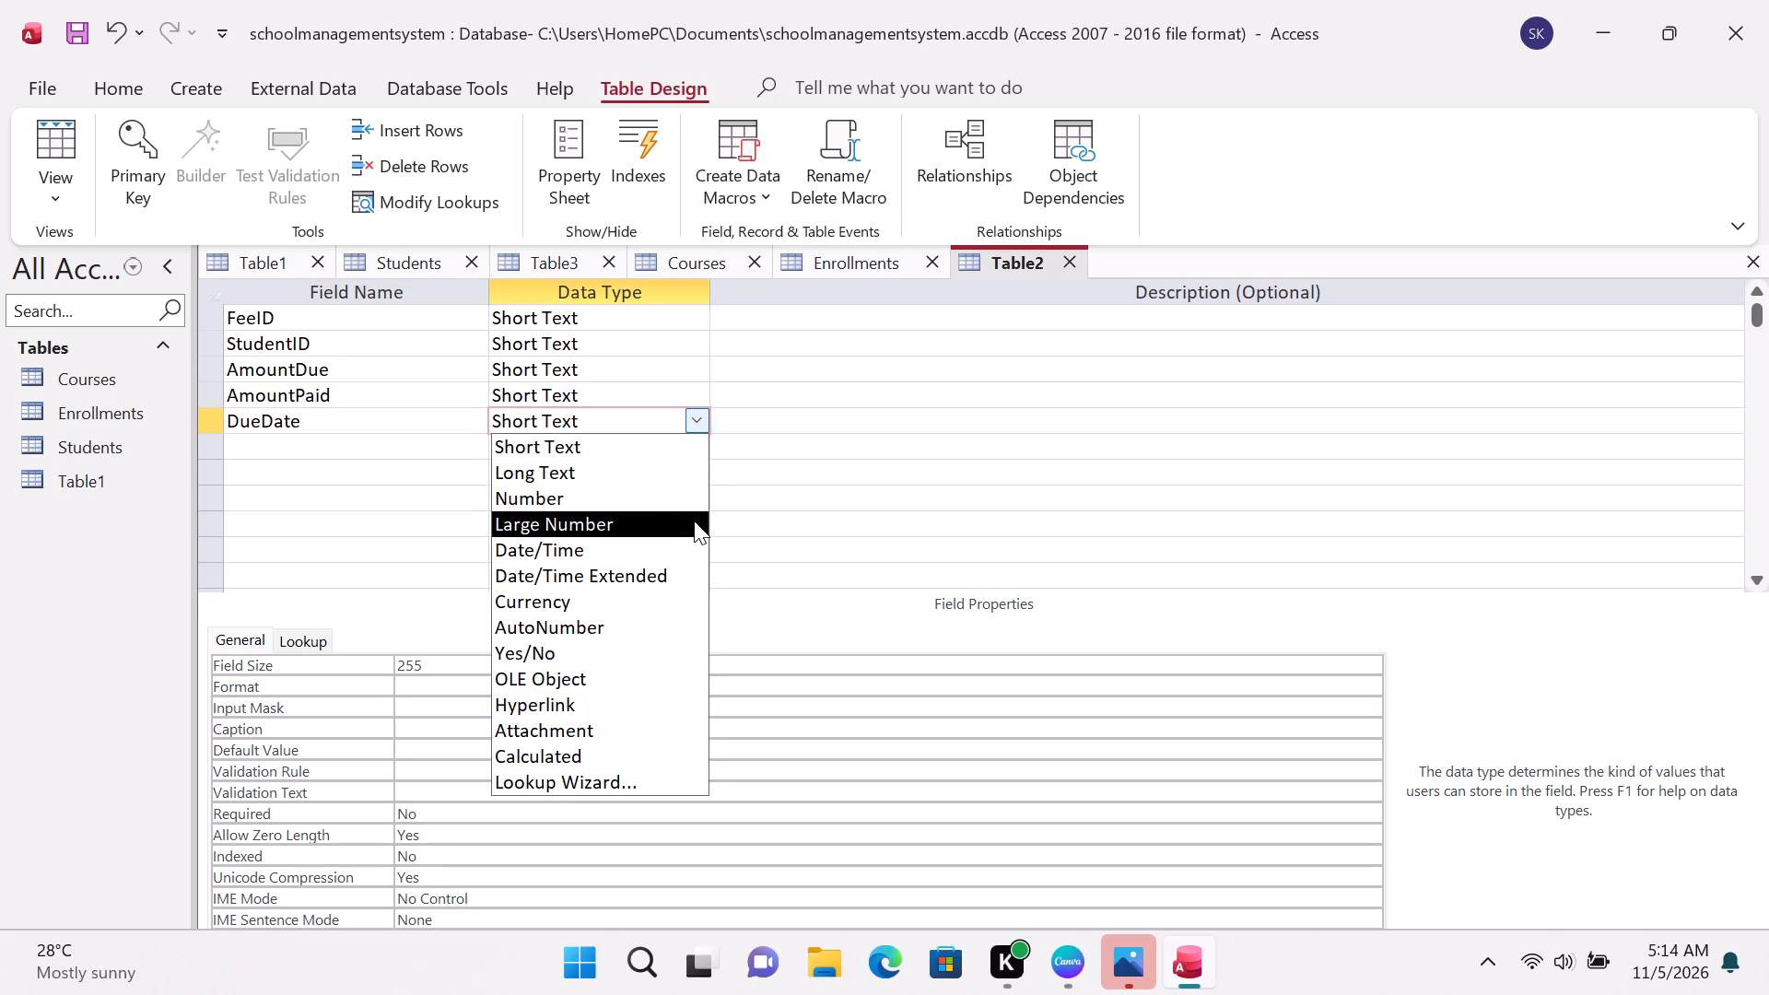
{"action": "left_click", "coordinate": [693, 543]}
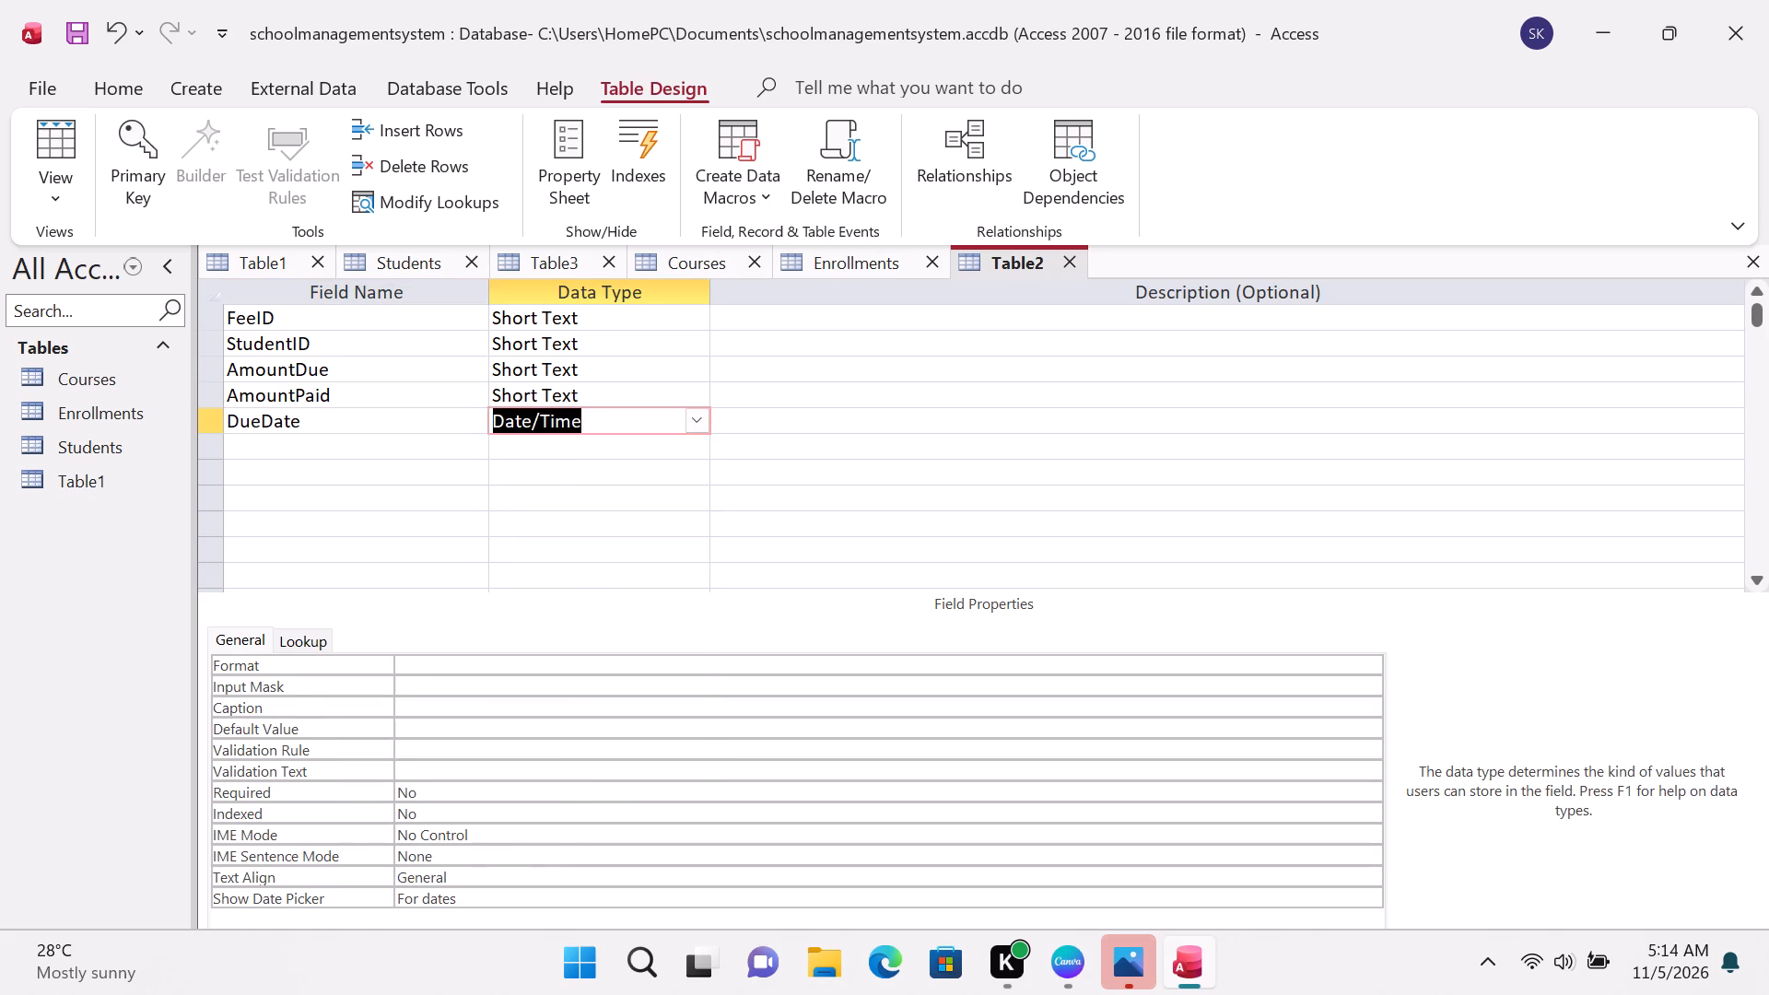
Change the data type of the AmountPaid and AmountDue fields to Currency.
{"action": "left_click", "coordinate": [695, 396]}
{"action": "left_click", "coordinate": [695, 396]}
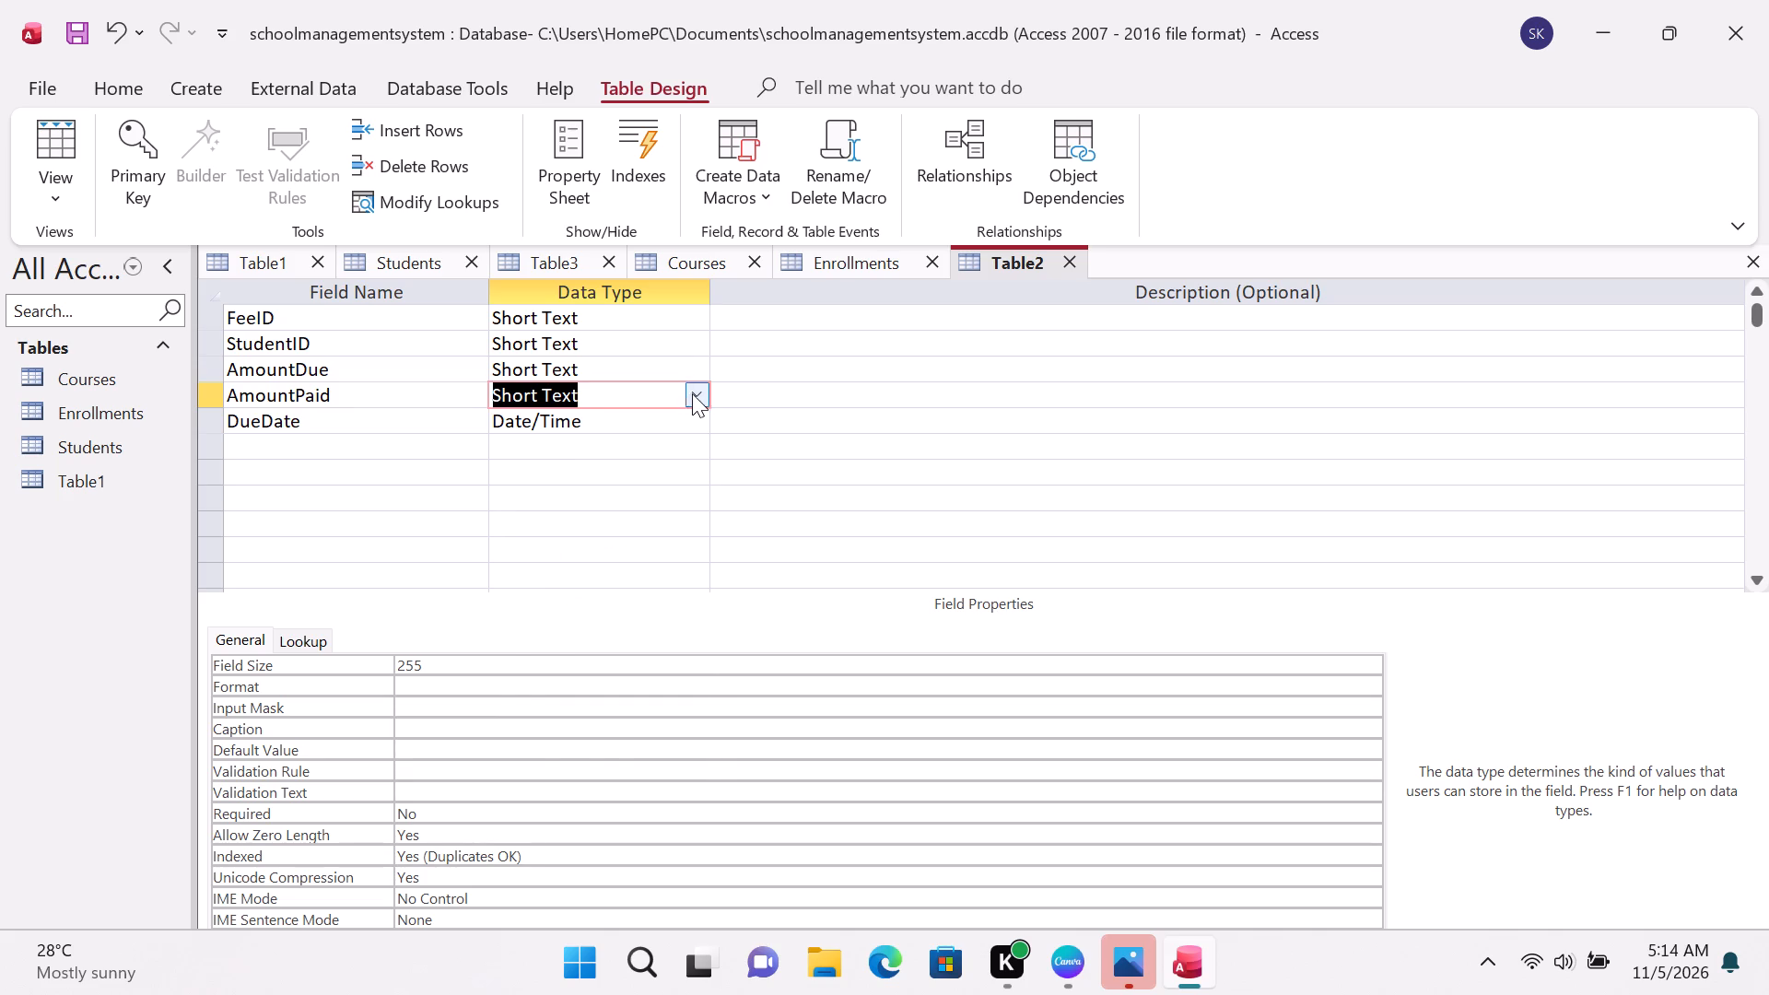
{"action": "left_click", "coordinate": [694, 393]}
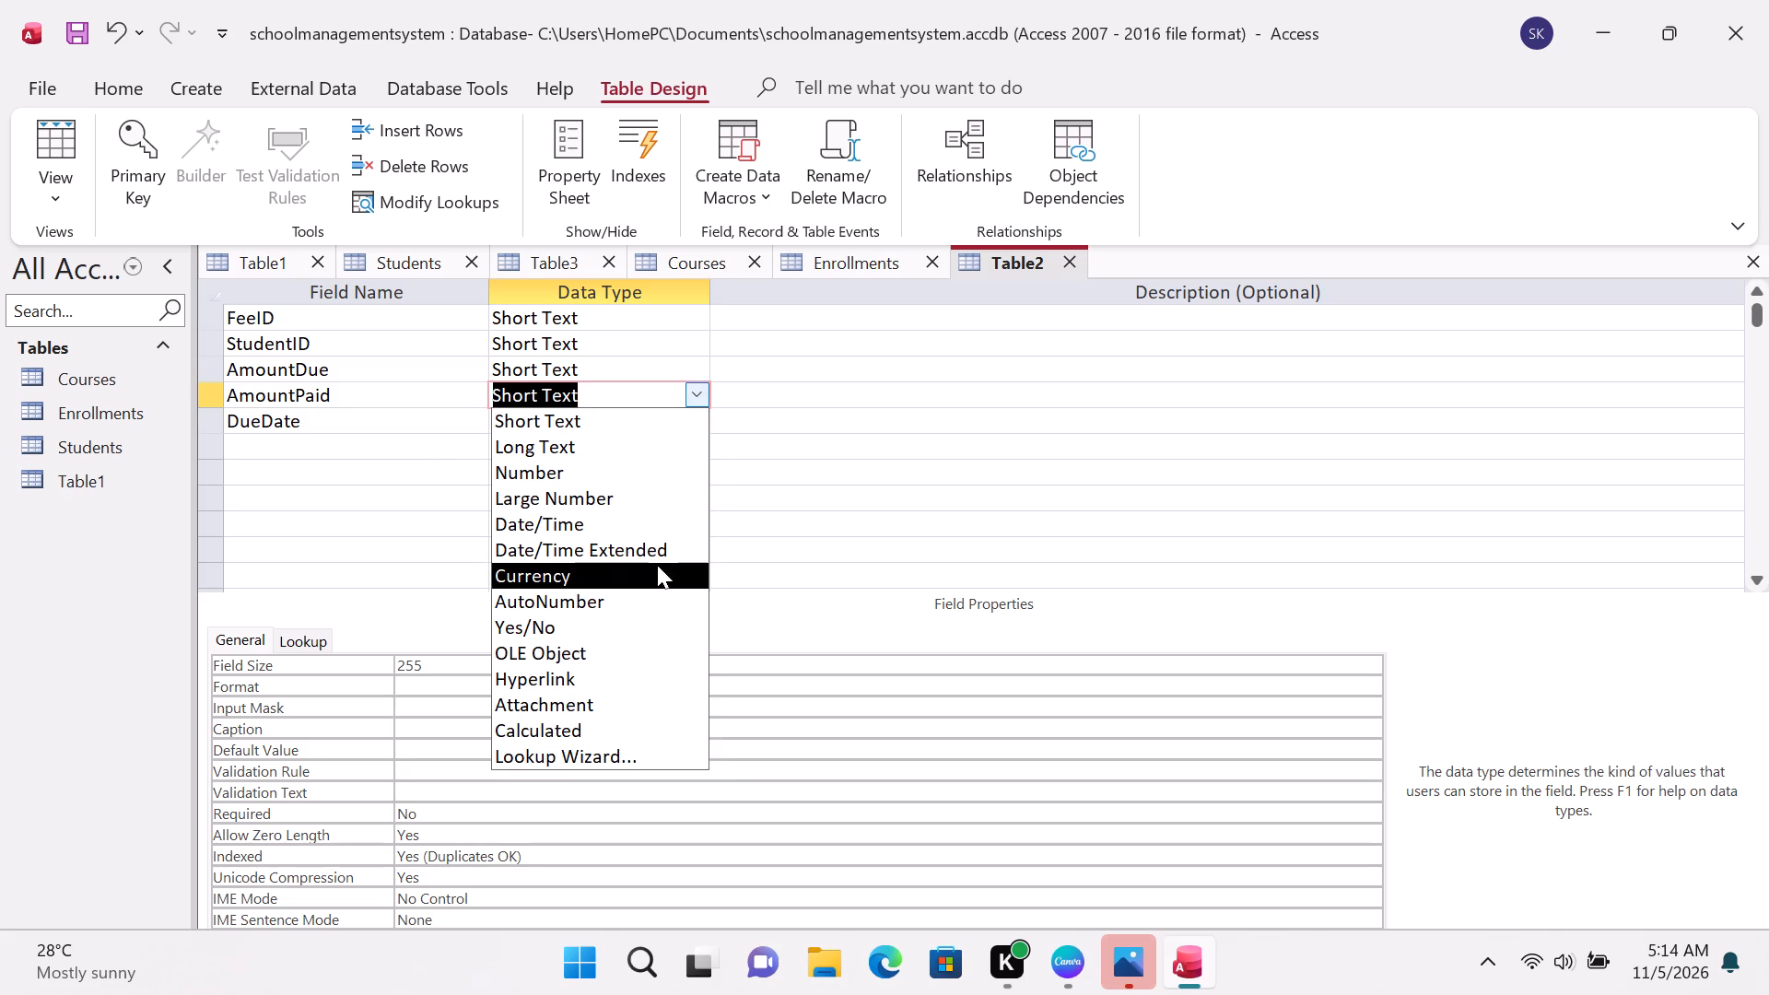
{"action": "left_click", "coordinate": [657, 569]}
{"action": "left_click", "coordinate": [671, 362]}
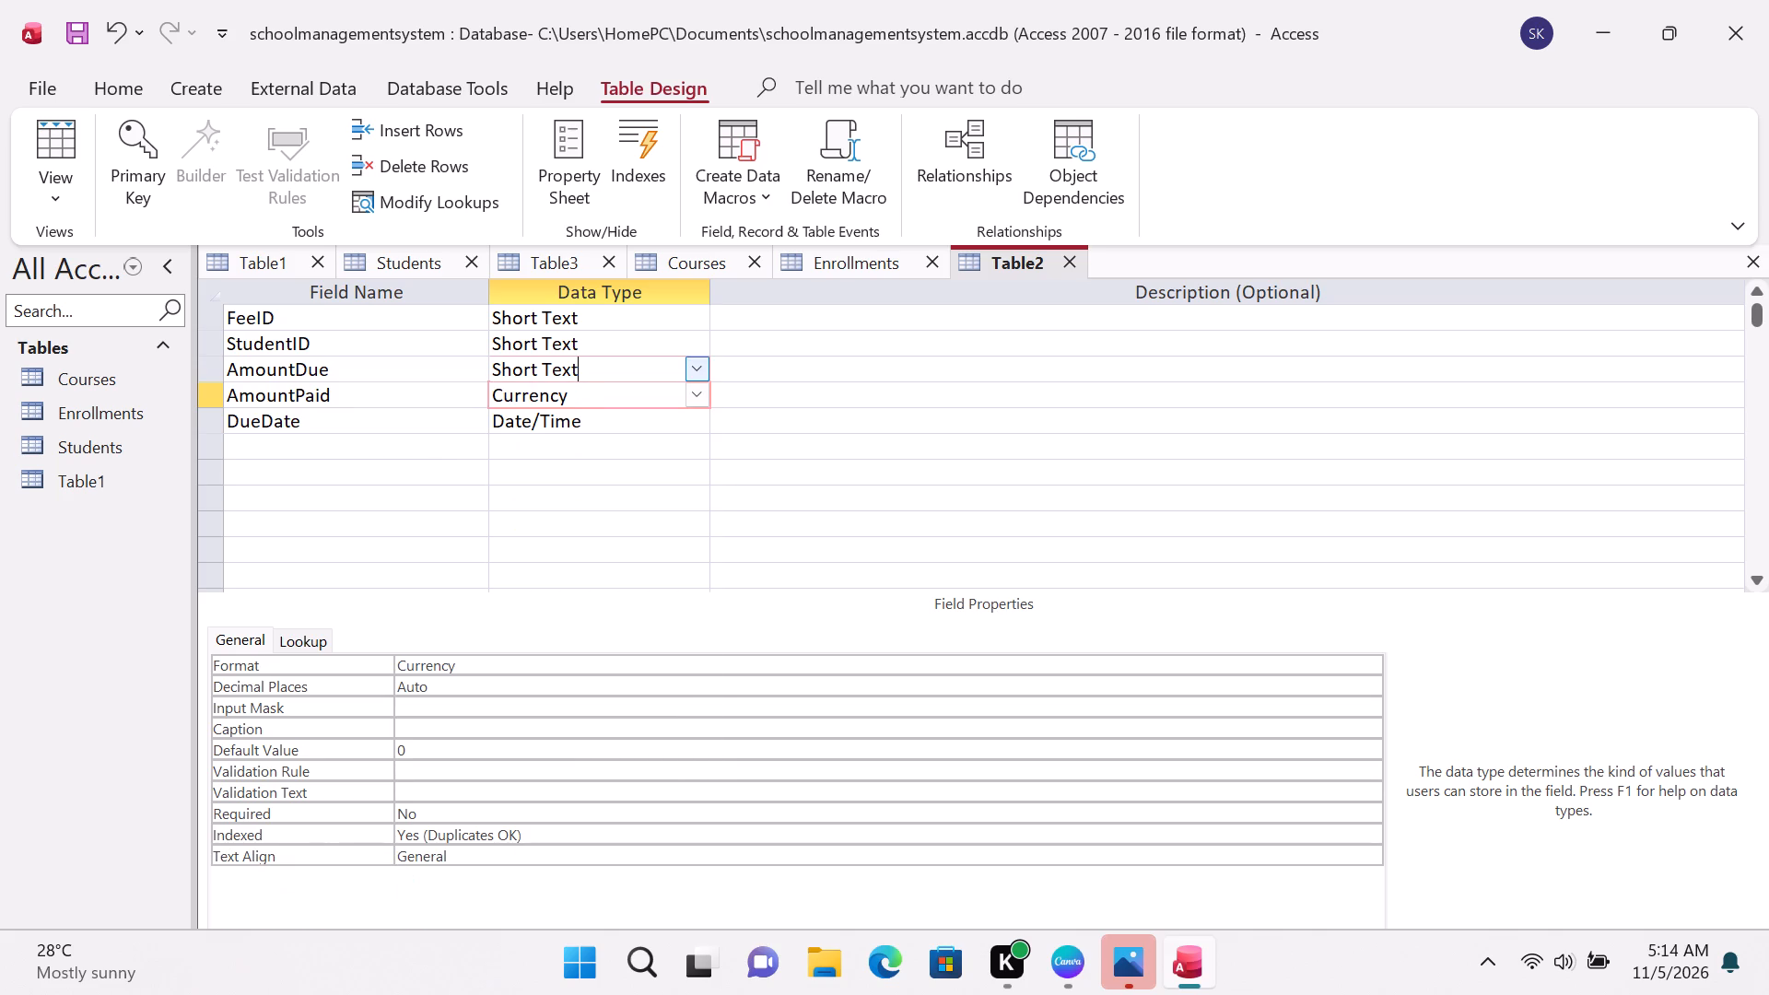
{"action": "left_click", "coordinate": [701, 362]}
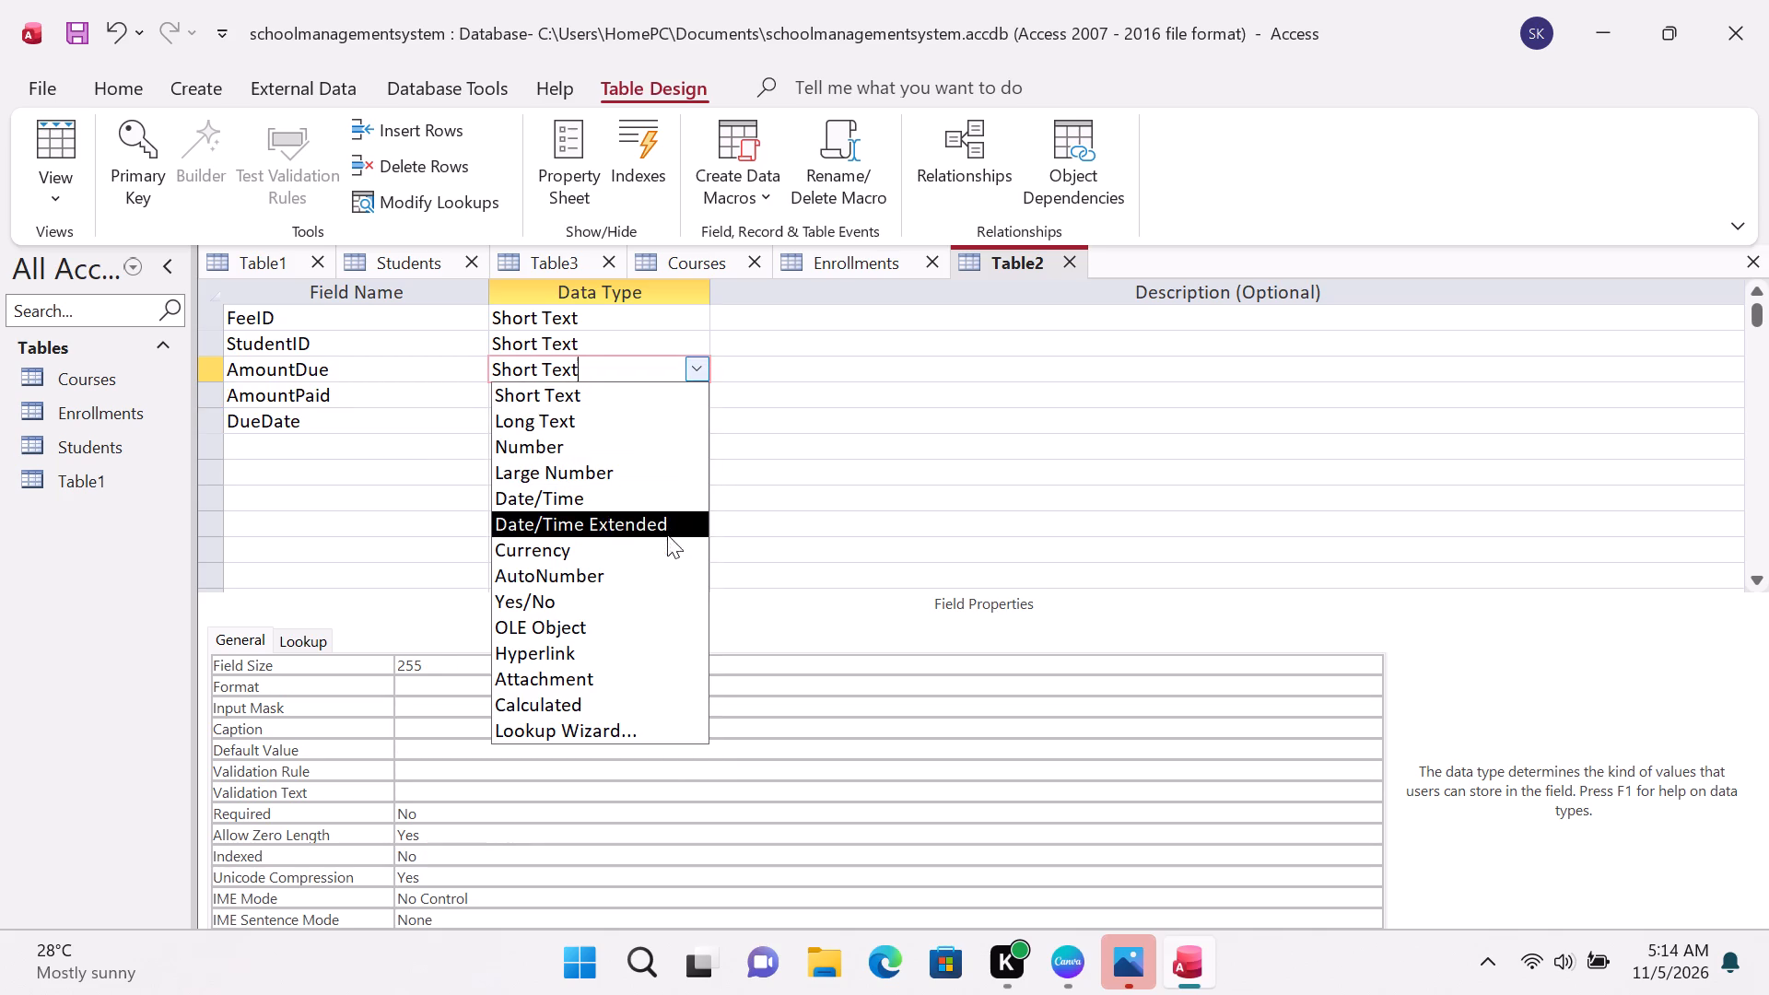
{"action": "left_click", "coordinate": [667, 541]}
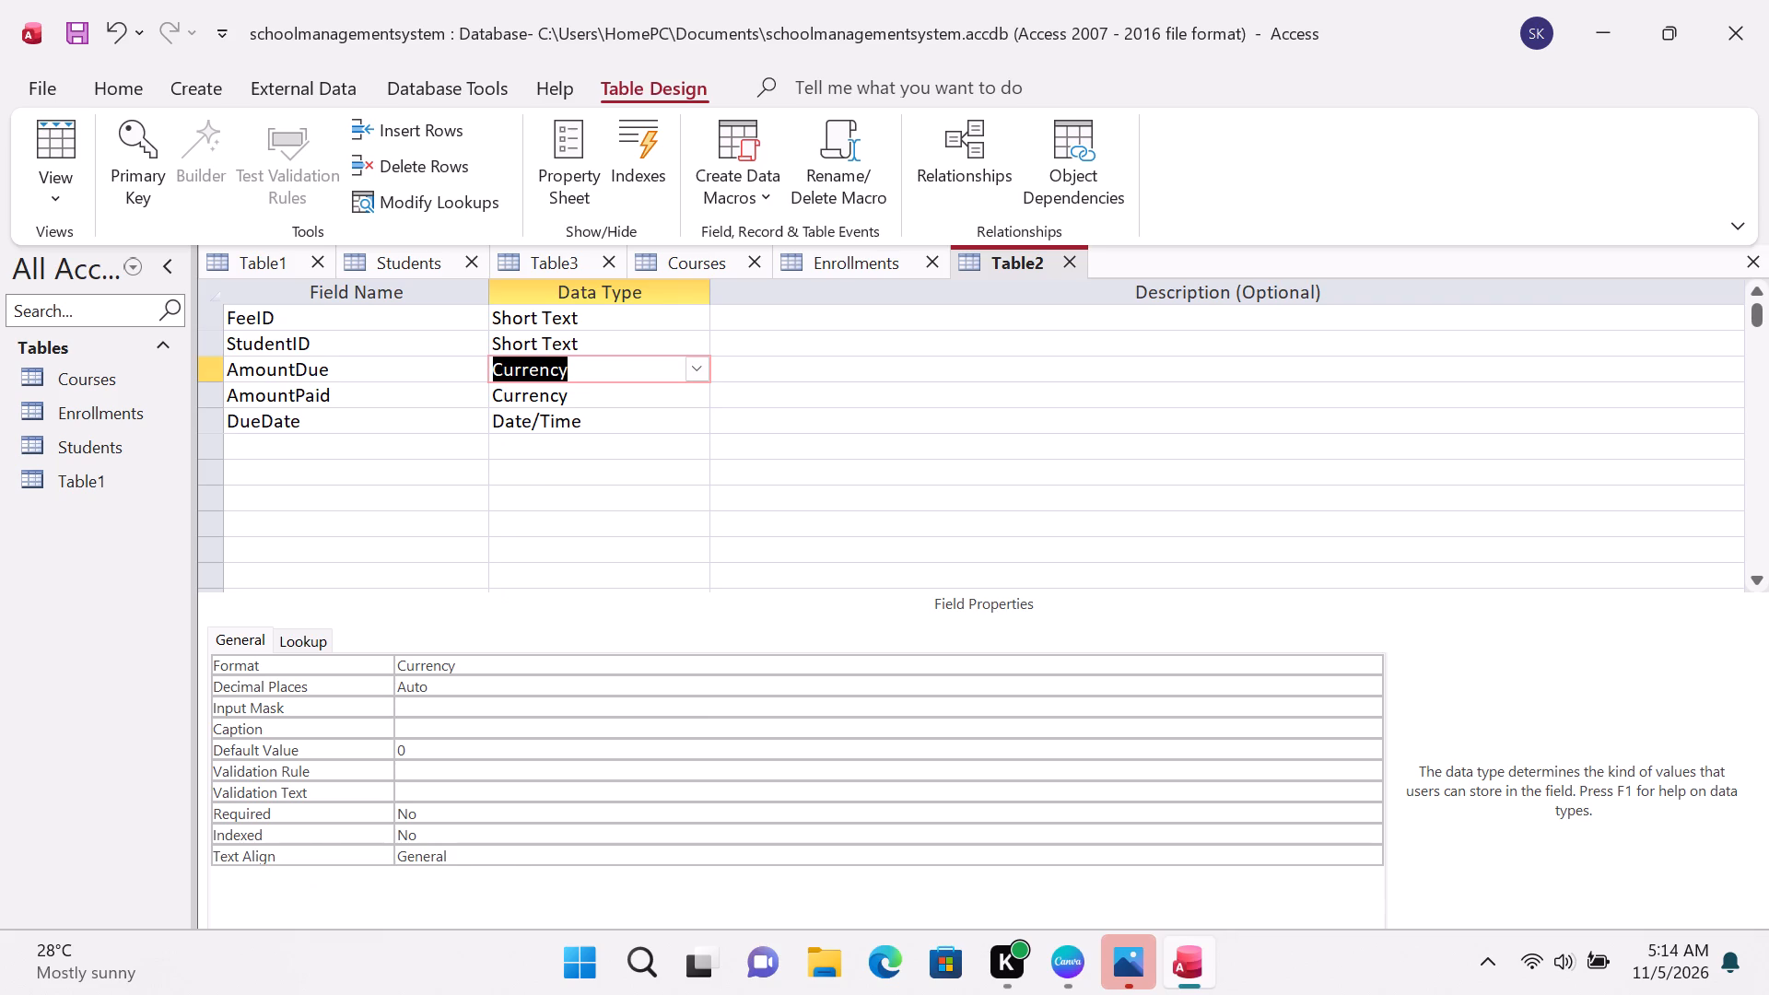
Change the data type of the StudentID field to Large Number.
{"action": "left_click", "coordinate": [697, 342]}
{"action": "left_click", "coordinate": [697, 342]}
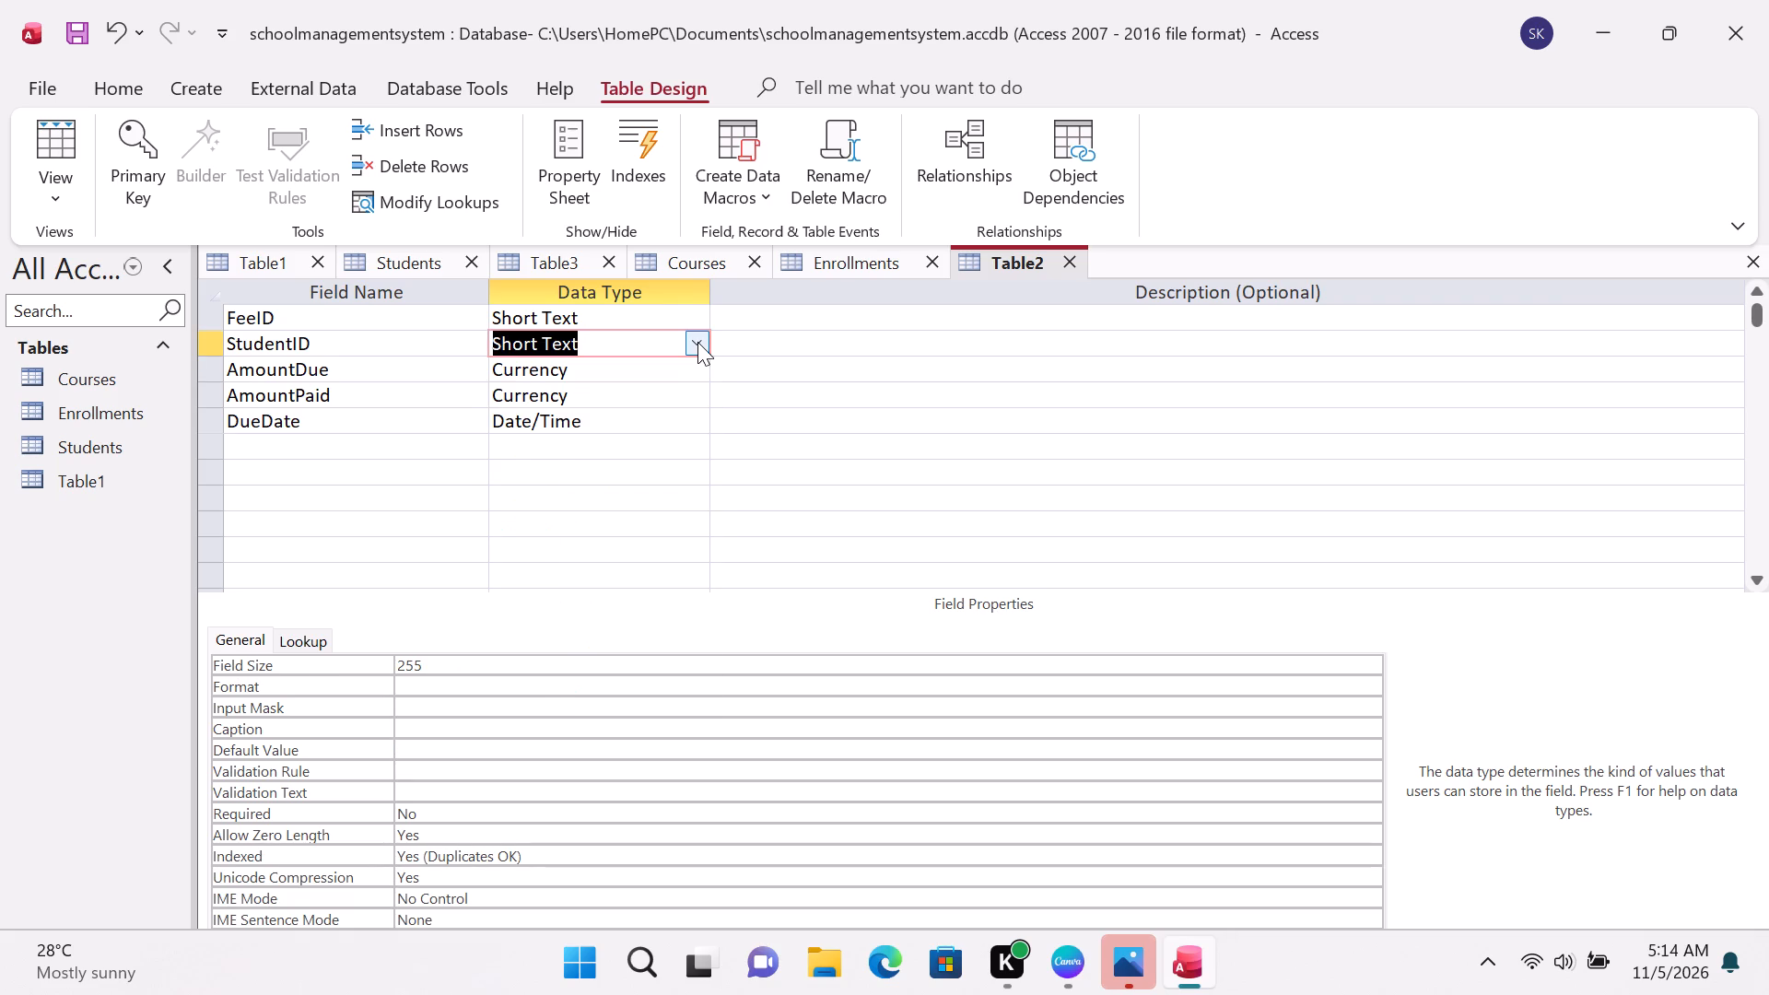
{"action": "left_click", "coordinate": [697, 342]}
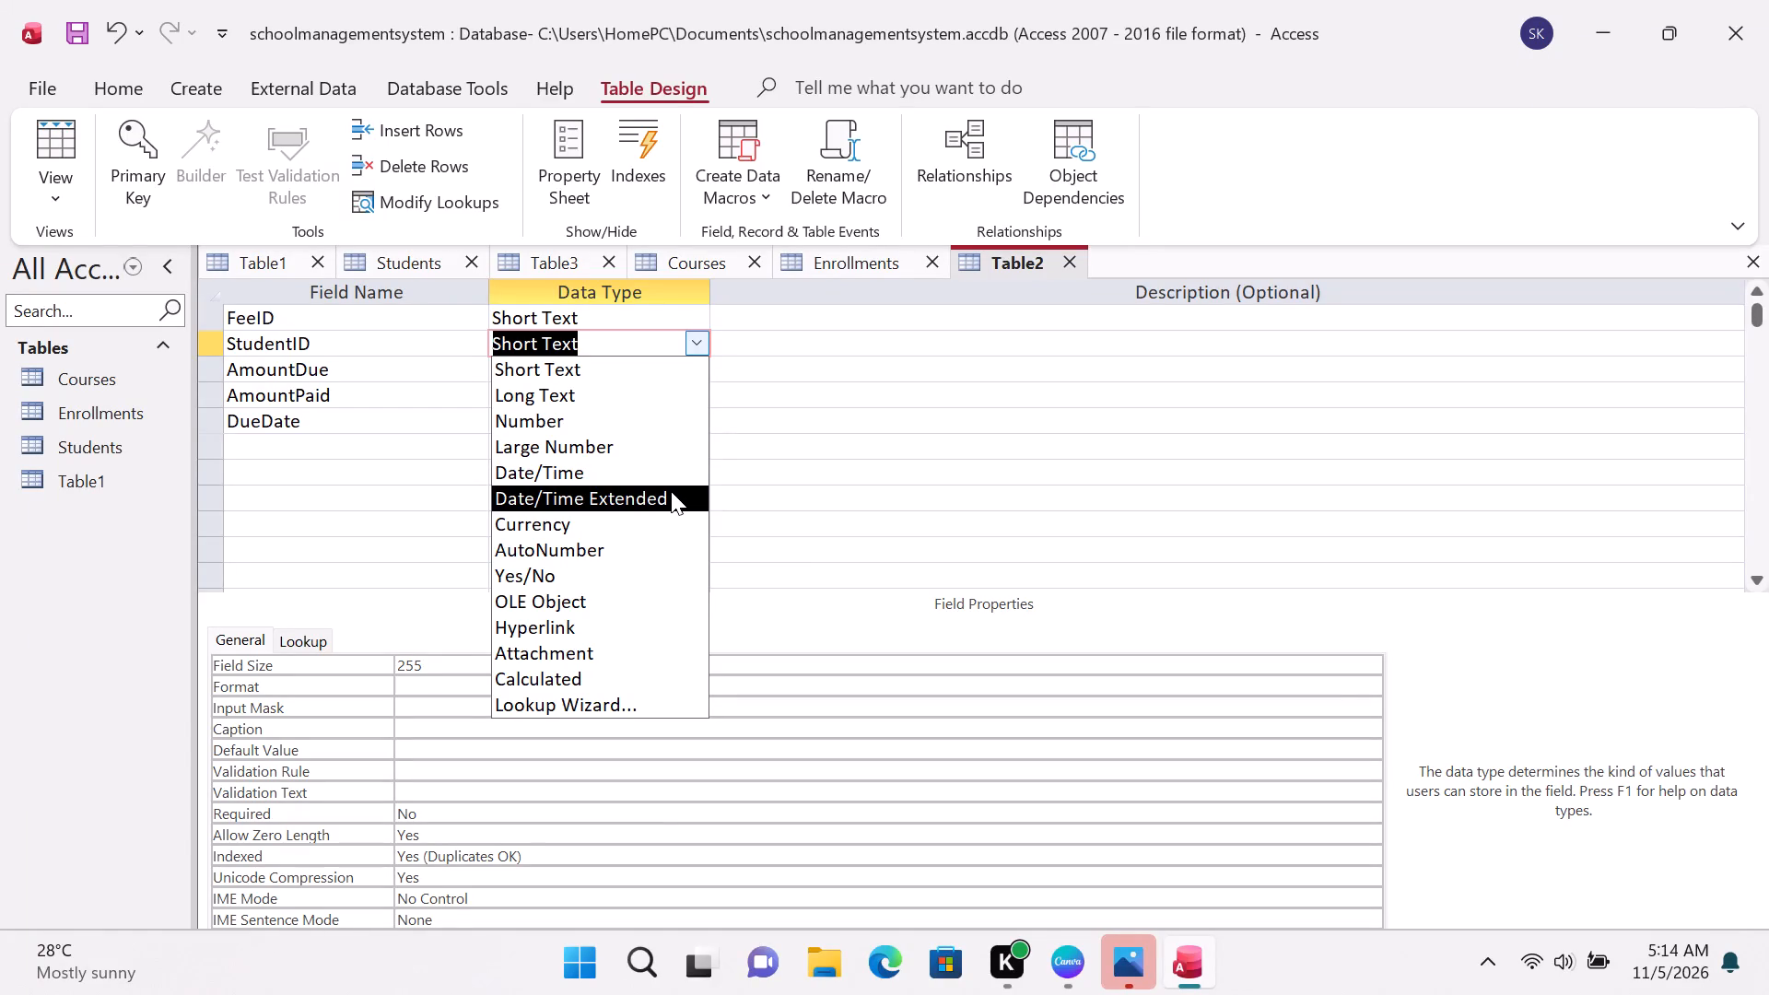
{"action": "left_click", "coordinate": [656, 435]}
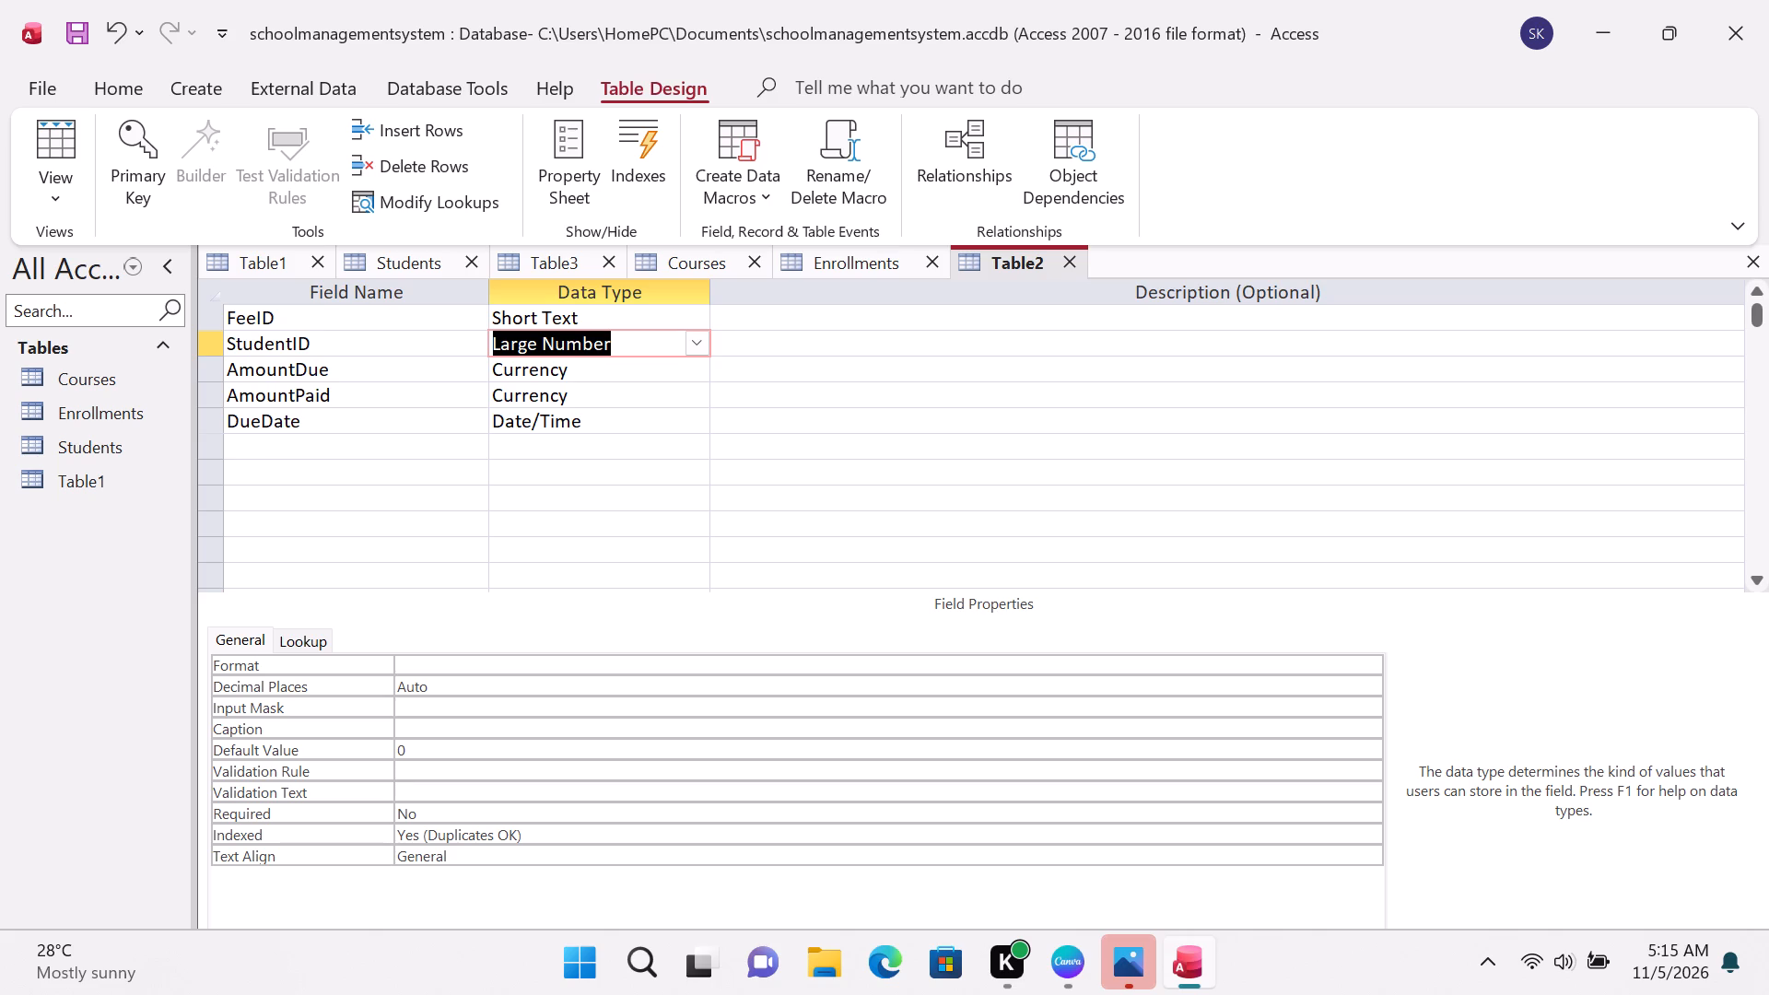
{"action": "left_click", "coordinate": [700, 355]}
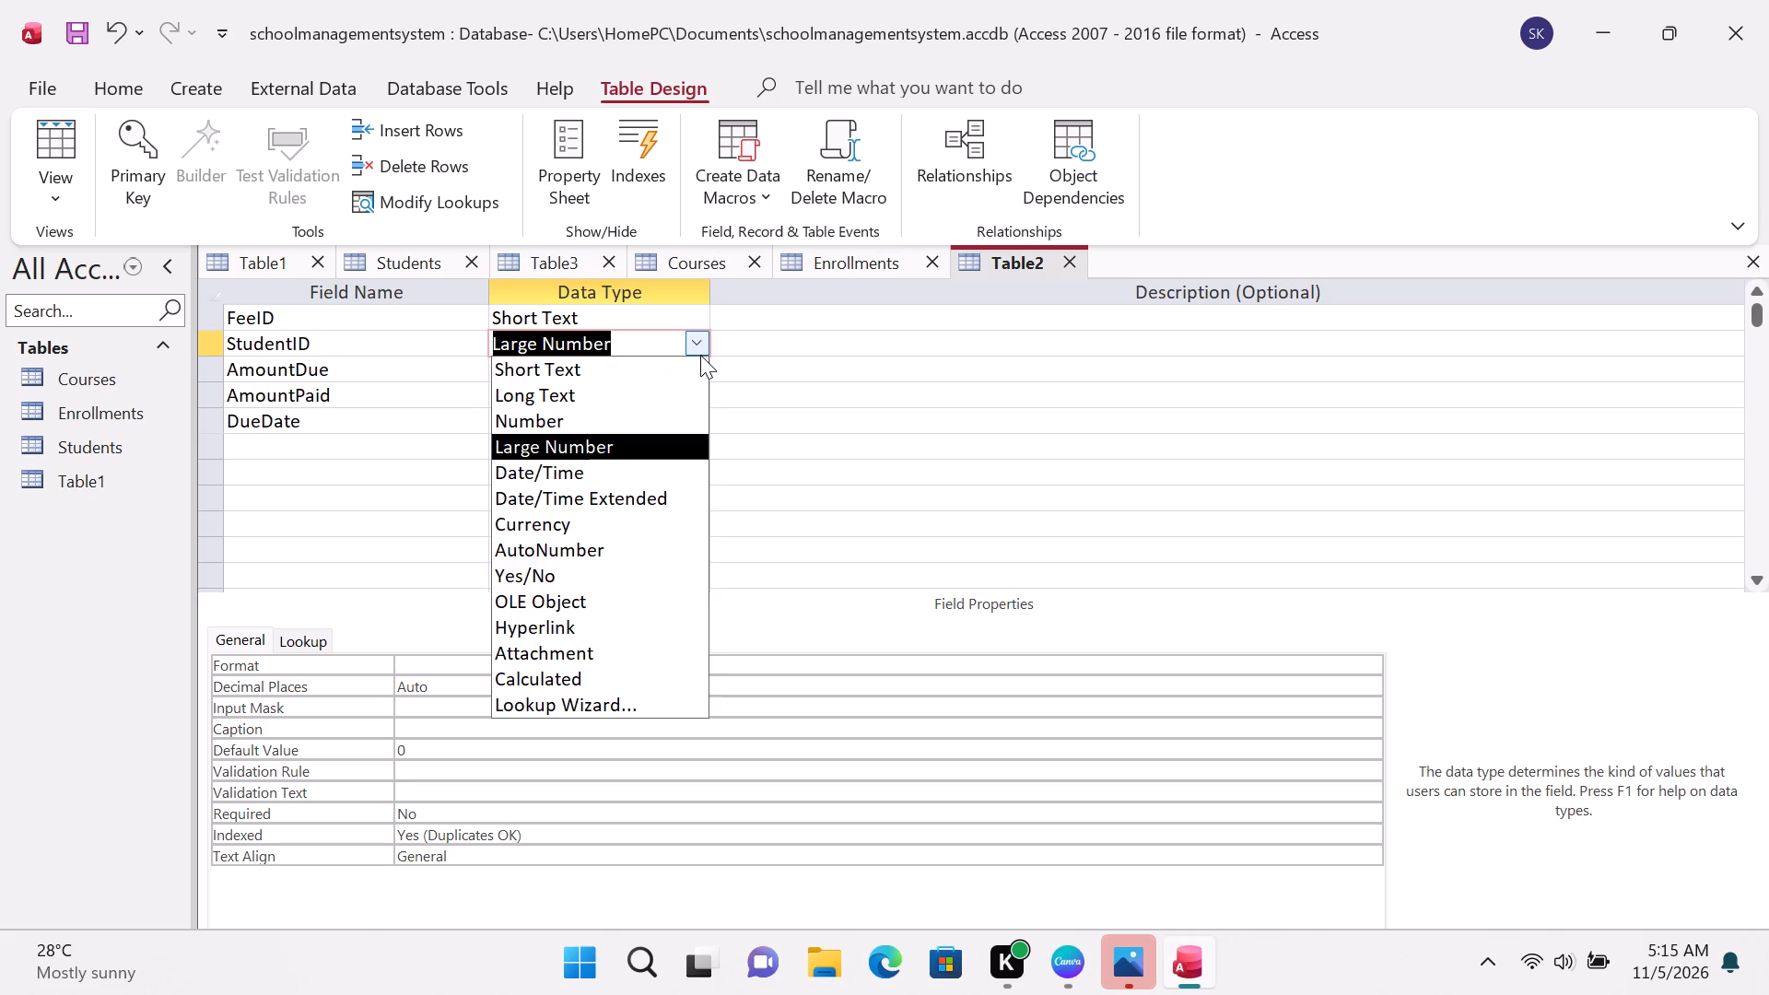
Change the data type of the FeeID field to AutoNumber.
{"action": "left_click", "coordinate": [674, 319]}
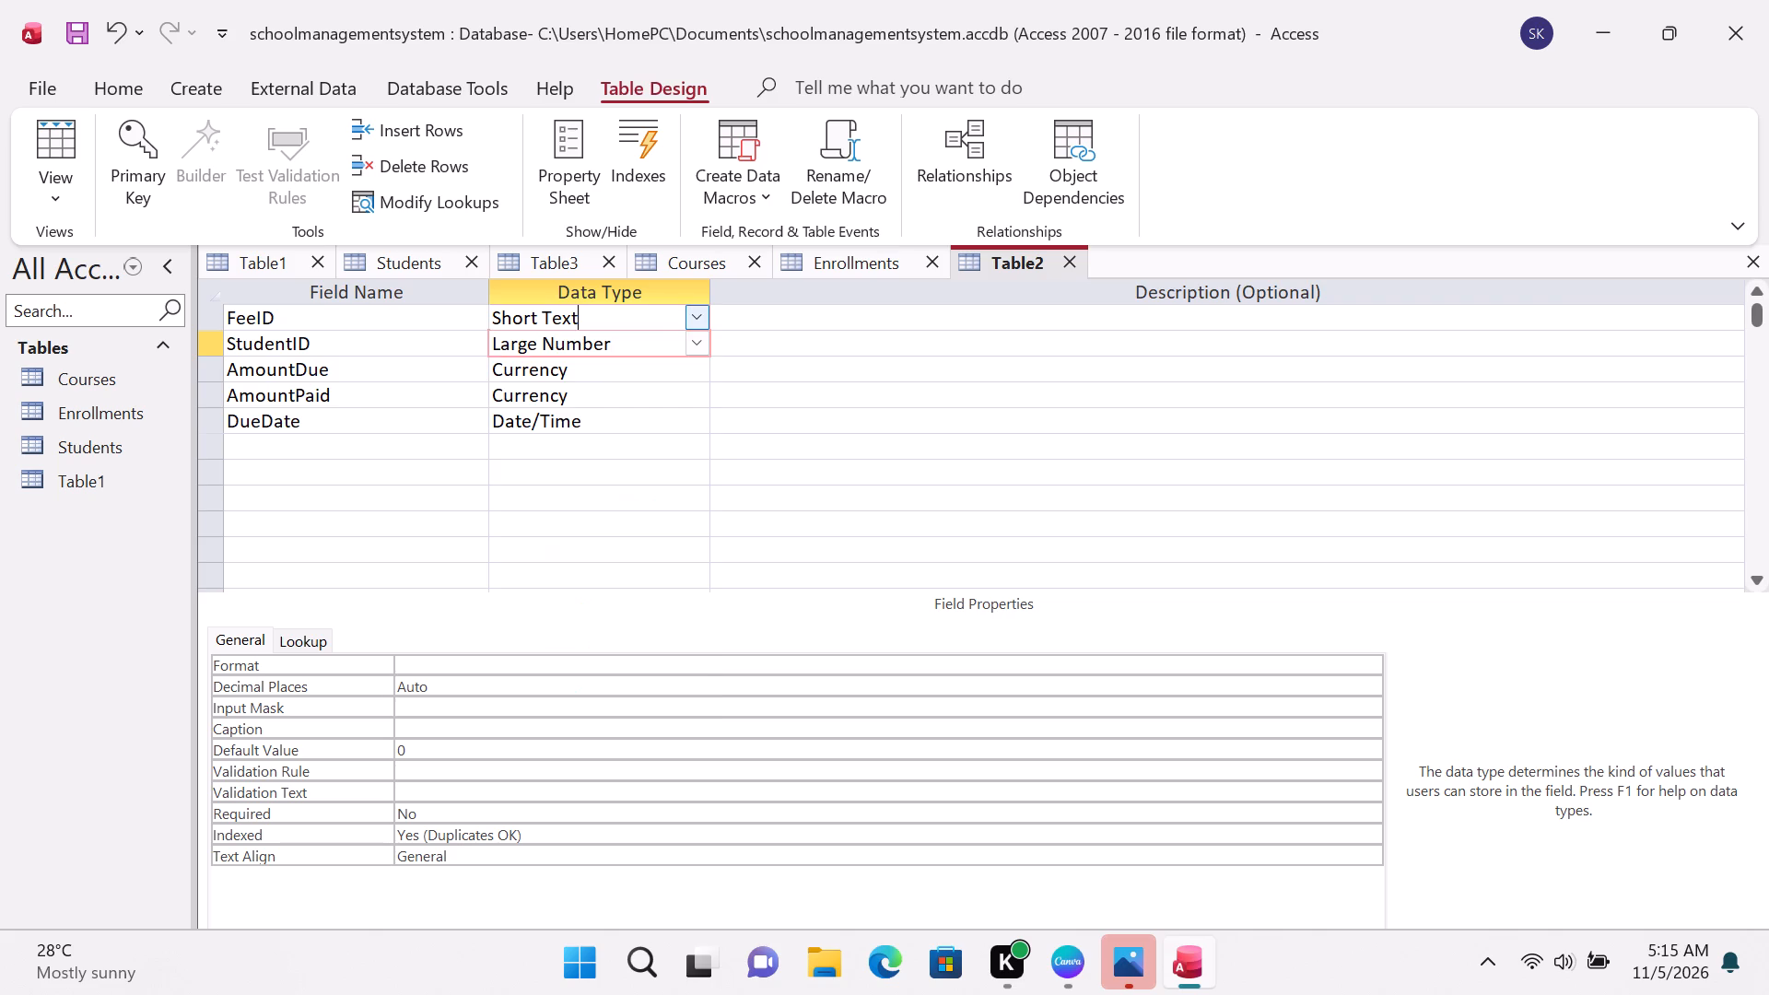
{"action": "left_click", "coordinate": [700, 320]}
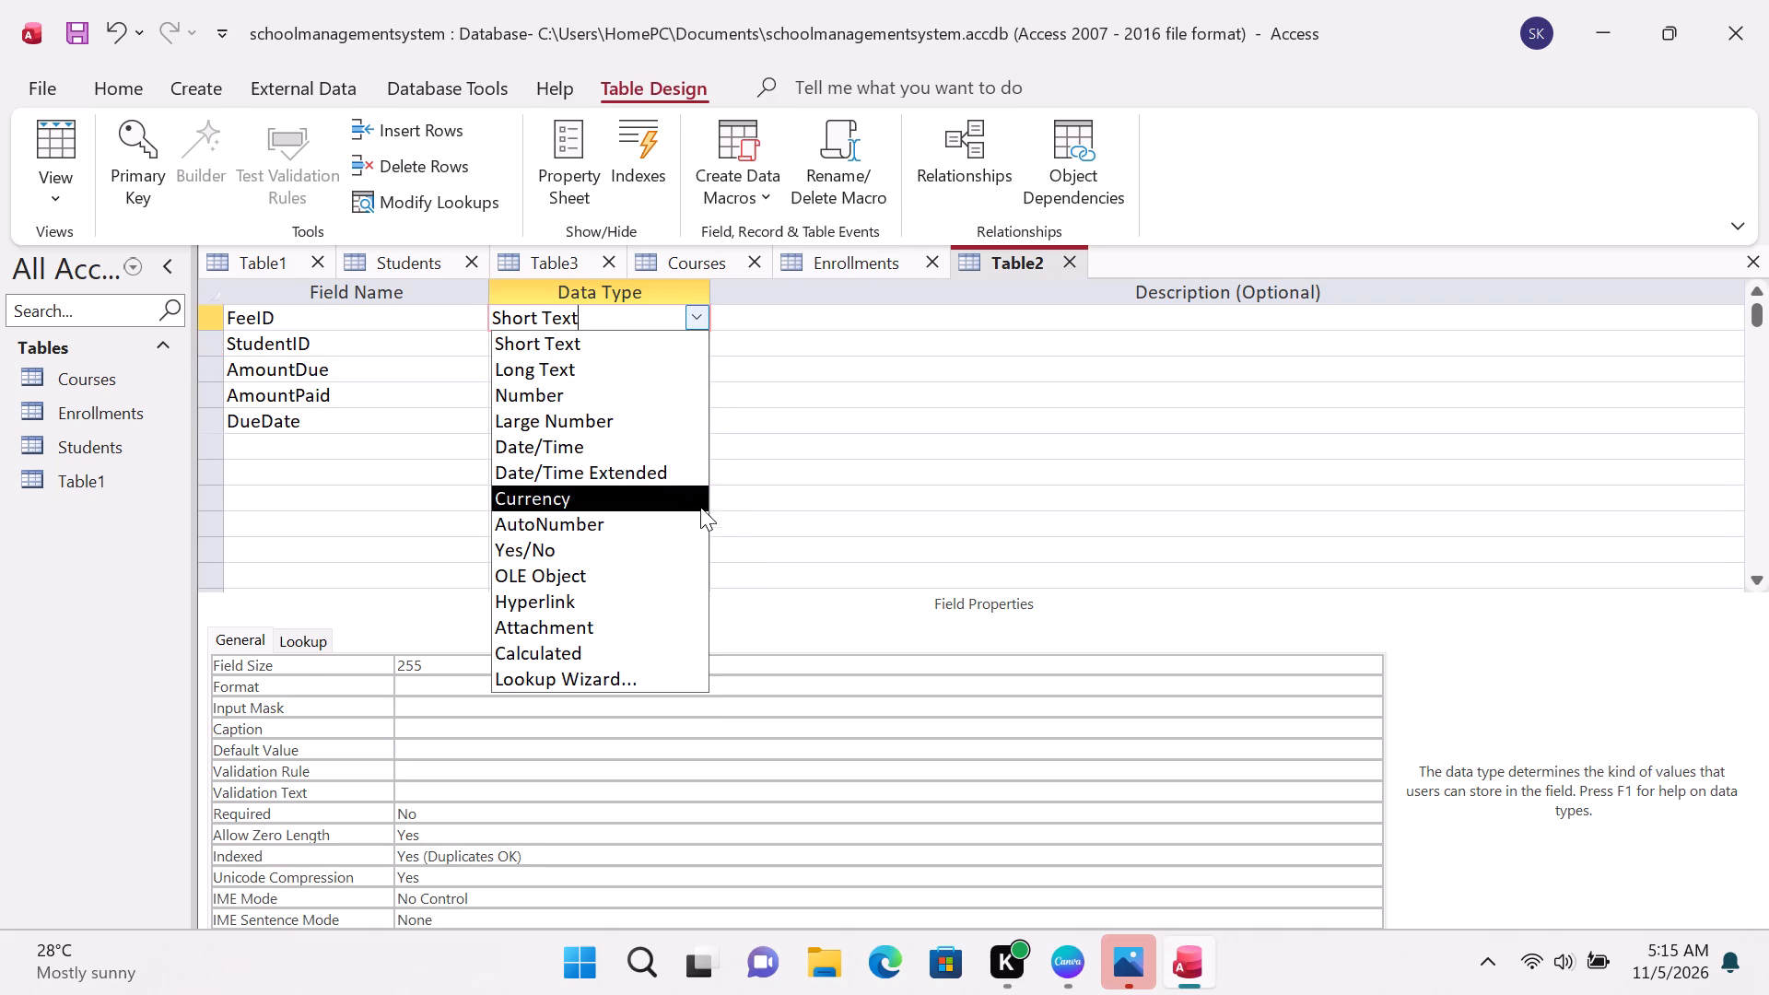
{"action": "left_click", "coordinate": [697, 531]}
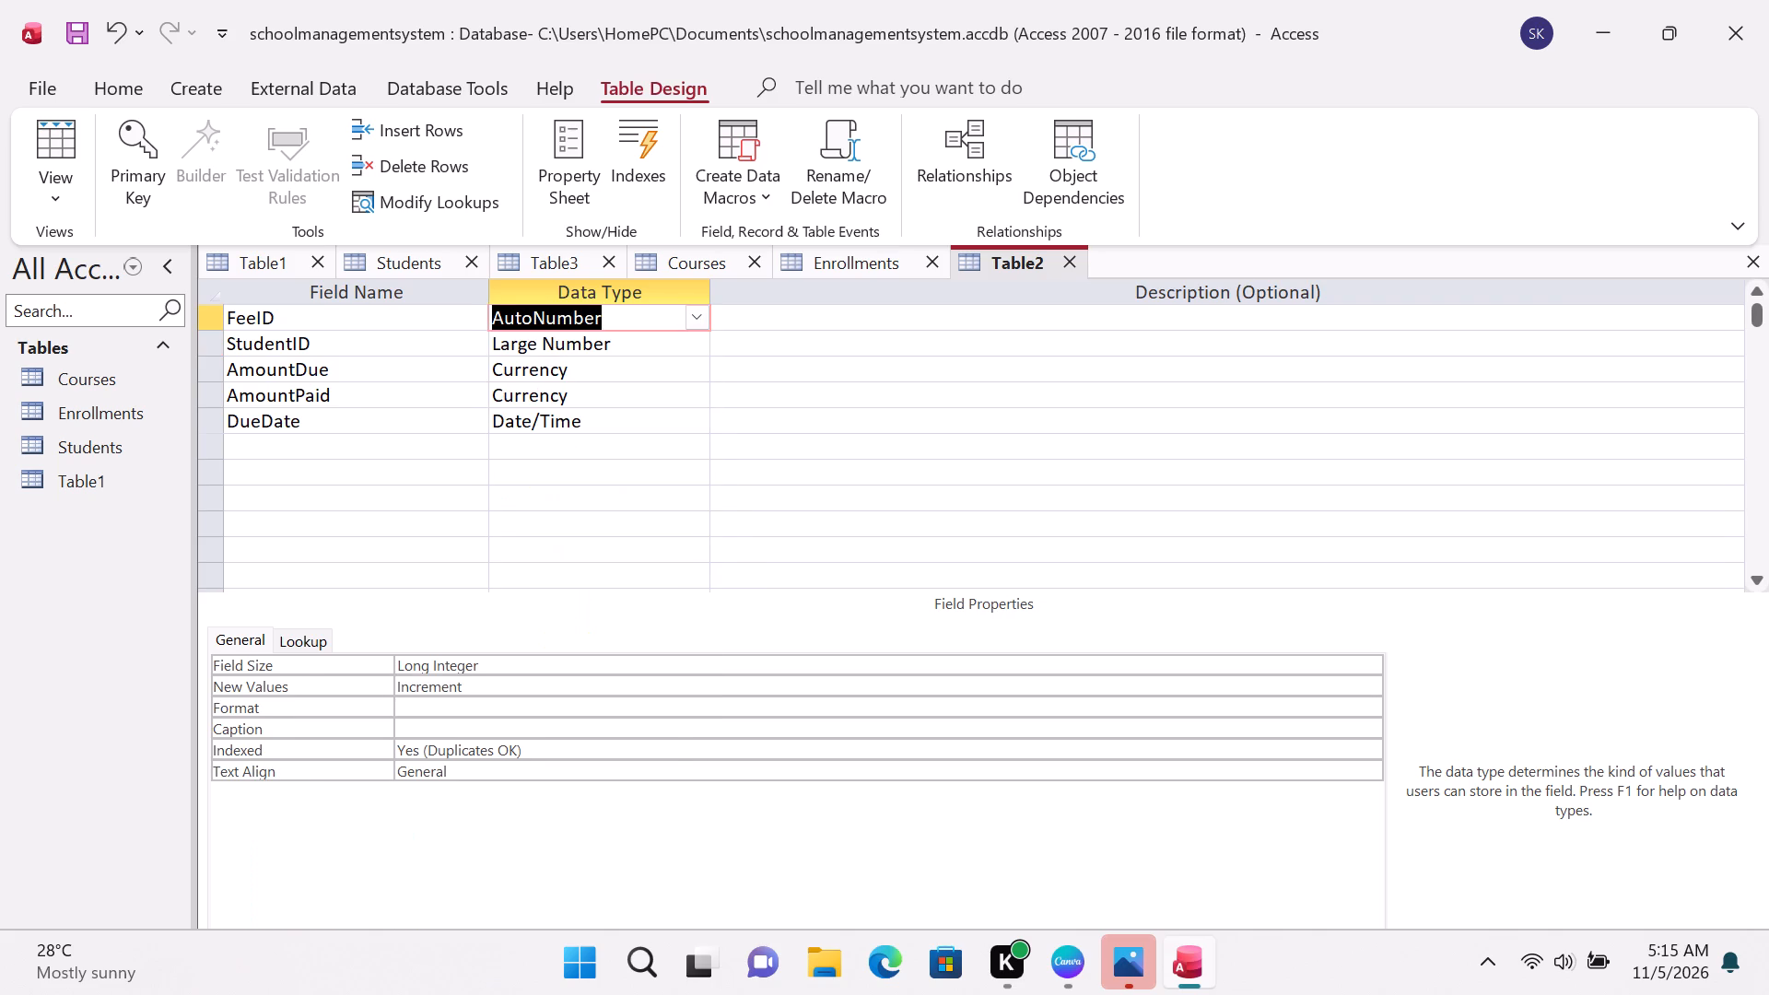
Save the table as Fees without creating a primary key, and accept the data type that is incompatible with earlier Access versions.
{"action": "left_click", "coordinate": [86, 41]}
{"action": "left_click", "coordinate": [766, 343]}
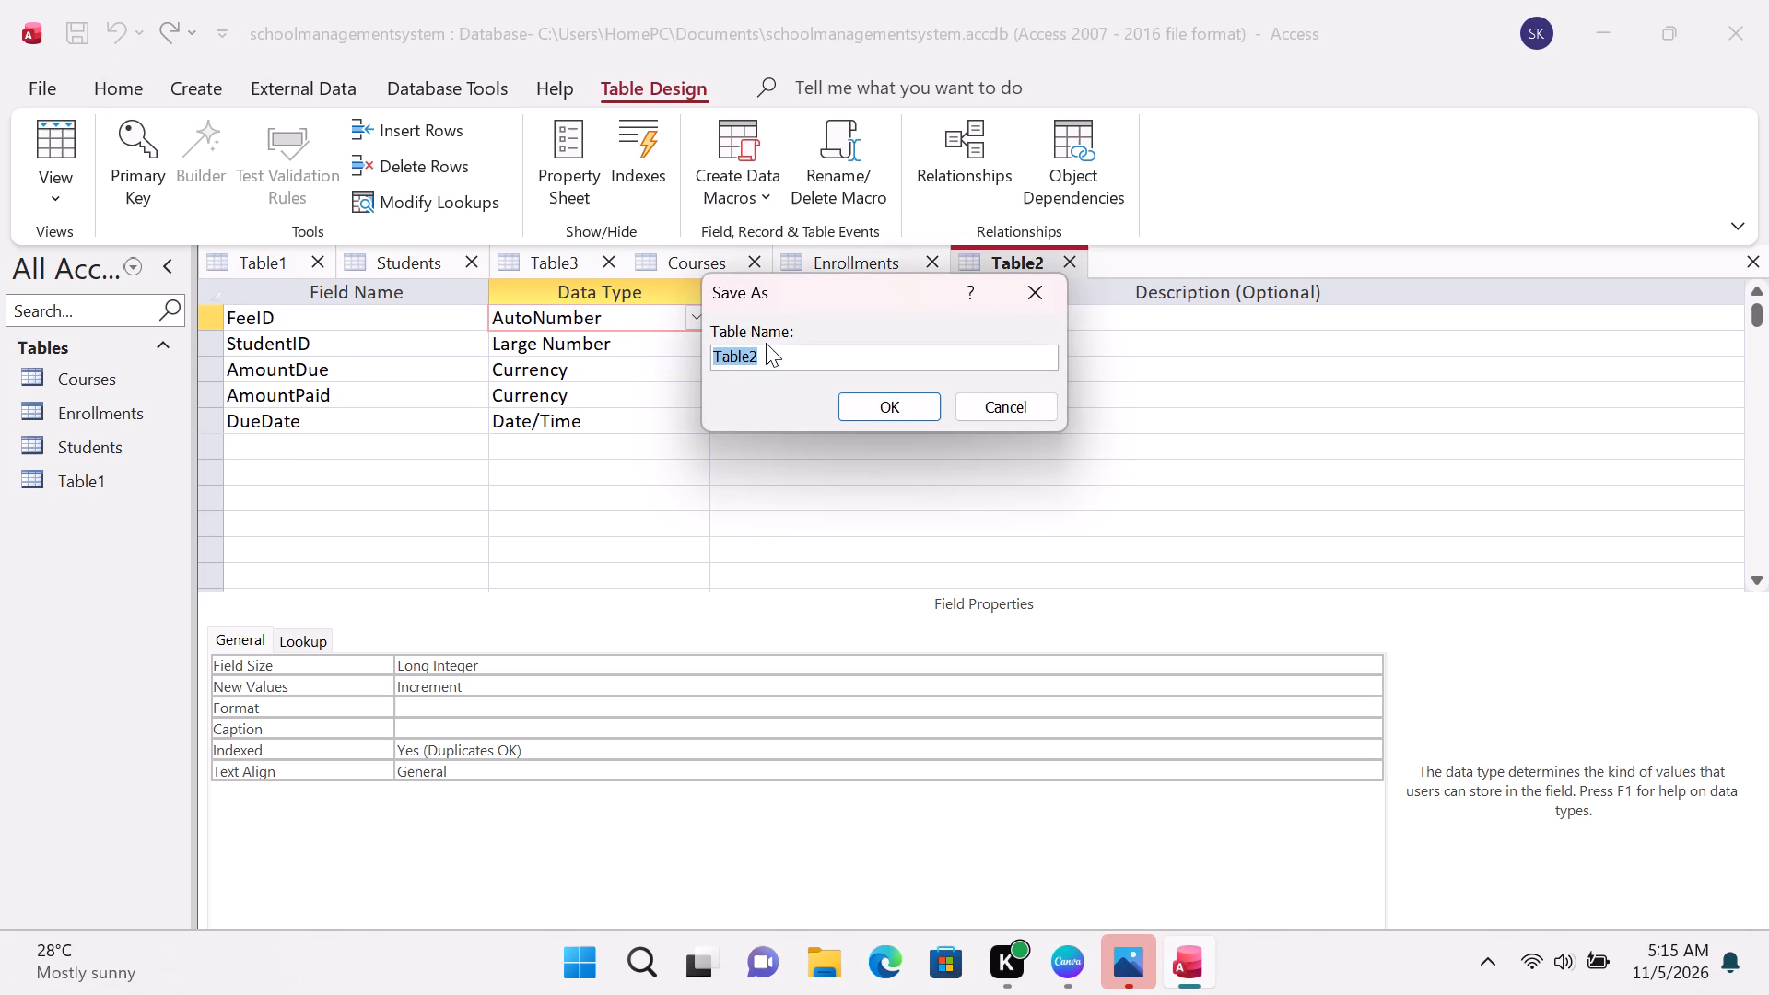
{"action": "left_click", "coordinate": [766, 355]}
{"action": "key", "text": "BackSpace"}
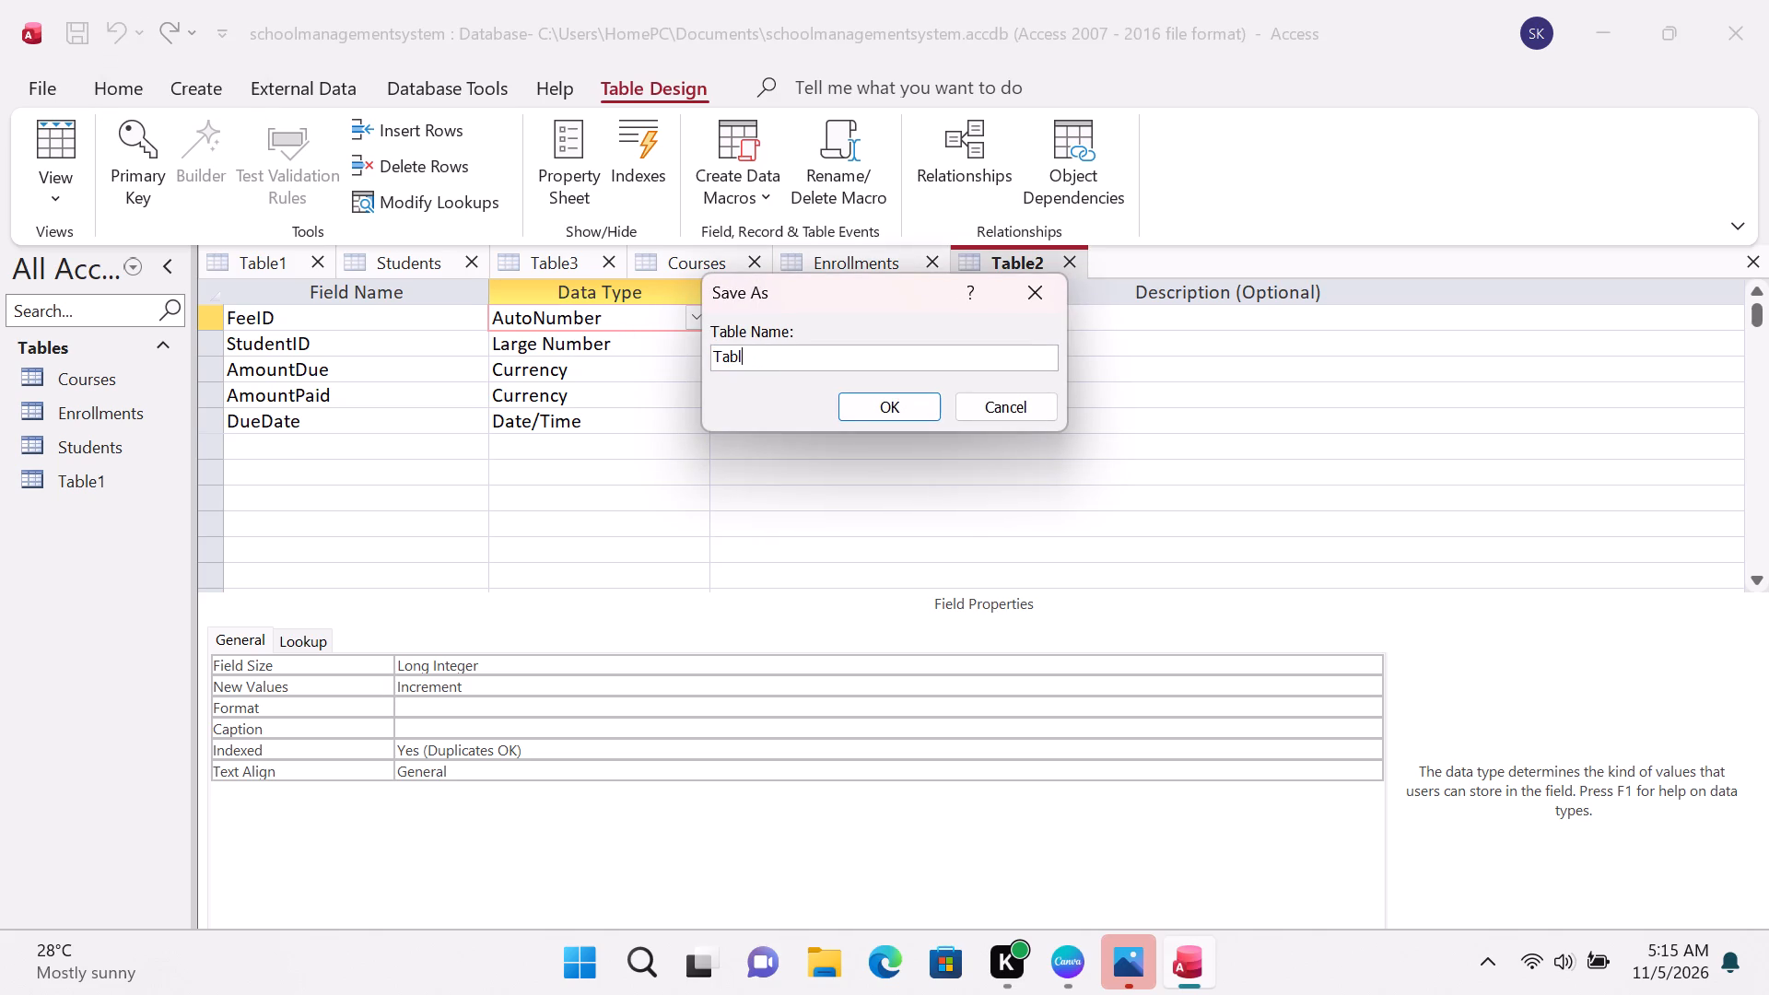
{"action": "key", "text": "BackSpace"}
{"action": "key", "text": "BackSpace"}
{"action": "key", "text": "BackSpace"}
{"action": "key", "text": "BackSpace"}
{"action": "key", "text": "f"}
{"action": "key", "text": "BackSpace"}
{"action": "key", "text": "BackSpace"}
{"action": "key", "text": "BackSpace"}
{"action": "key", "text": "BackSpace"}
{"action": "key", "text": "f"}
{"action": "type", "text": "ees"}
{"action": "left_click", "coordinate": [888, 408]}
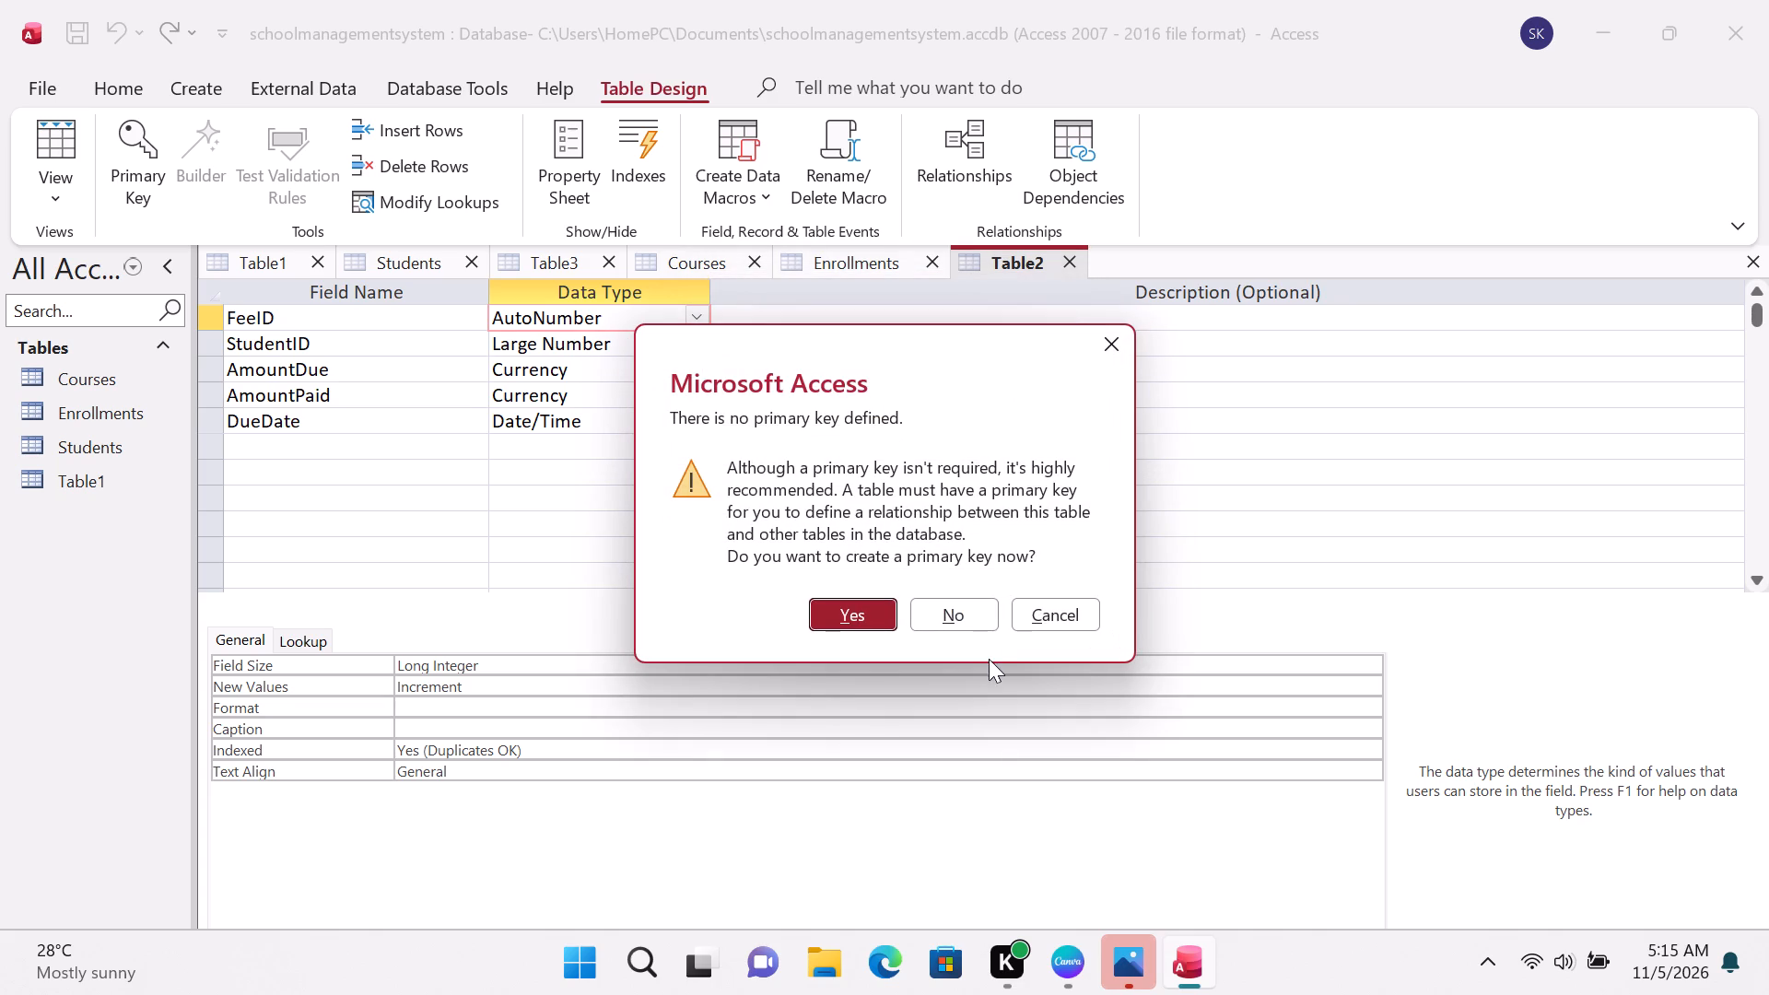
{"action": "left_click", "coordinate": [968, 617]}
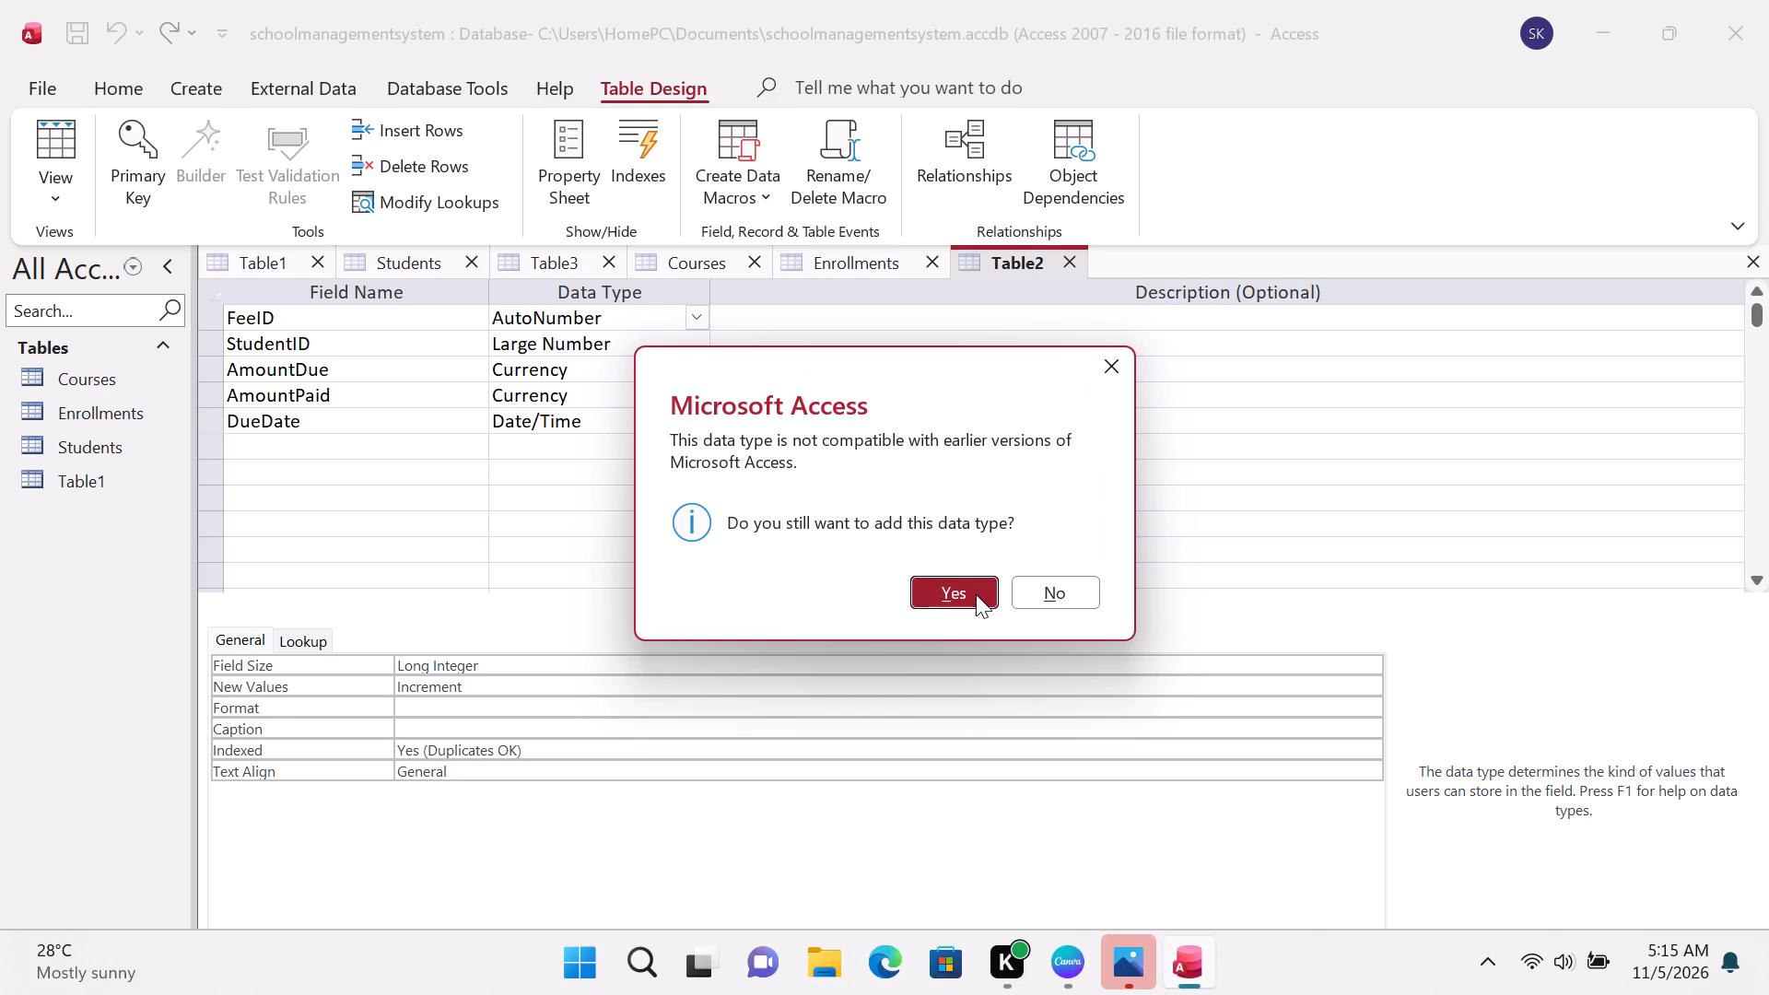
{"action": "left_click", "coordinate": [1114, 373]}
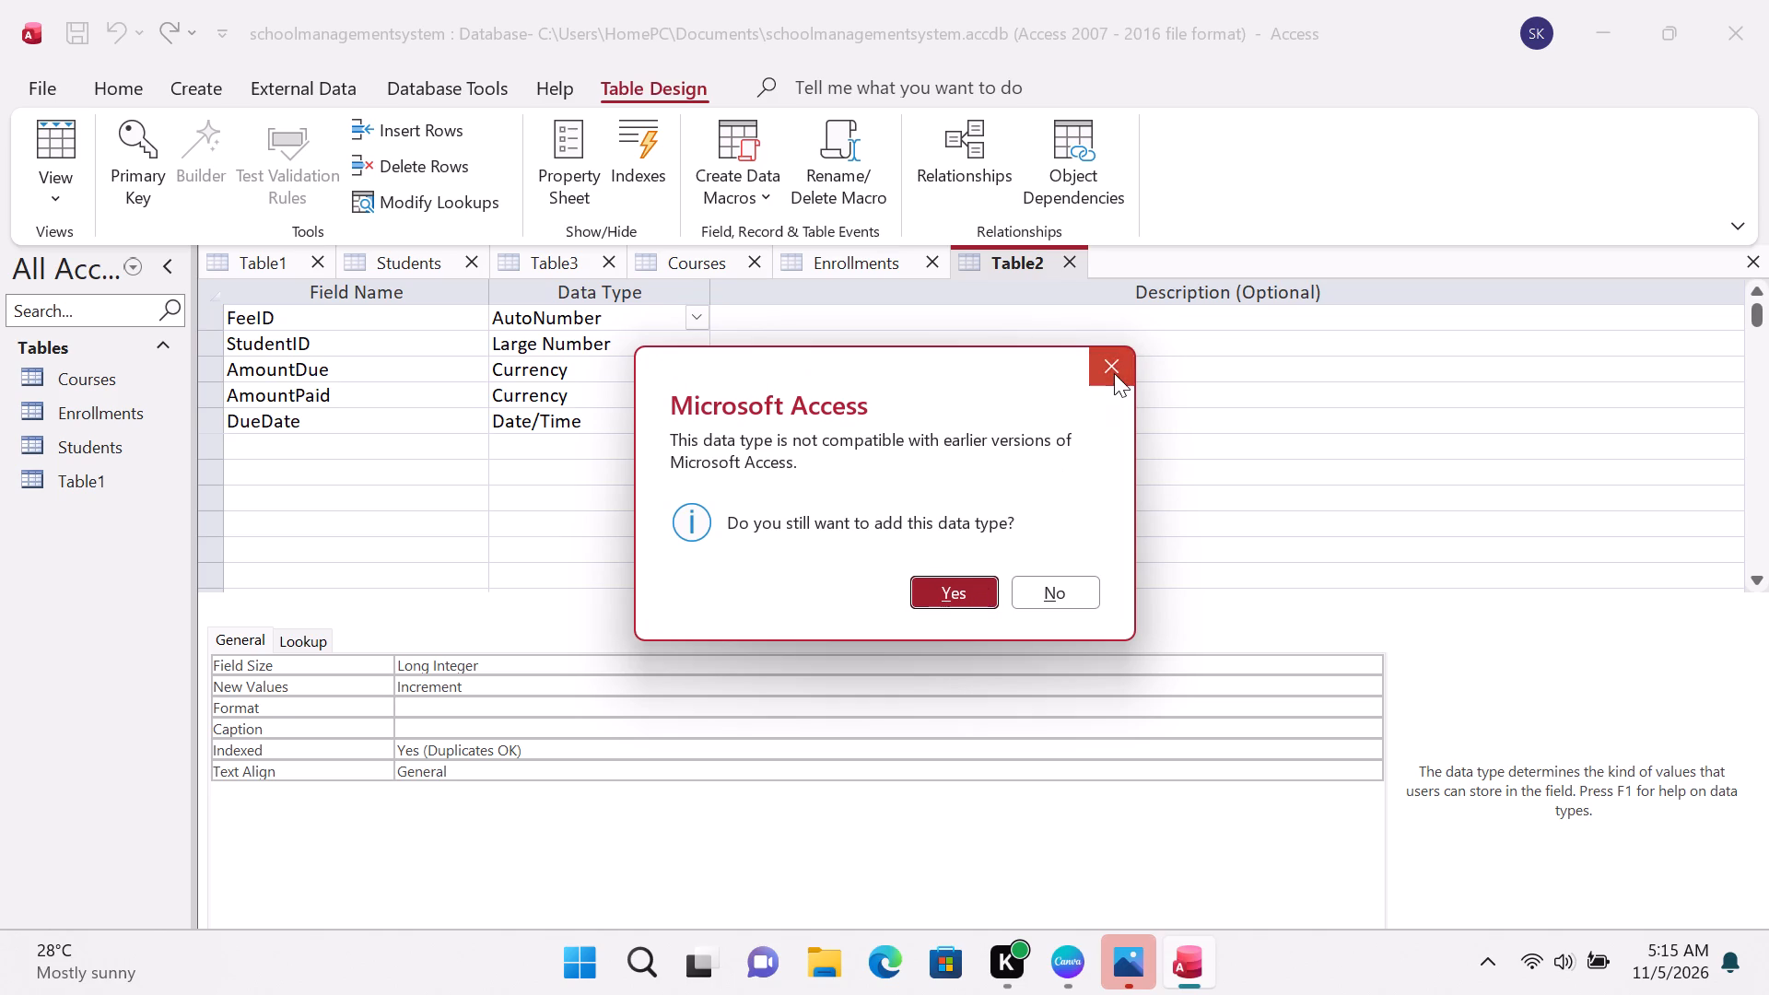
{"action": "left_click", "coordinate": [1098, 390]}
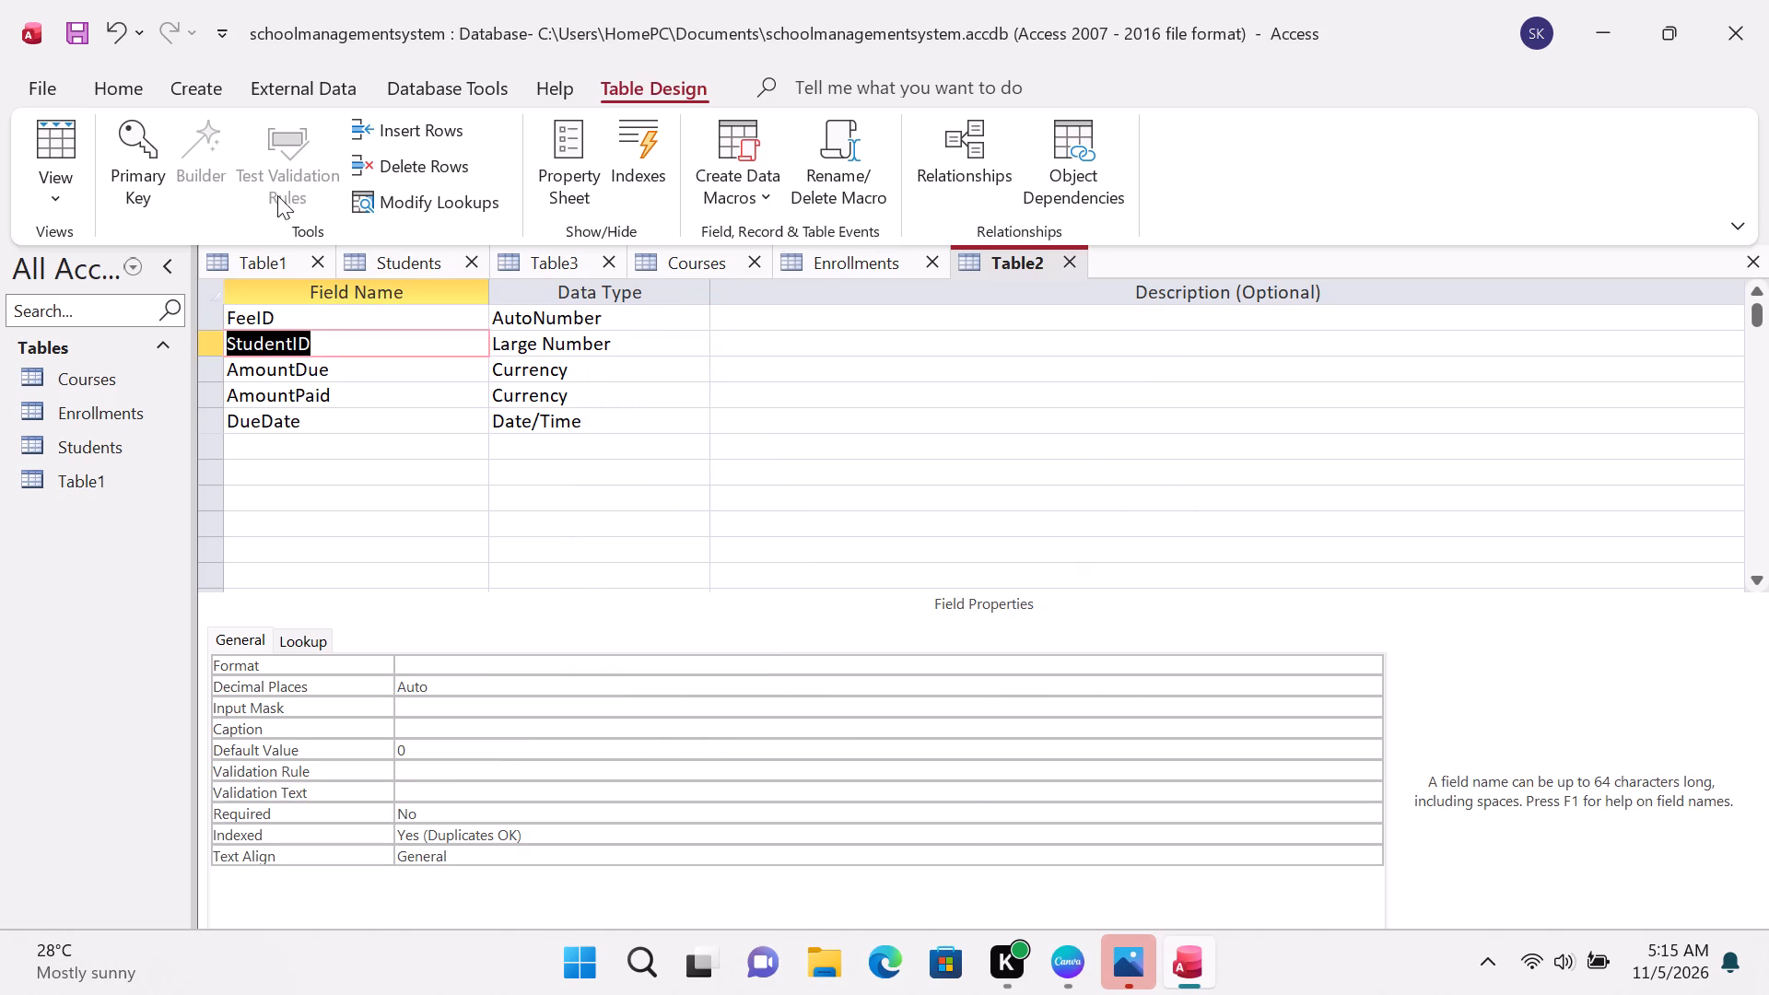
{"action": "left_click", "coordinate": [79, 38]}
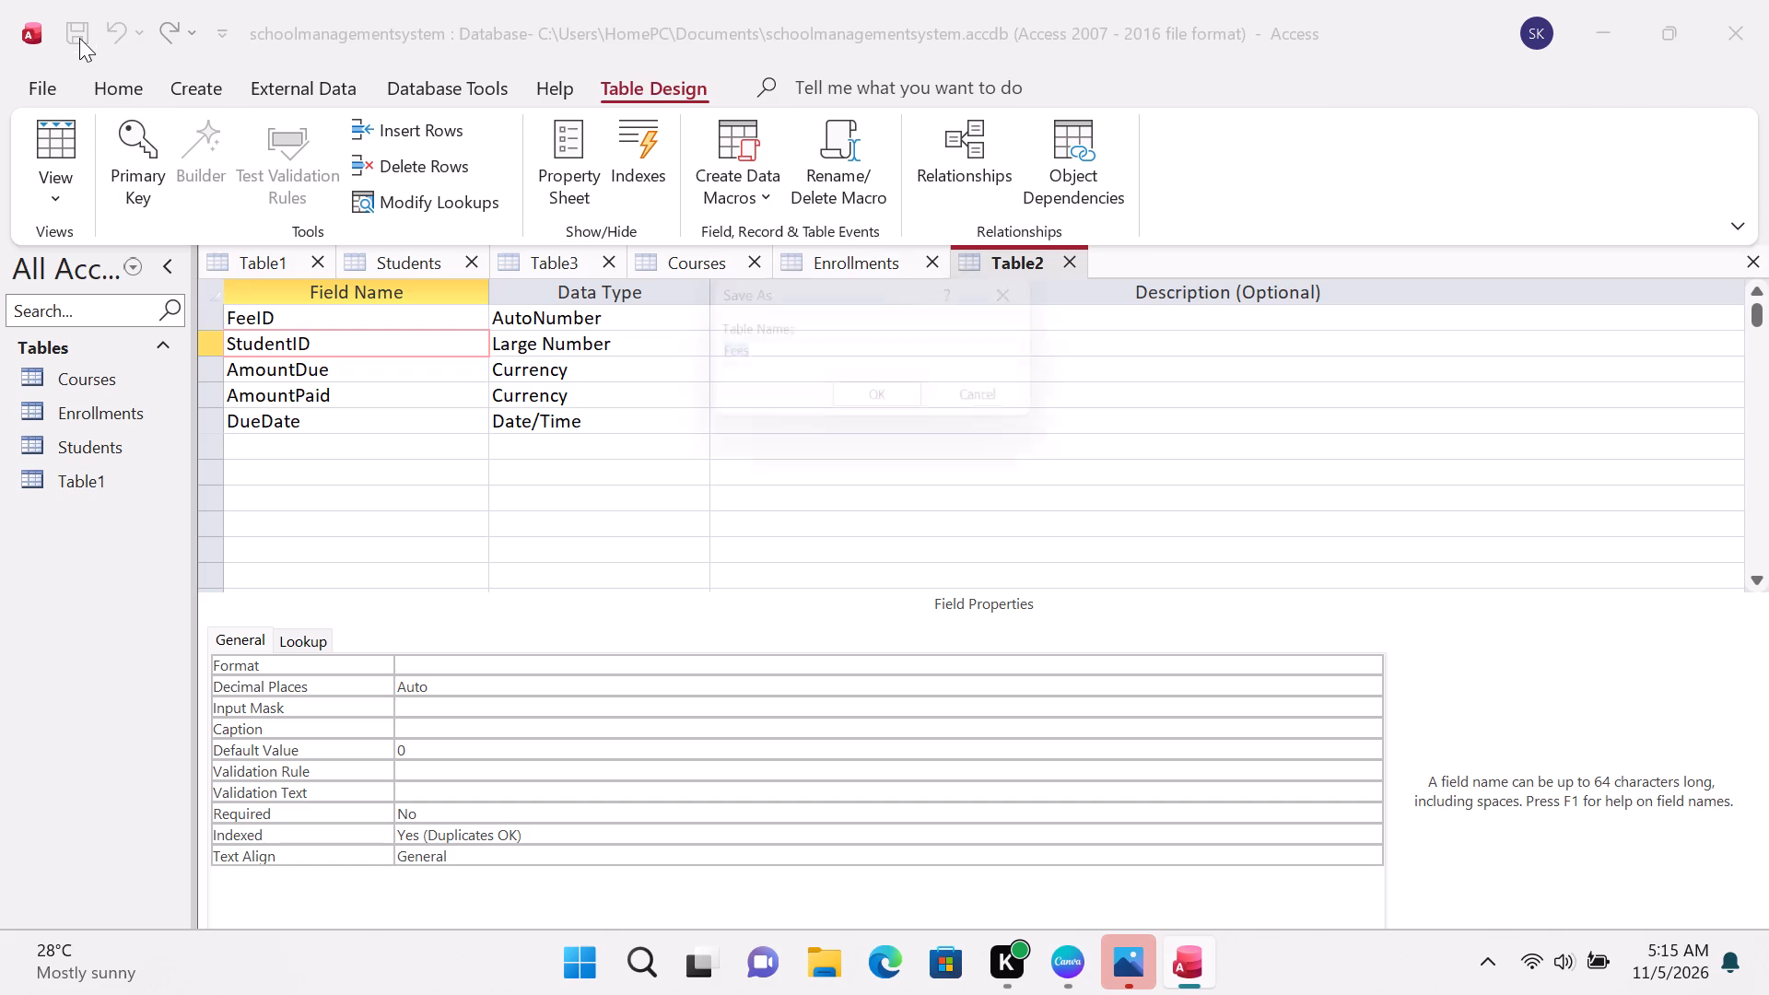
{"action": "left_click", "coordinate": [883, 420]}
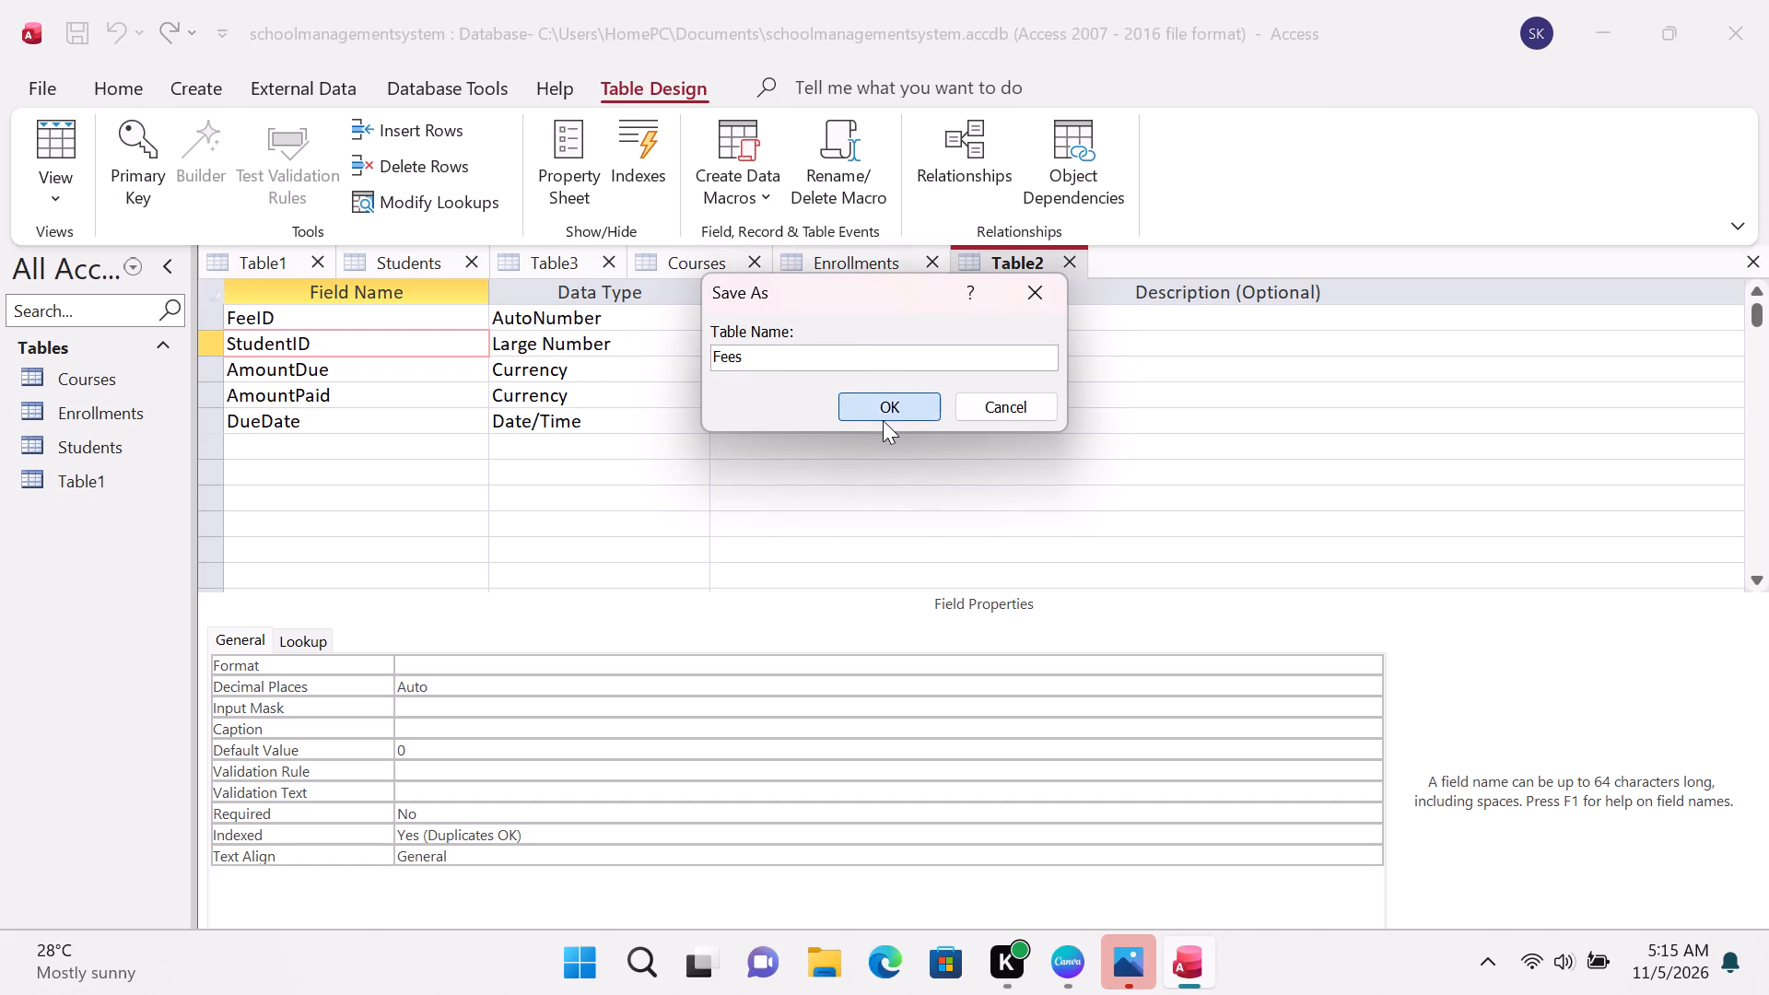
{"action": "left_click", "coordinate": [957, 618]}
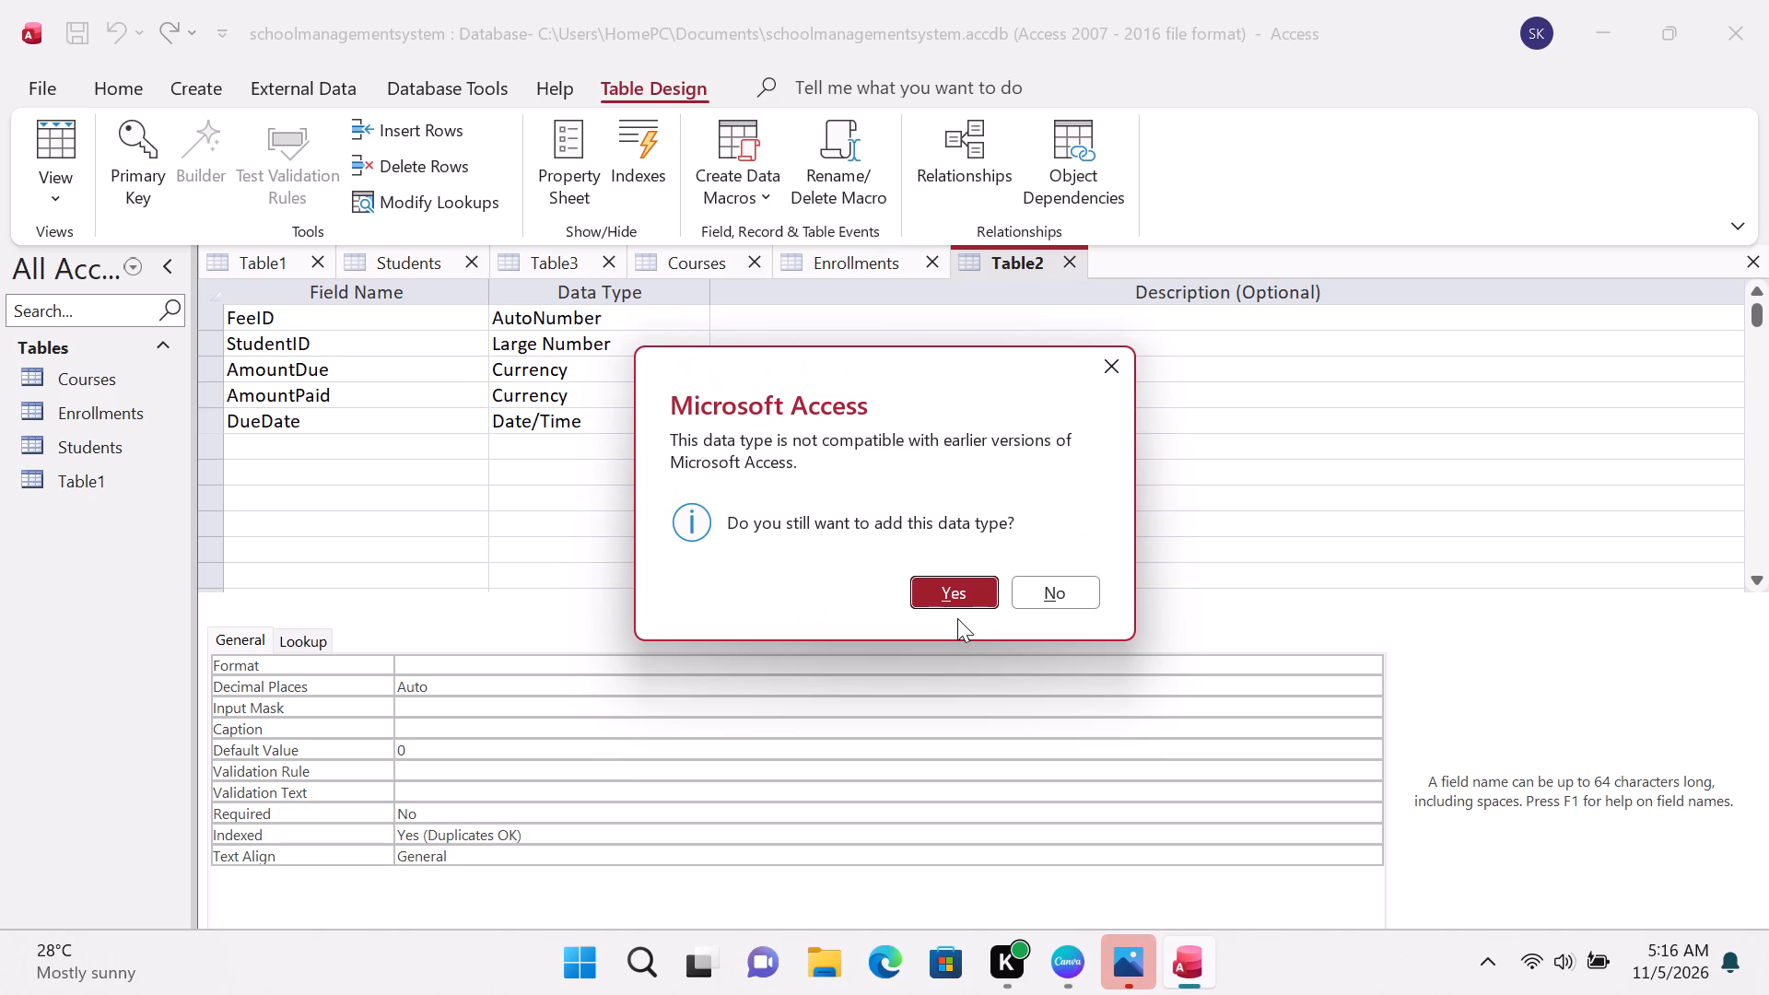
{"action": "left_click", "coordinate": [962, 603]}
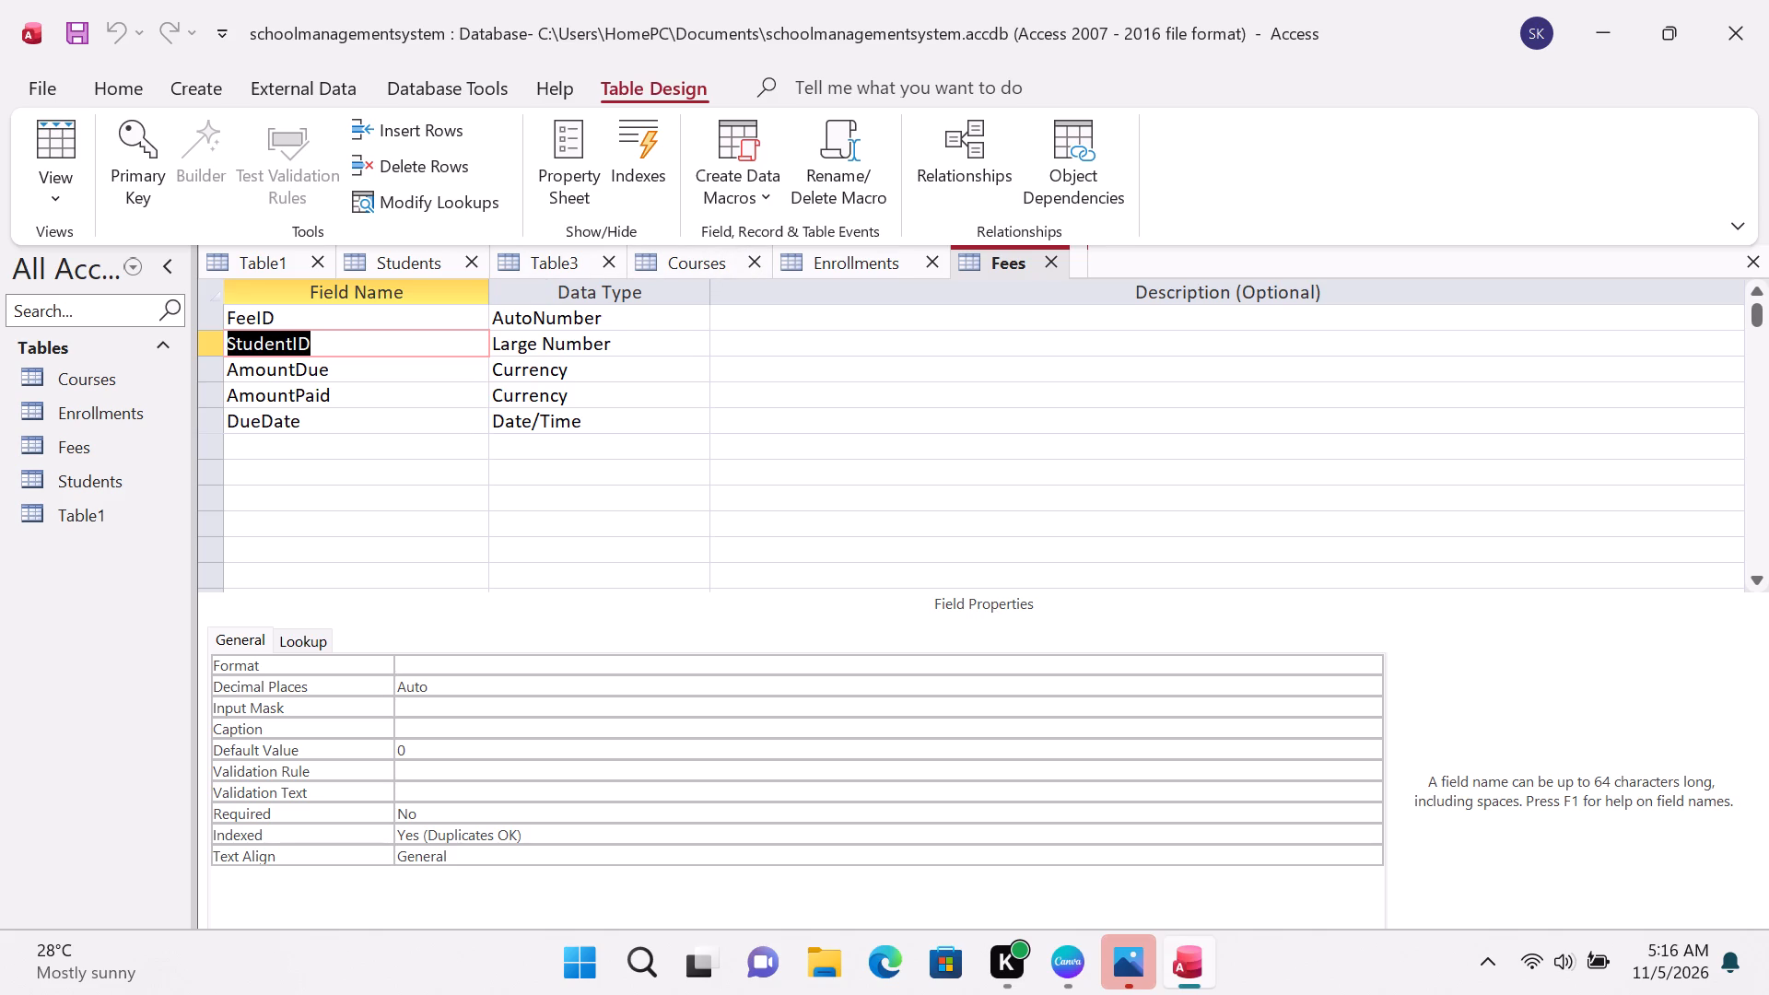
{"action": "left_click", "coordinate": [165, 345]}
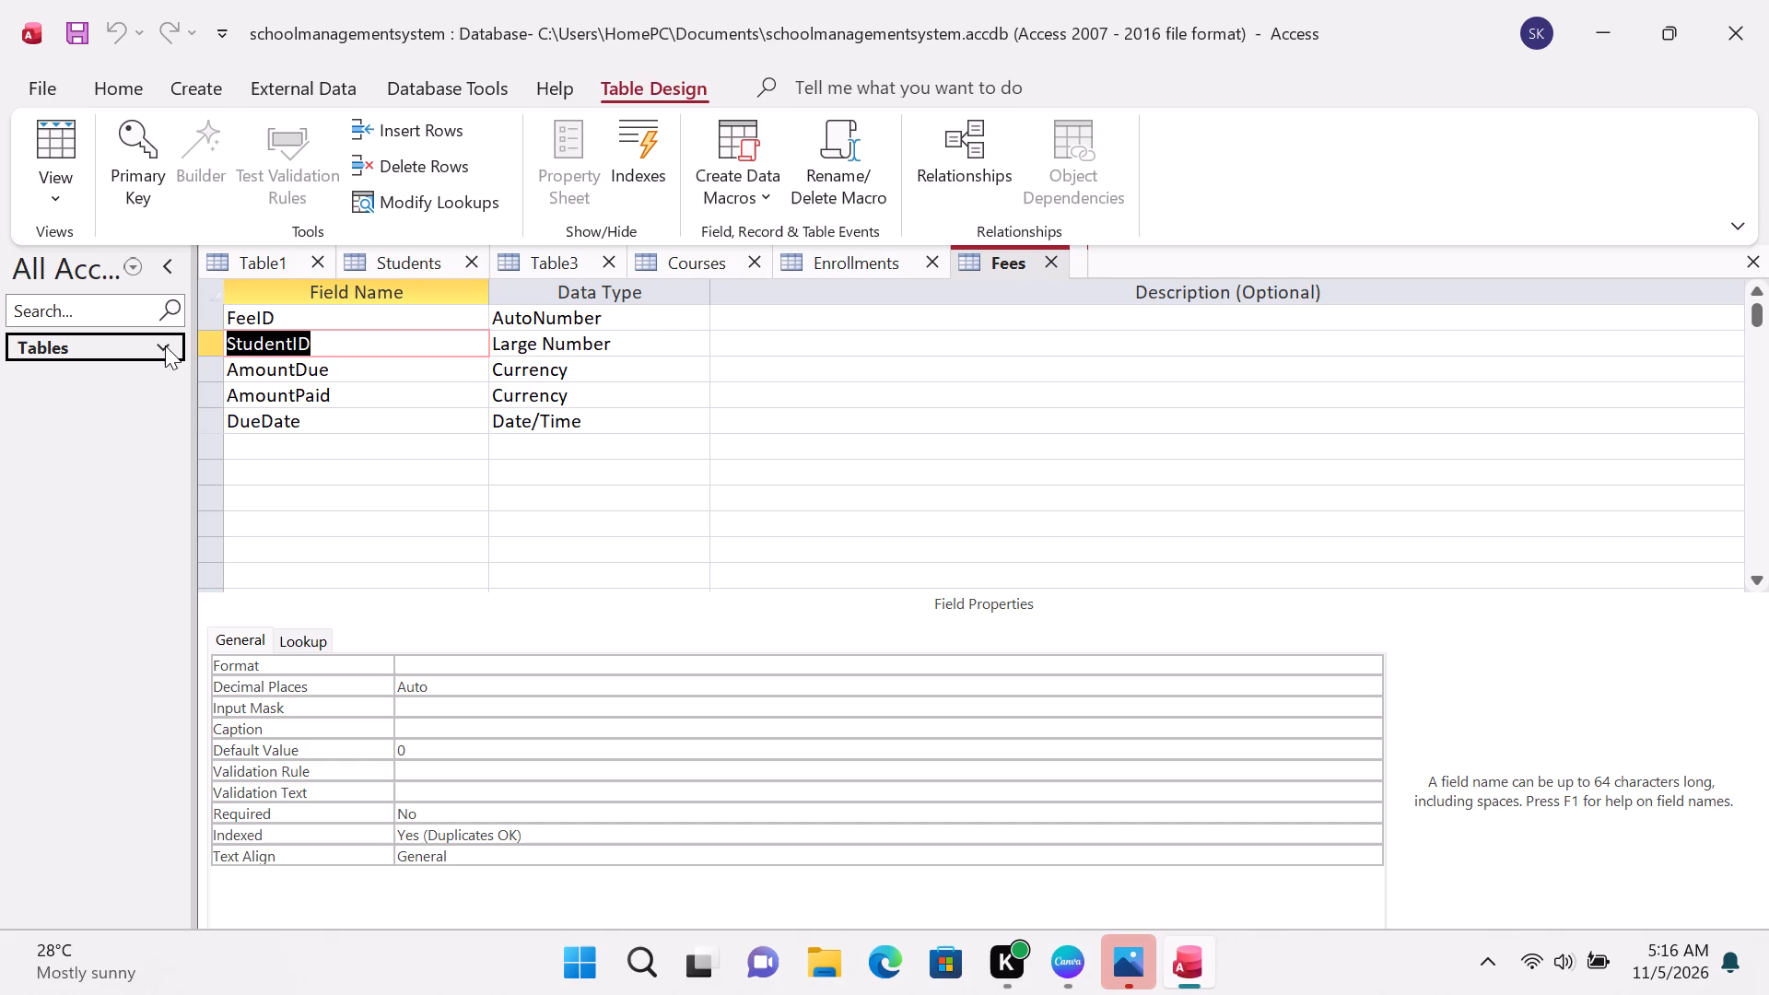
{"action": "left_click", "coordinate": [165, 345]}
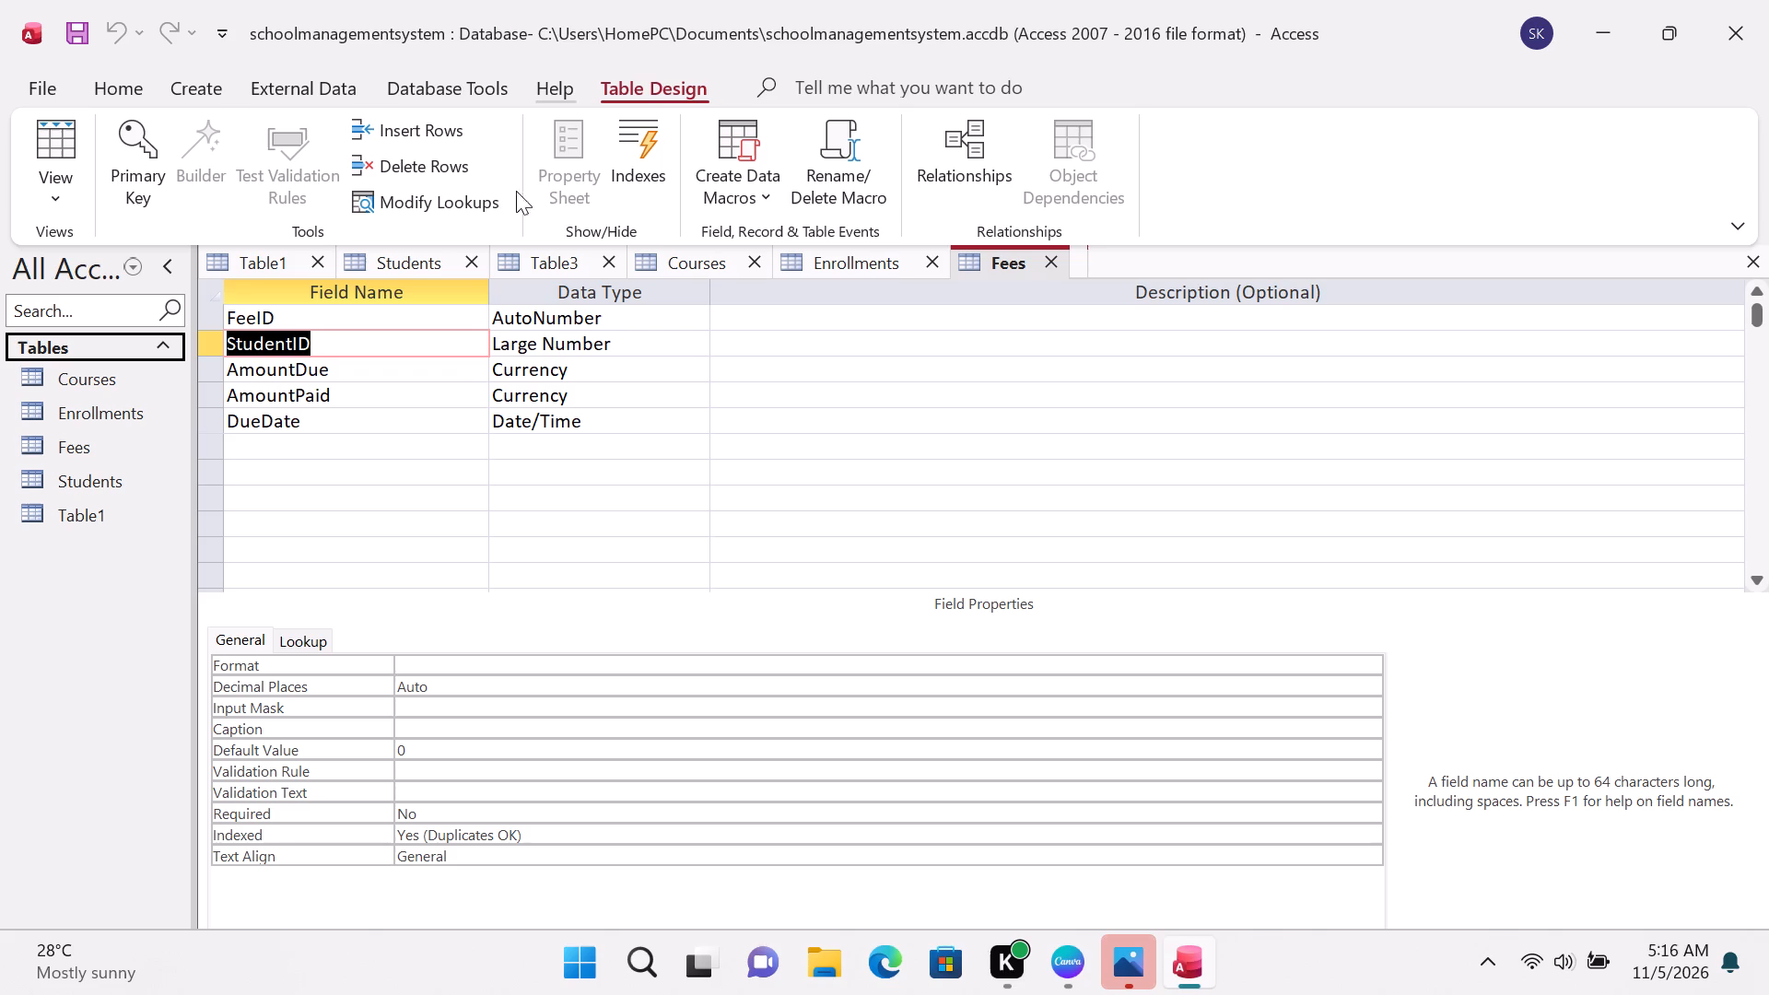
Select the entire FeeID field row in the Fees table design.
{"action": "left_click", "coordinate": [212, 350]}
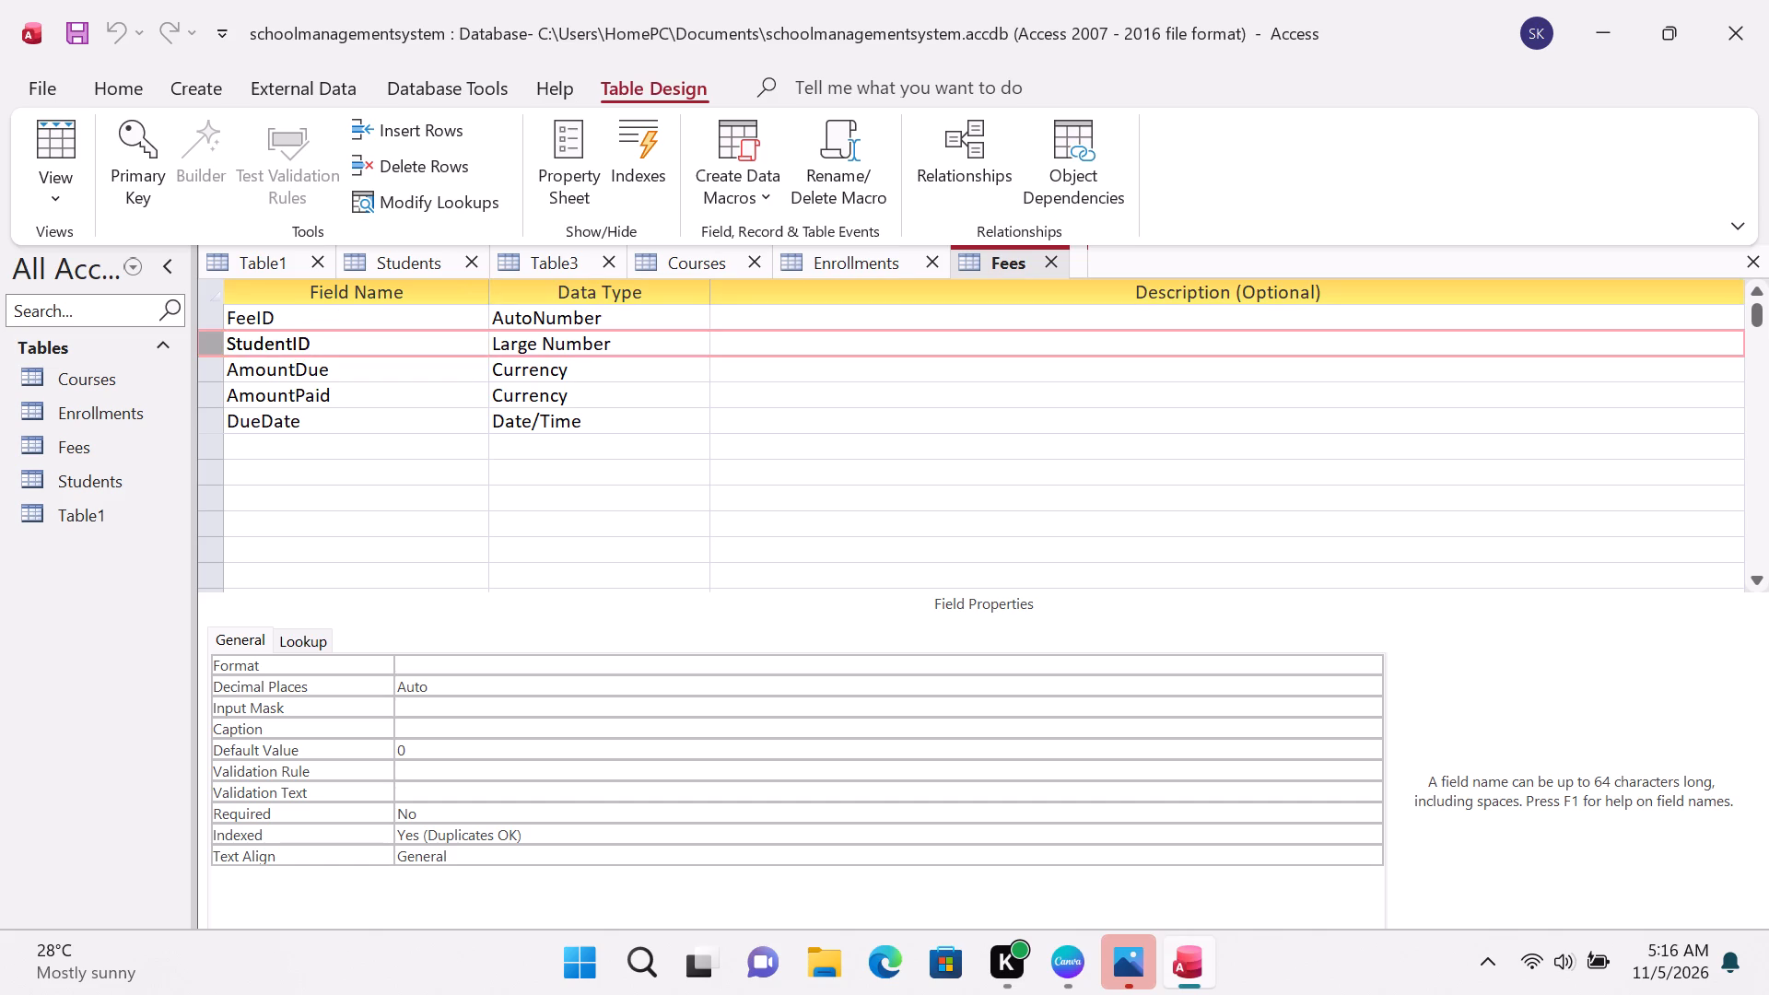
{"action": "left_click", "coordinate": [212, 350]}
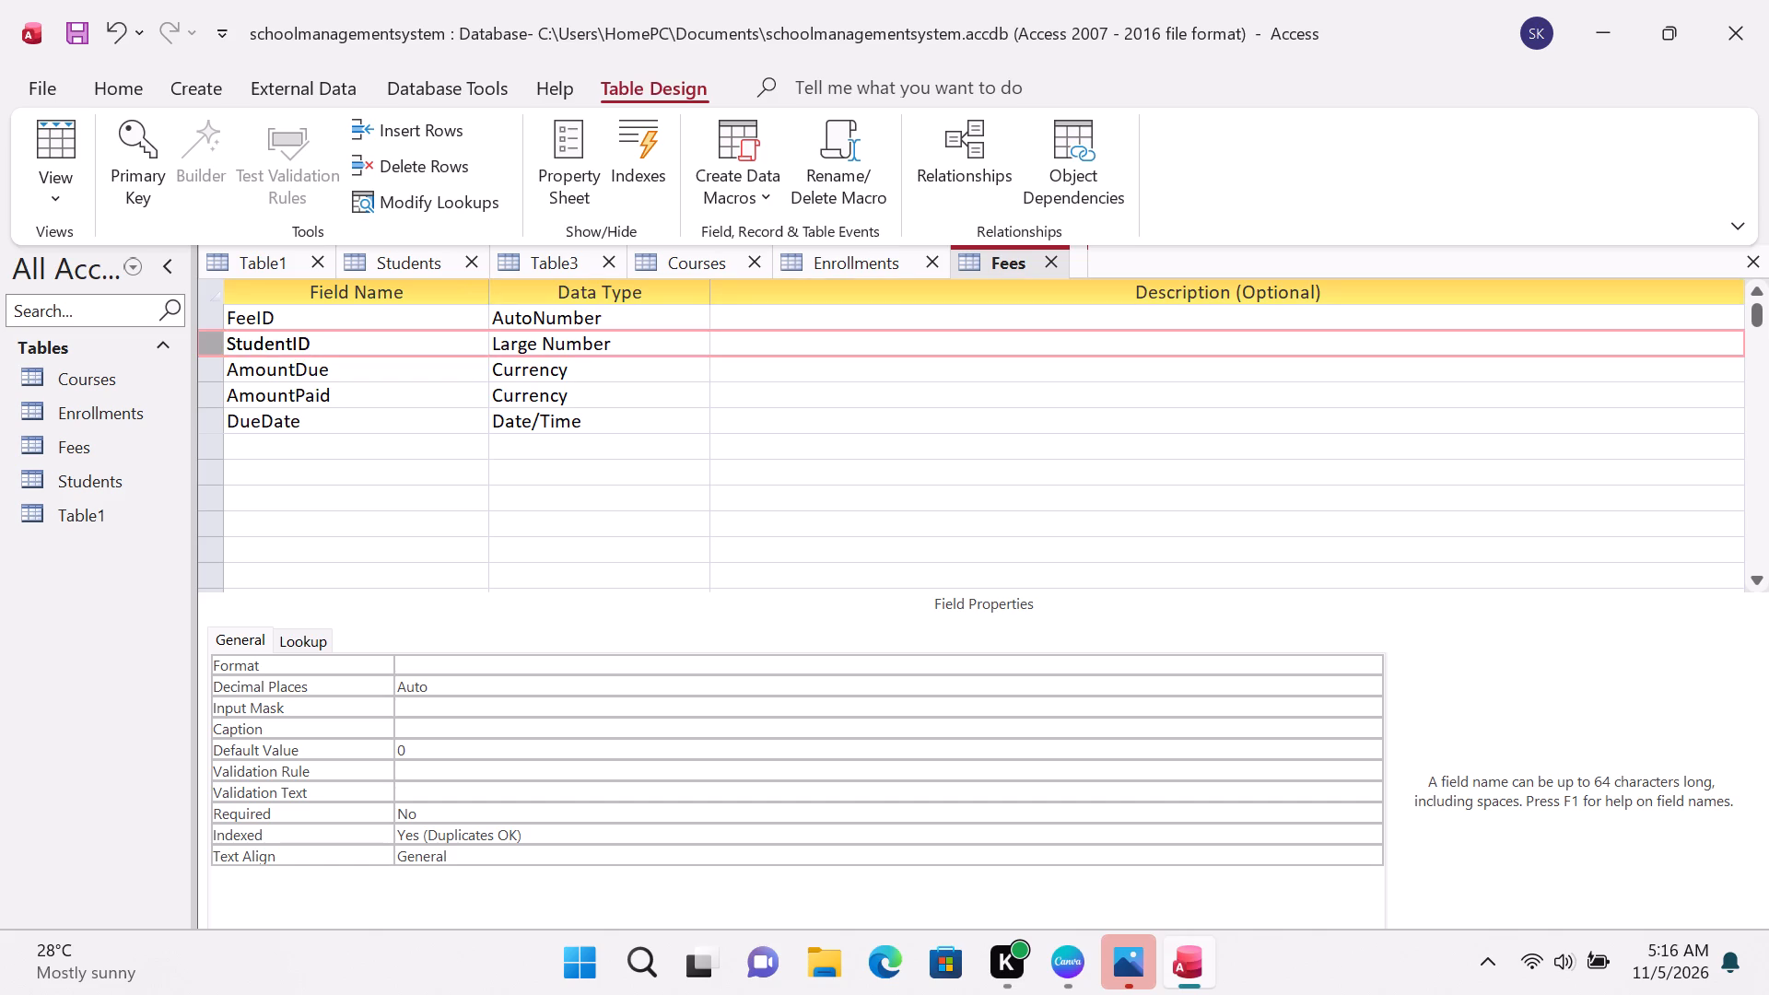
{"action": "left_click", "coordinate": [212, 352]}
{"action": "left_click", "coordinate": [215, 317]}
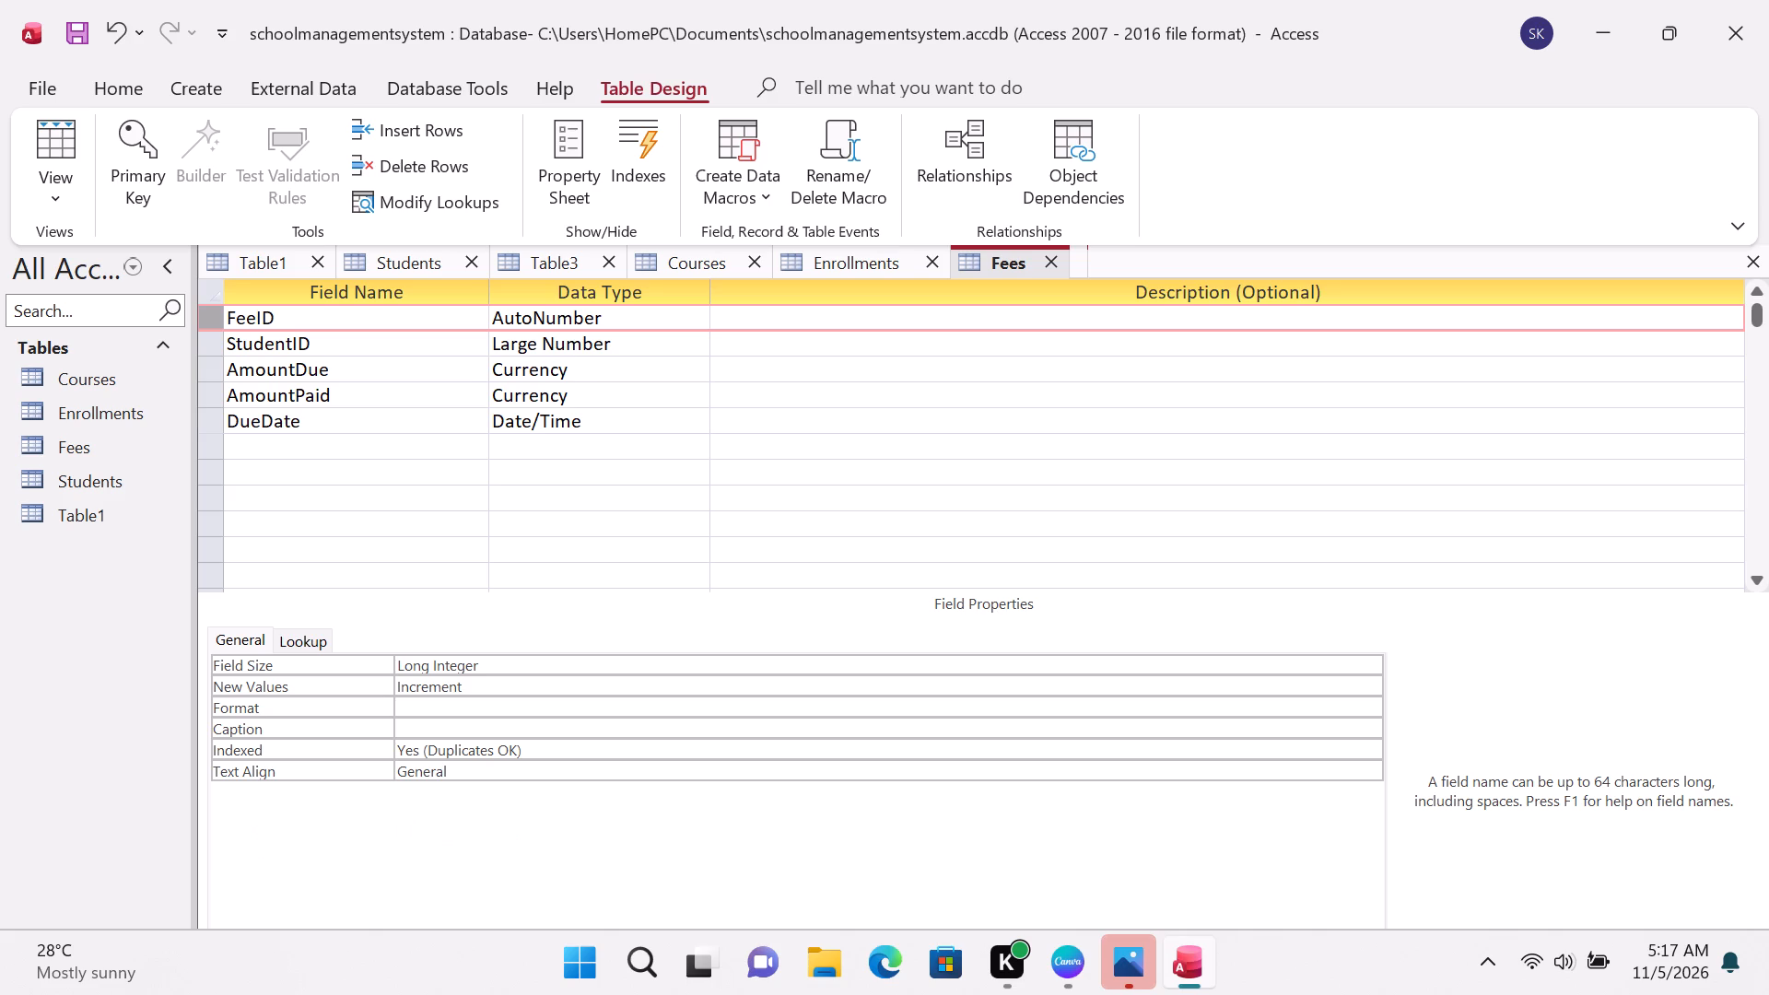
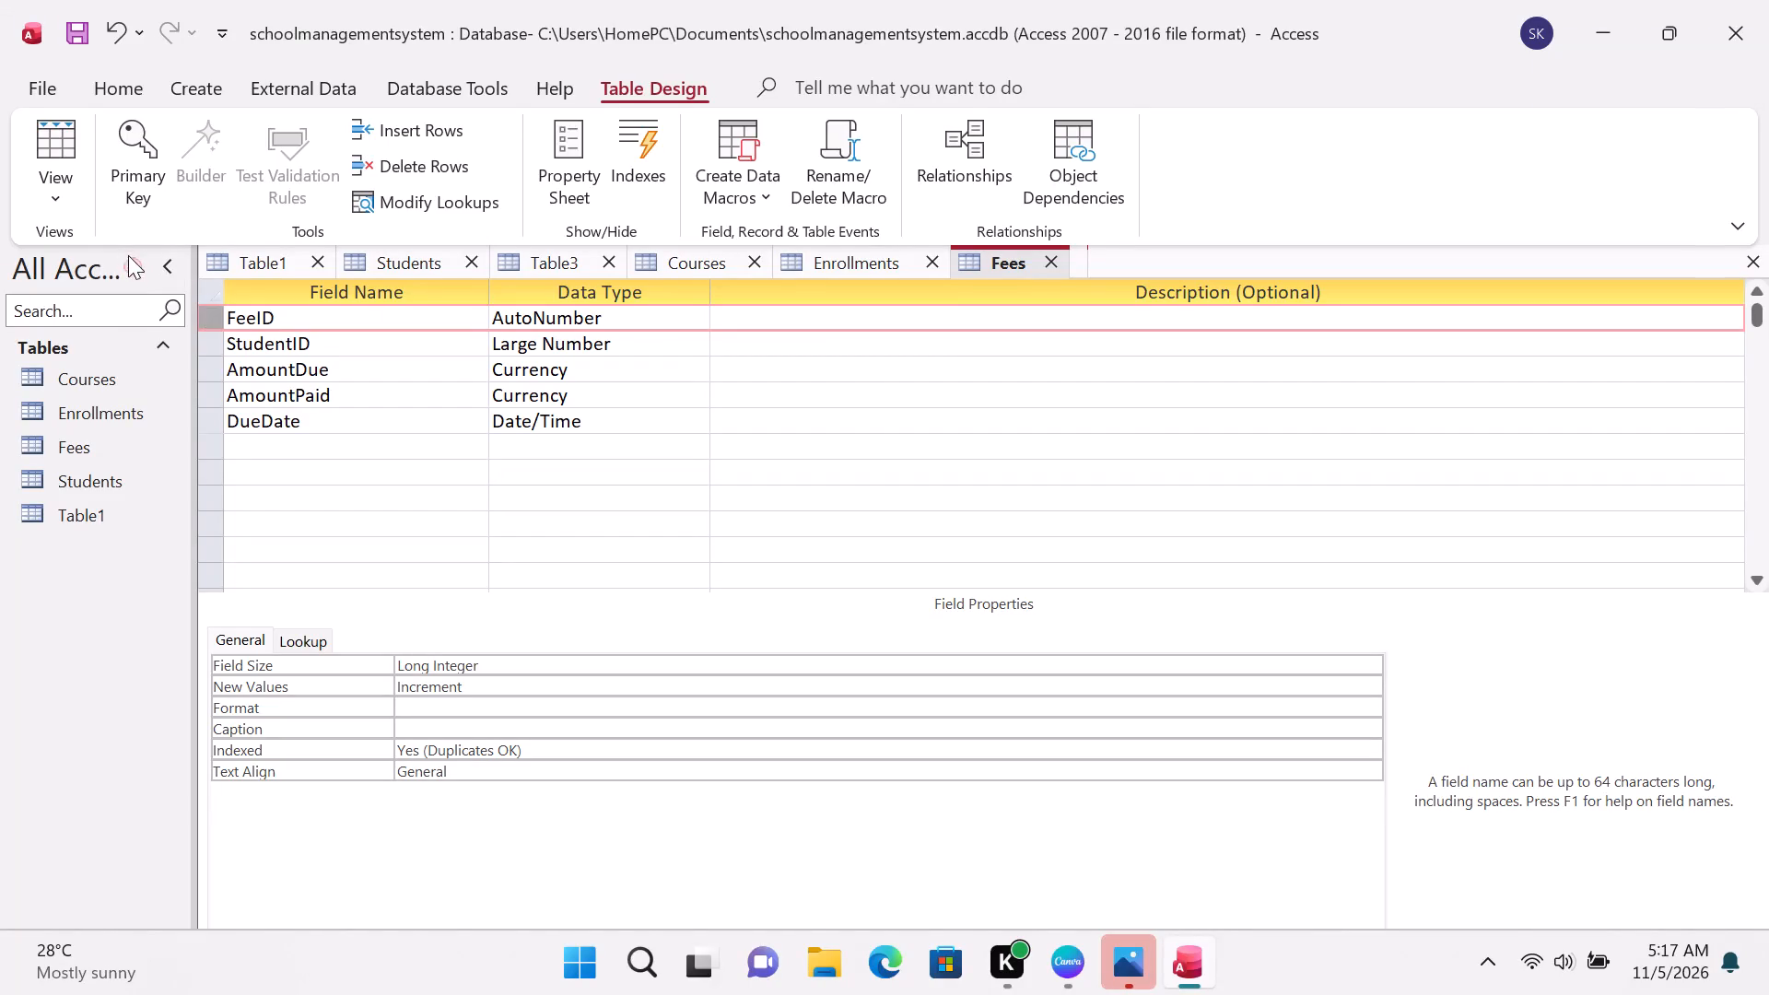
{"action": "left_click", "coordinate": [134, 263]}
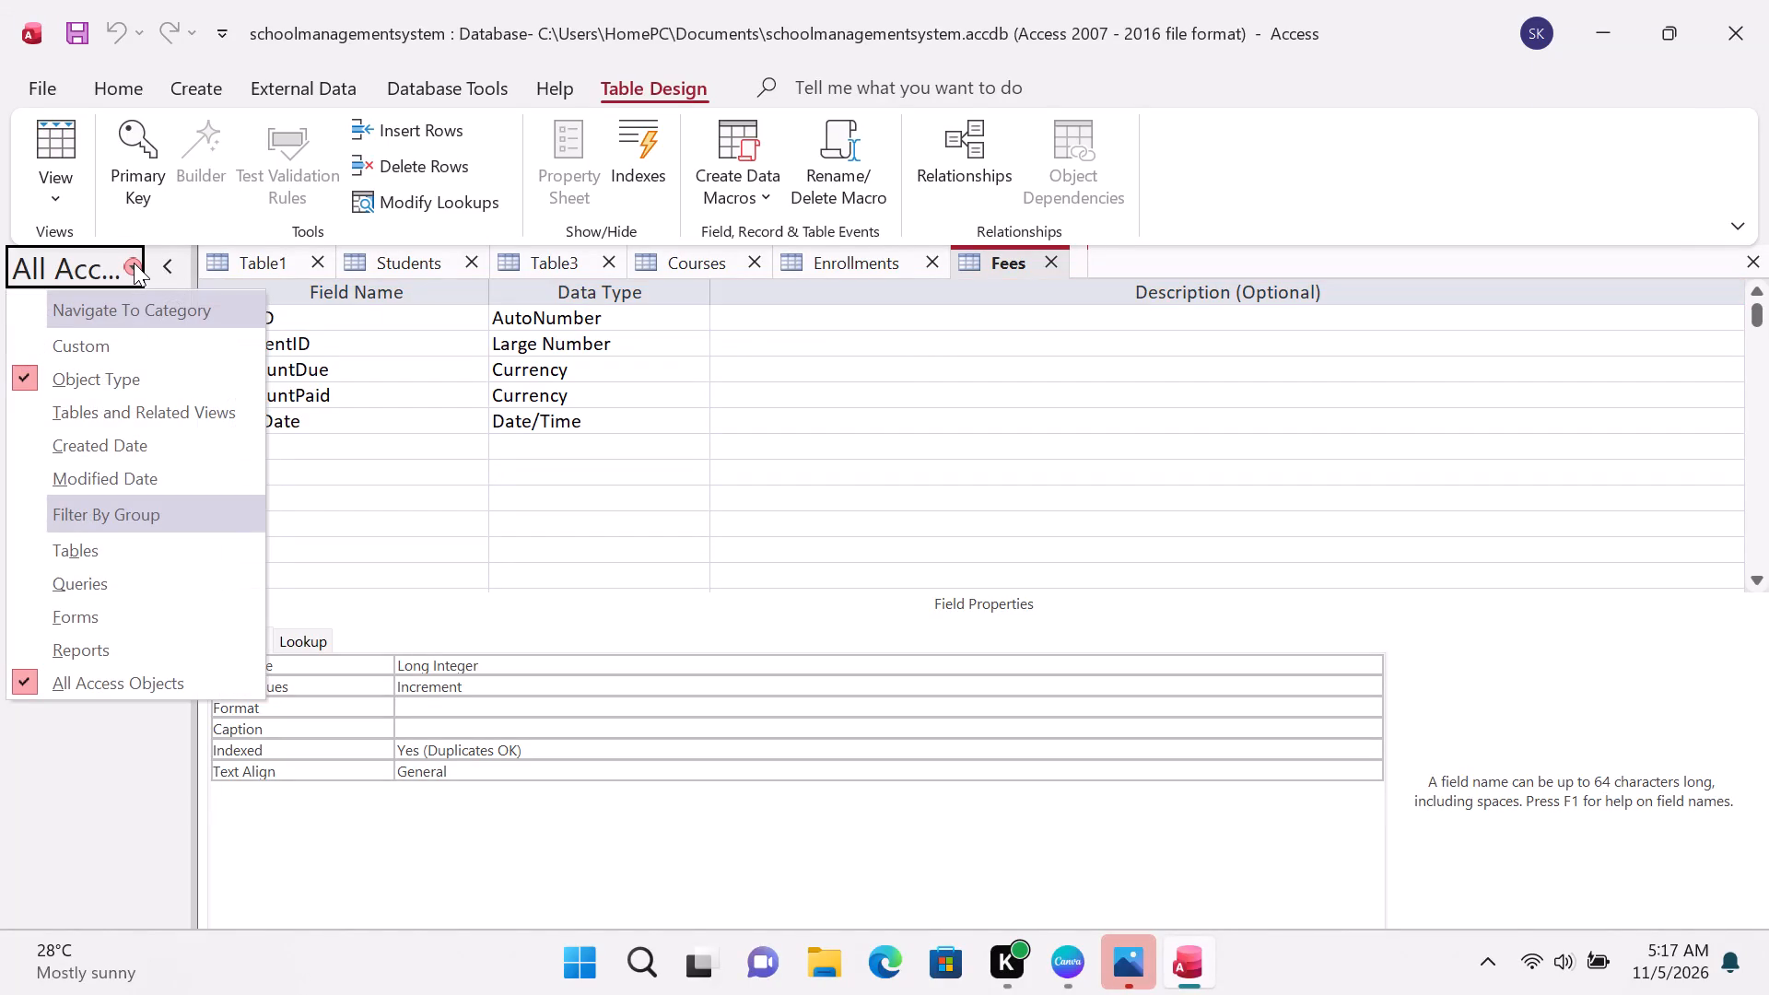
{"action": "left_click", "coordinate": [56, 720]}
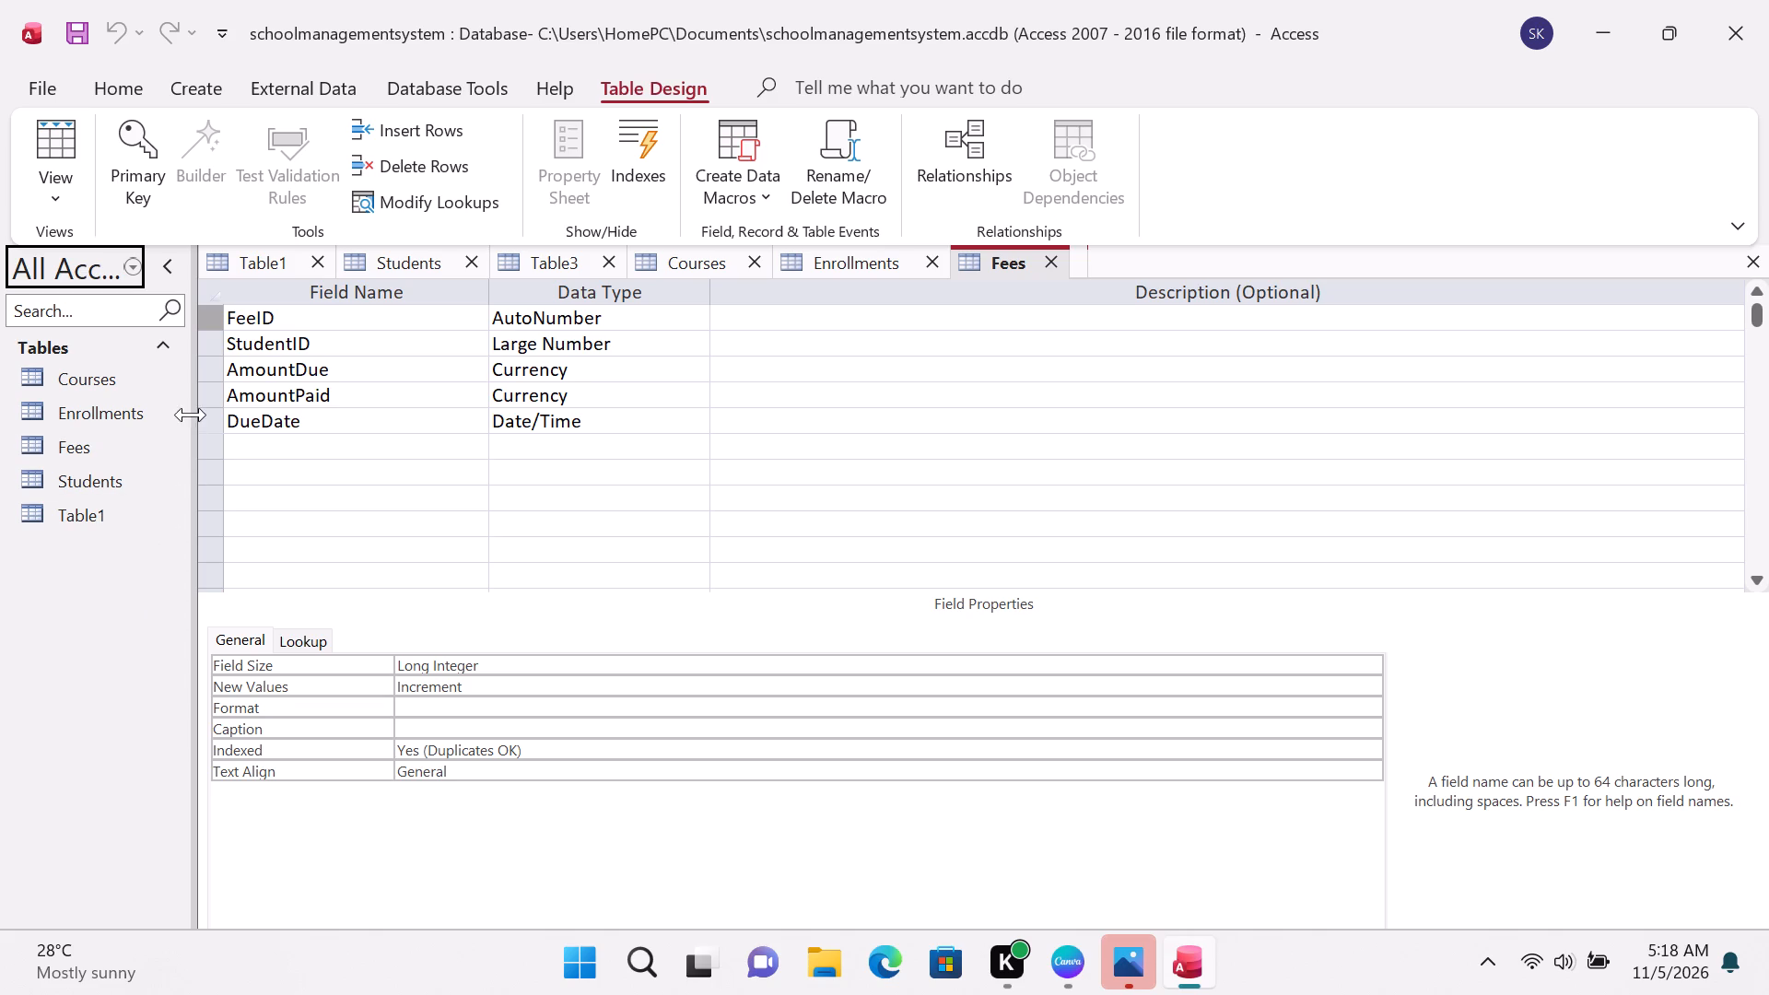
Create a new blank query in Design view.
{"action": "left_click", "coordinate": [205, 97]}
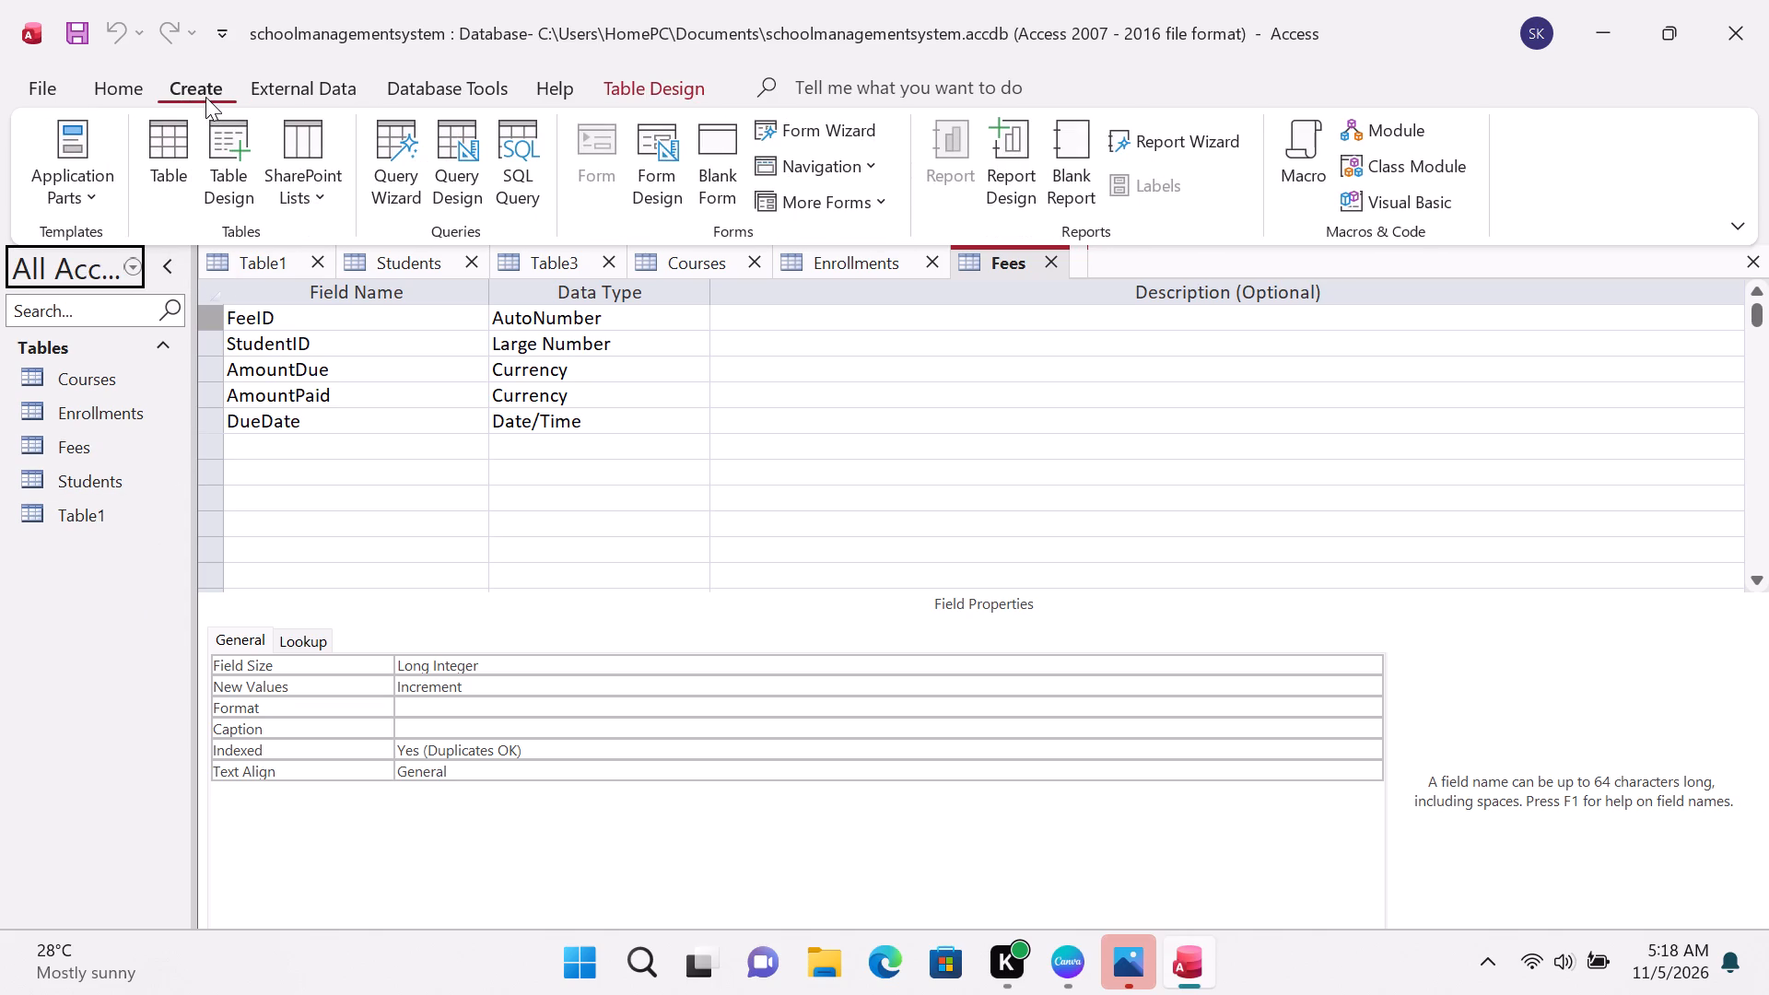
{"action": "left_click", "coordinate": [458, 172]}
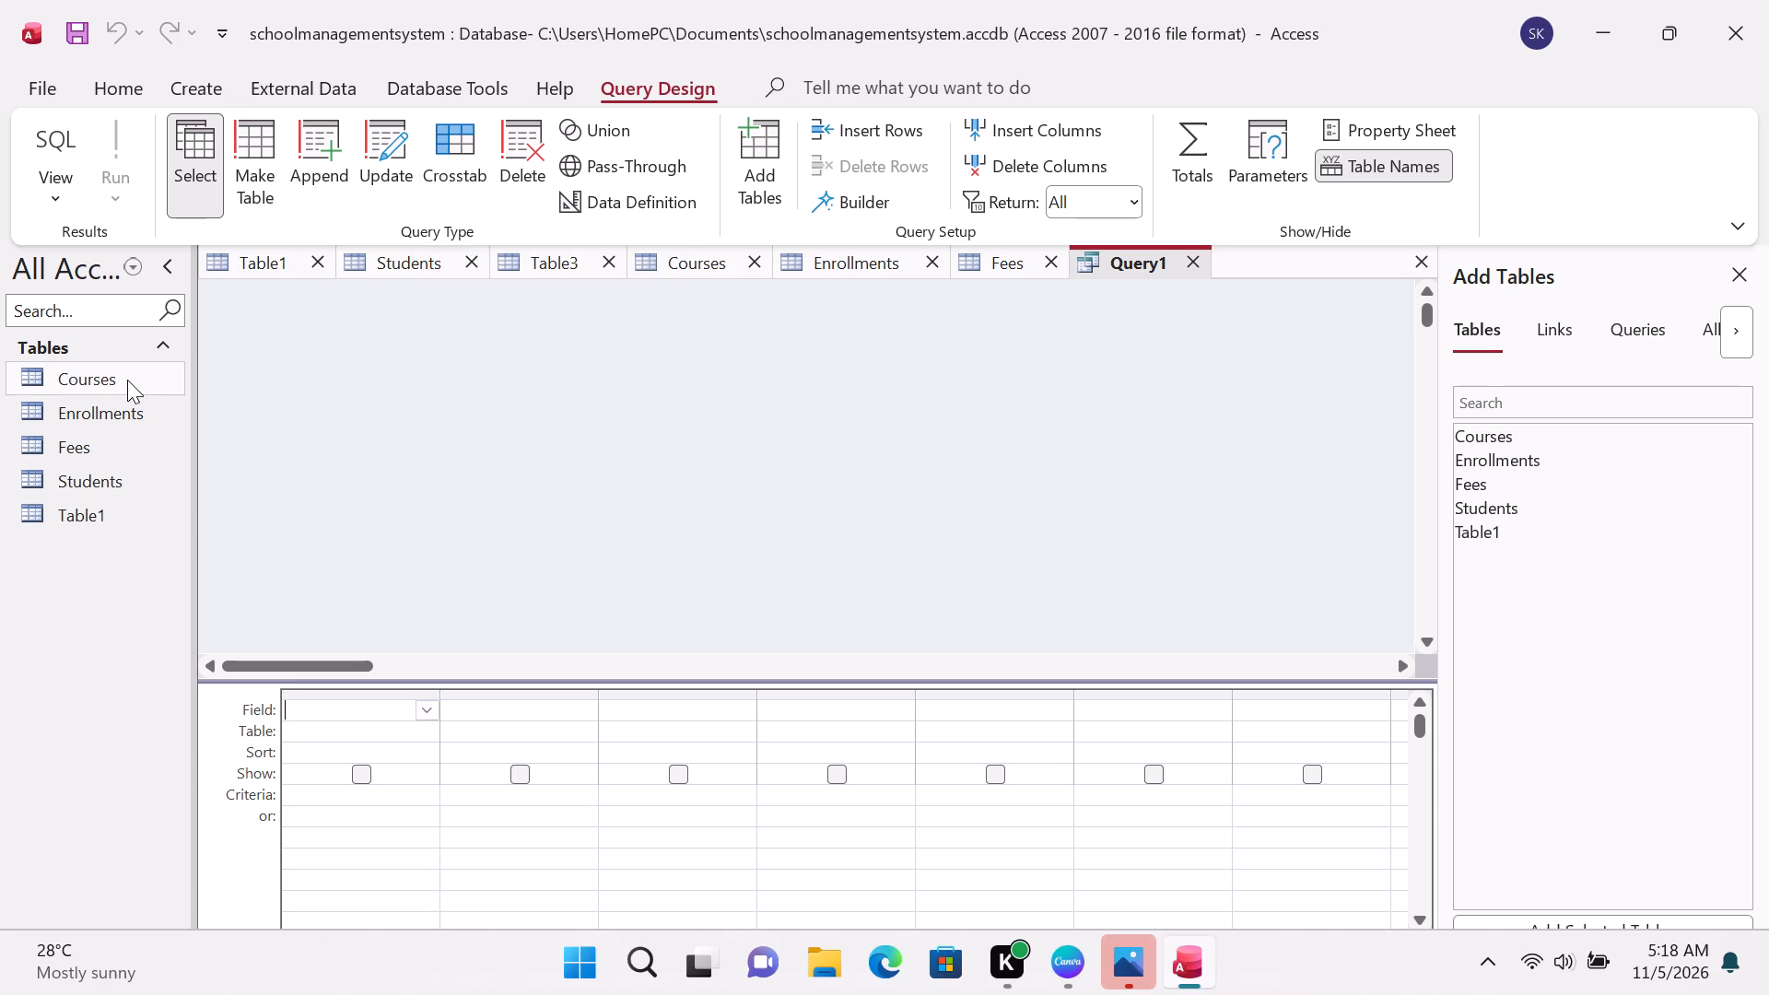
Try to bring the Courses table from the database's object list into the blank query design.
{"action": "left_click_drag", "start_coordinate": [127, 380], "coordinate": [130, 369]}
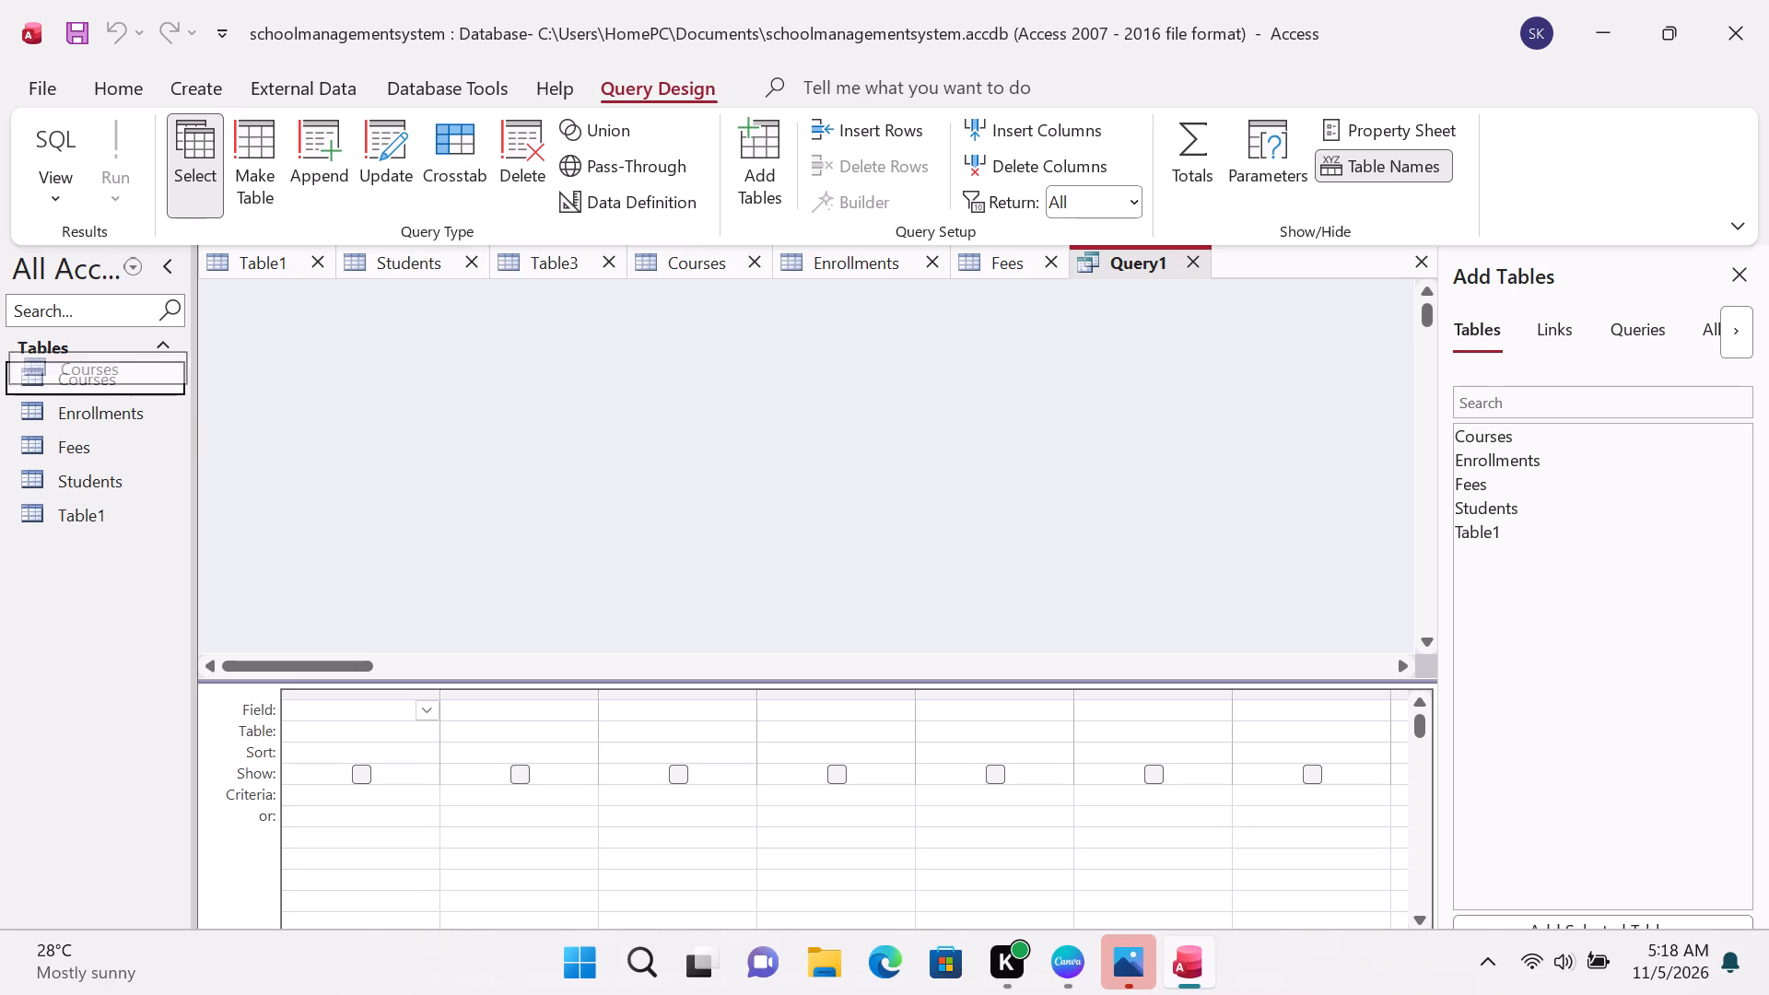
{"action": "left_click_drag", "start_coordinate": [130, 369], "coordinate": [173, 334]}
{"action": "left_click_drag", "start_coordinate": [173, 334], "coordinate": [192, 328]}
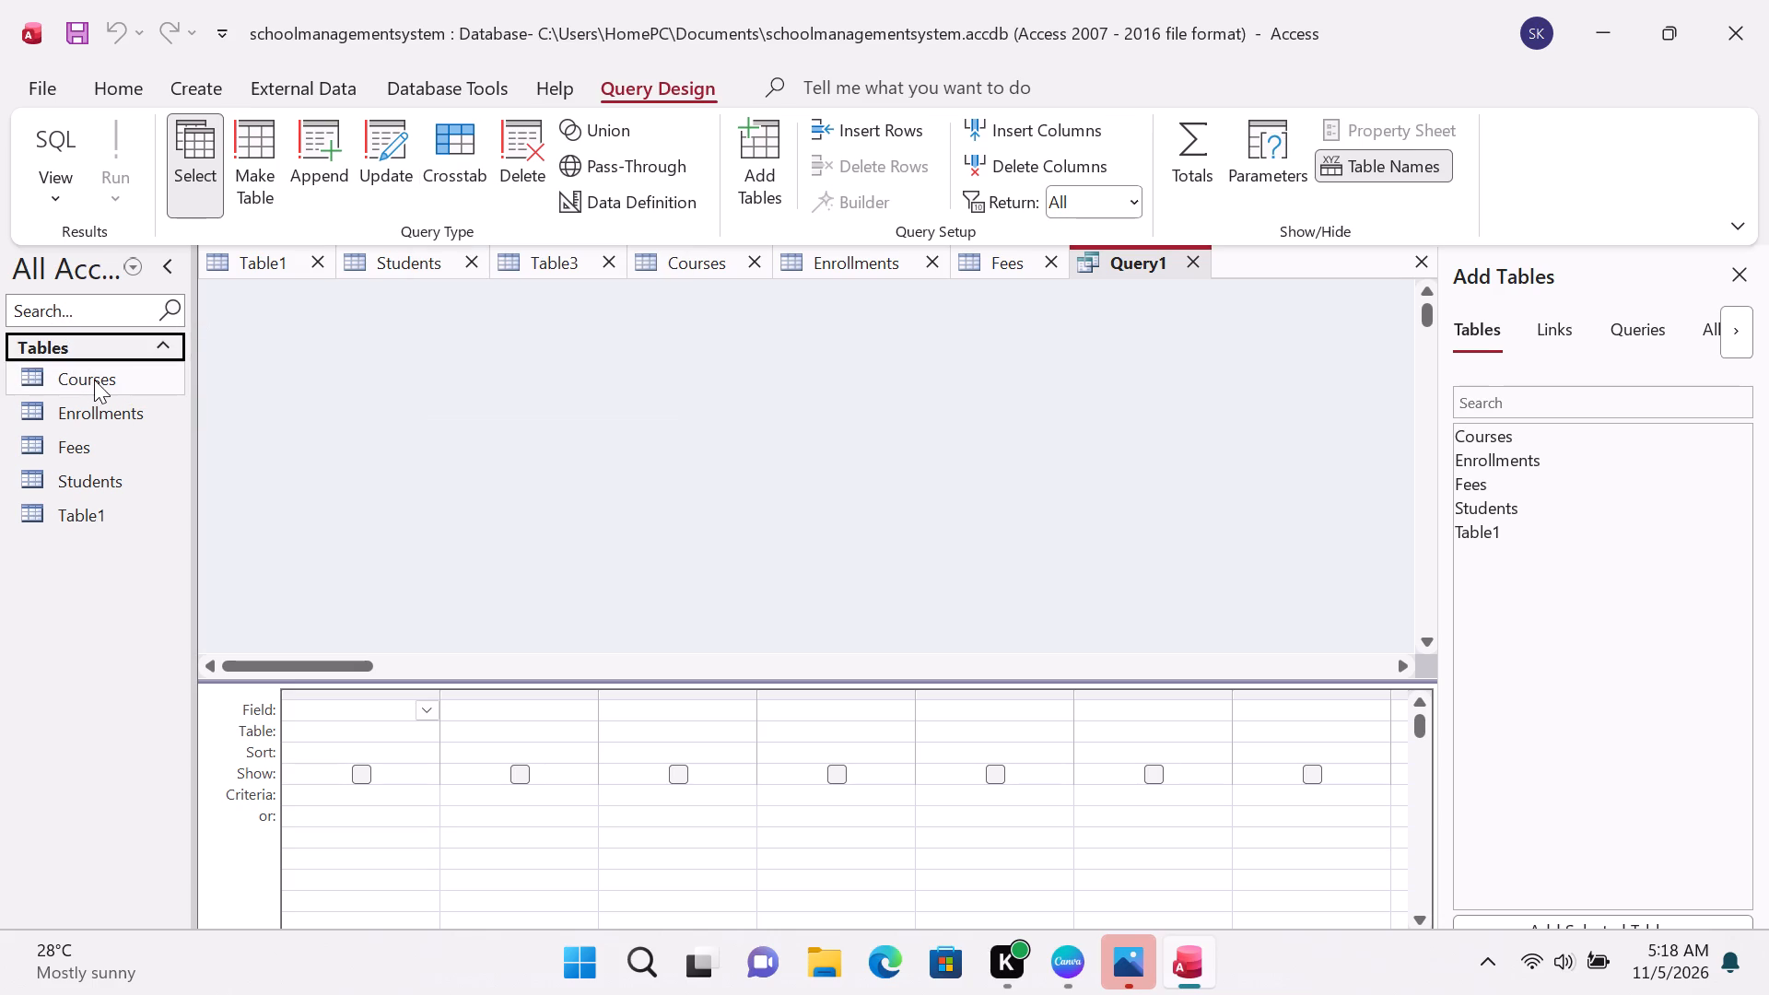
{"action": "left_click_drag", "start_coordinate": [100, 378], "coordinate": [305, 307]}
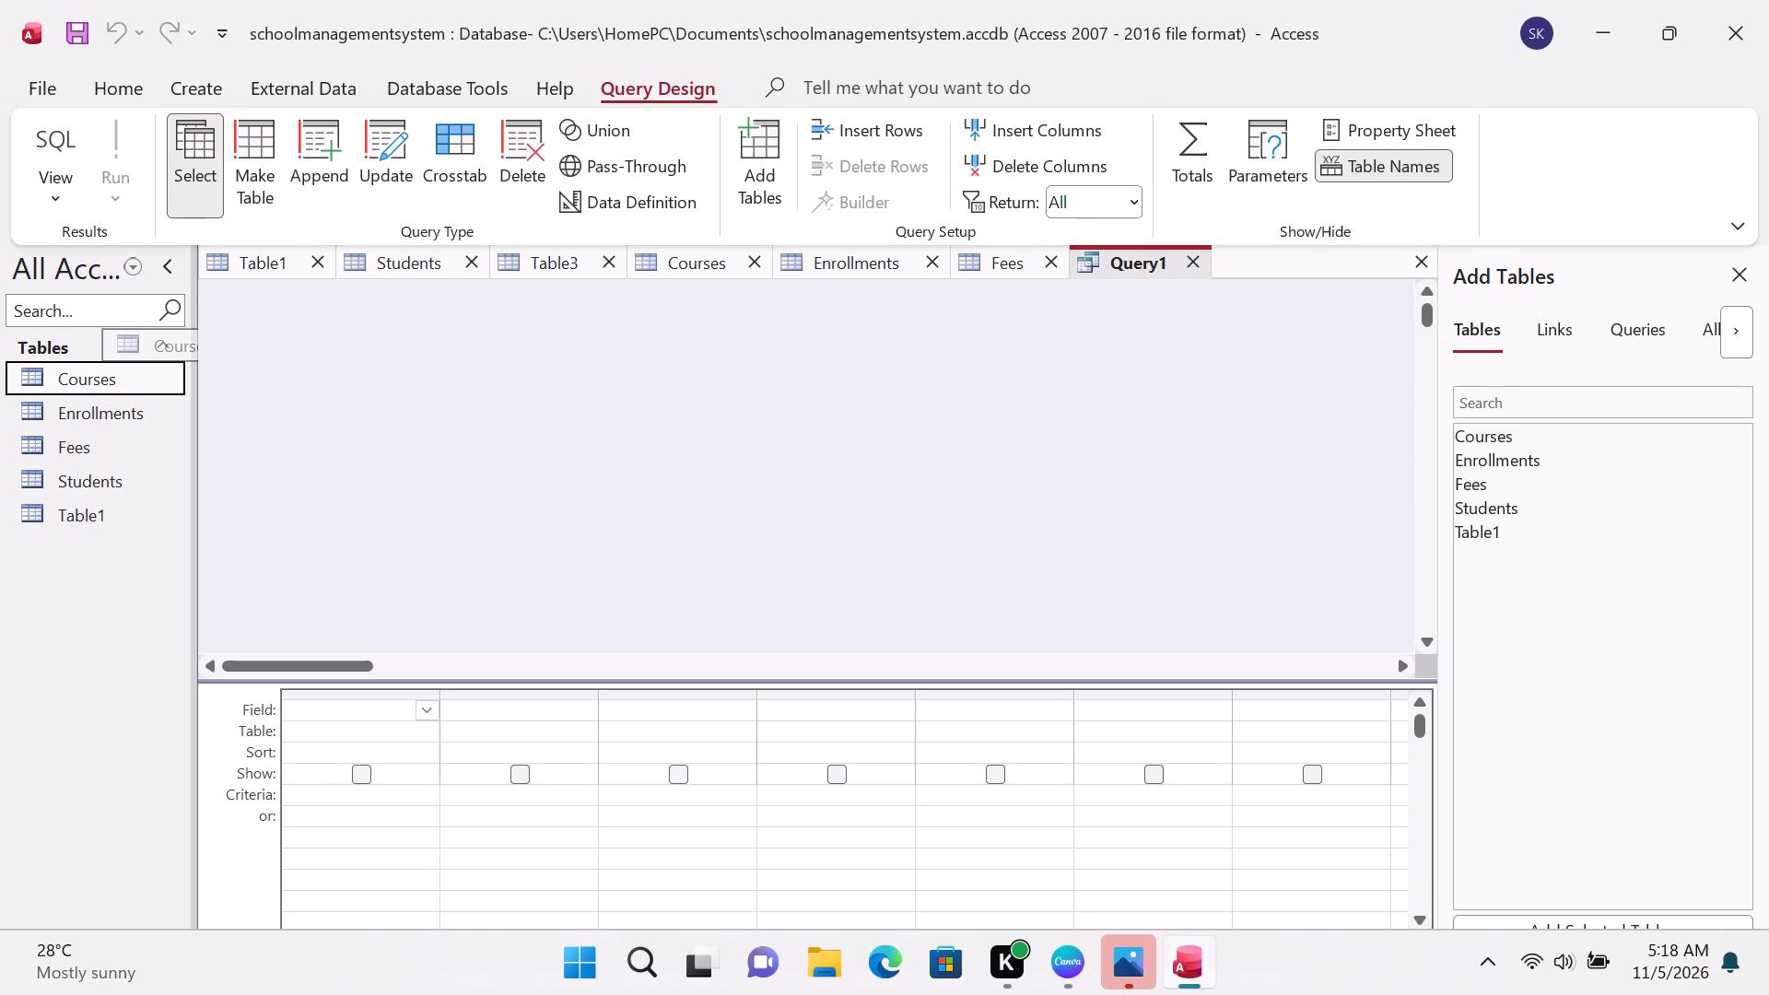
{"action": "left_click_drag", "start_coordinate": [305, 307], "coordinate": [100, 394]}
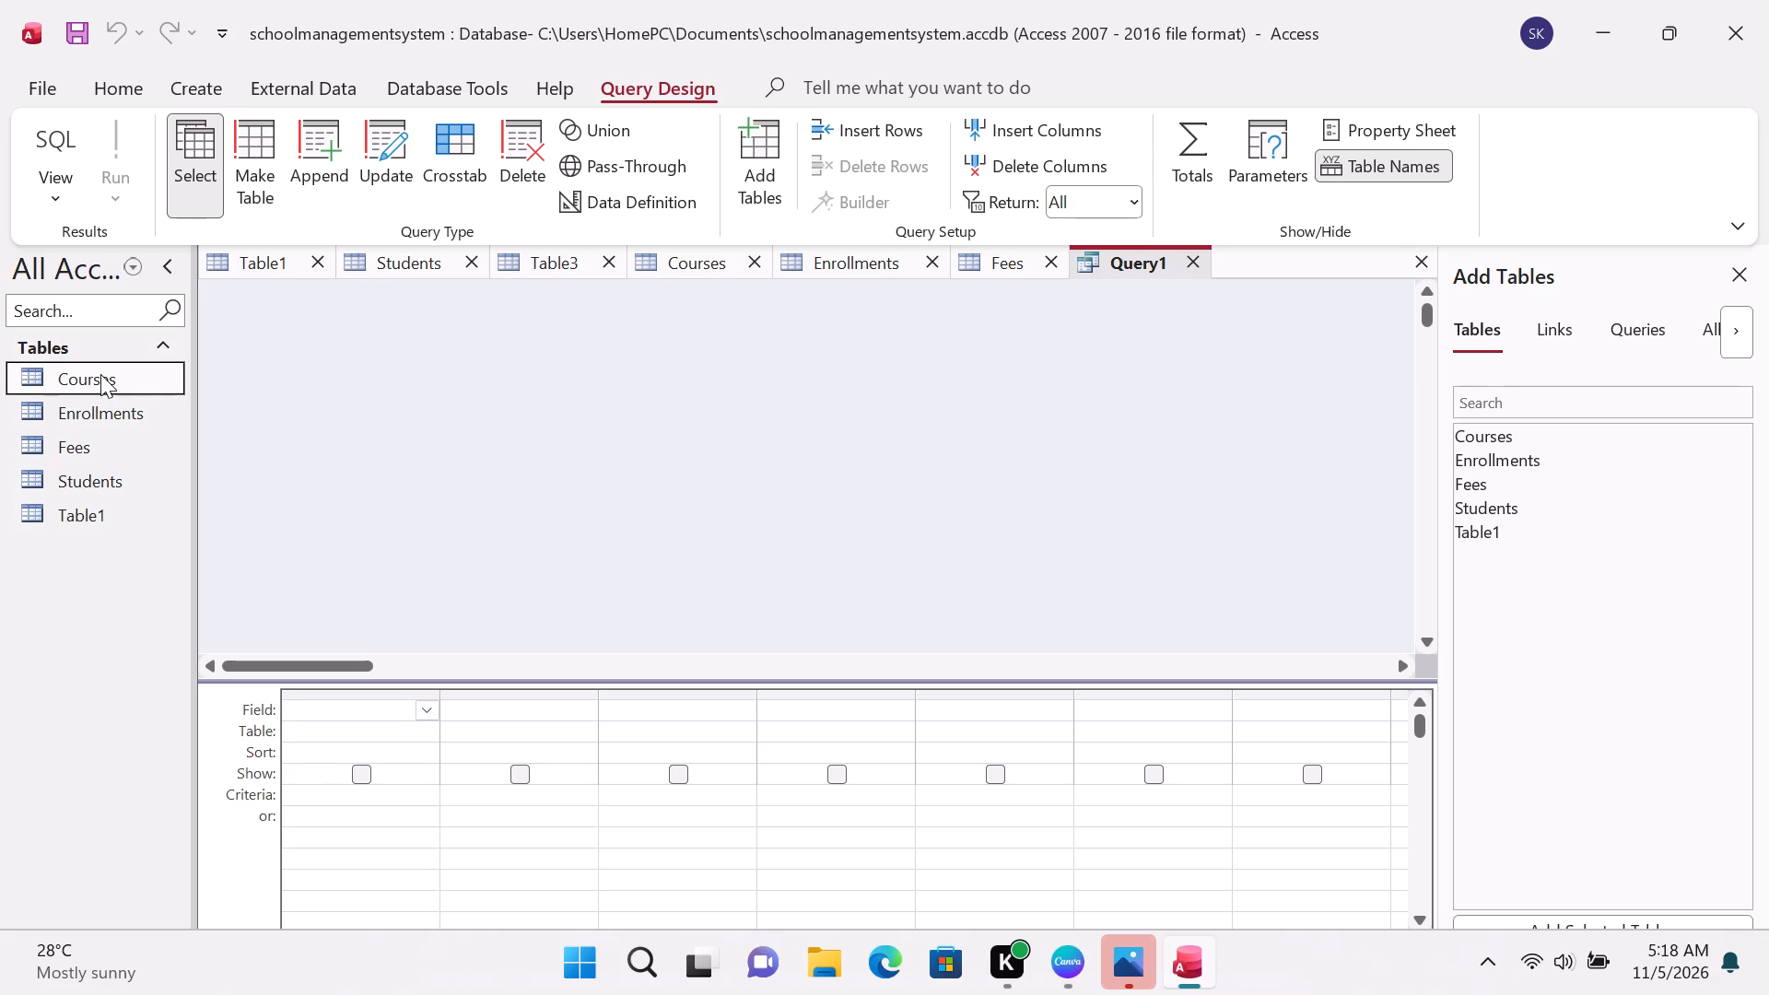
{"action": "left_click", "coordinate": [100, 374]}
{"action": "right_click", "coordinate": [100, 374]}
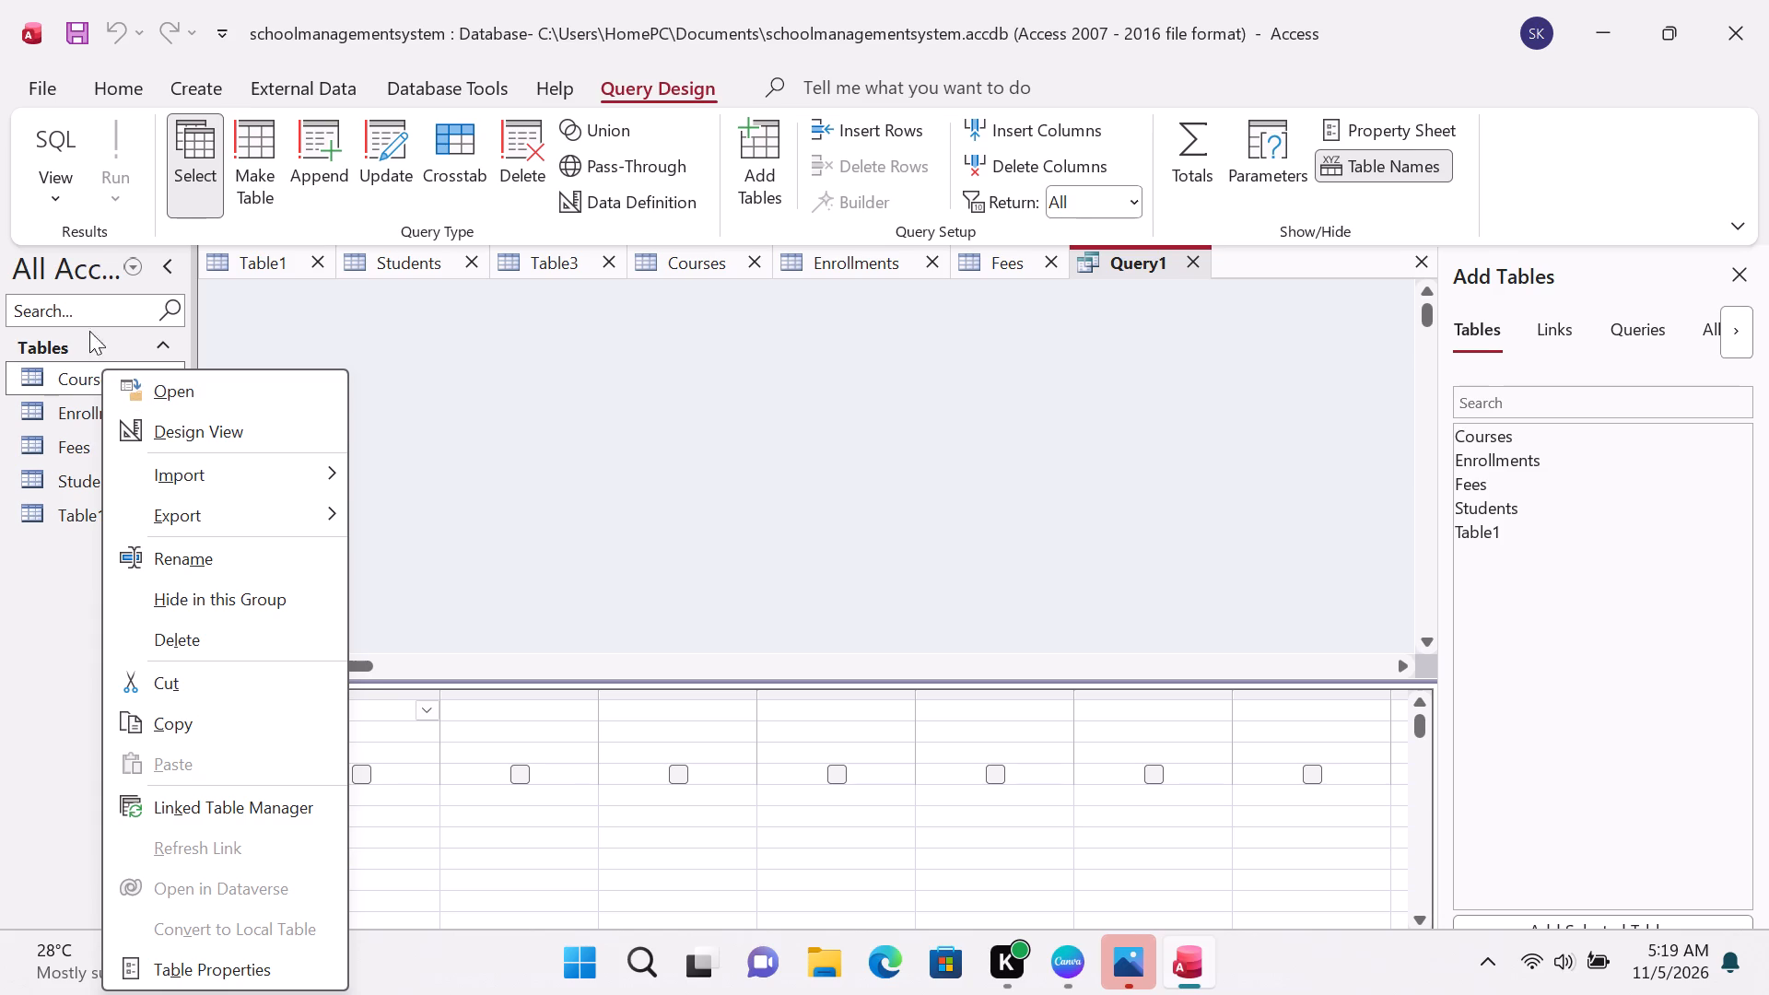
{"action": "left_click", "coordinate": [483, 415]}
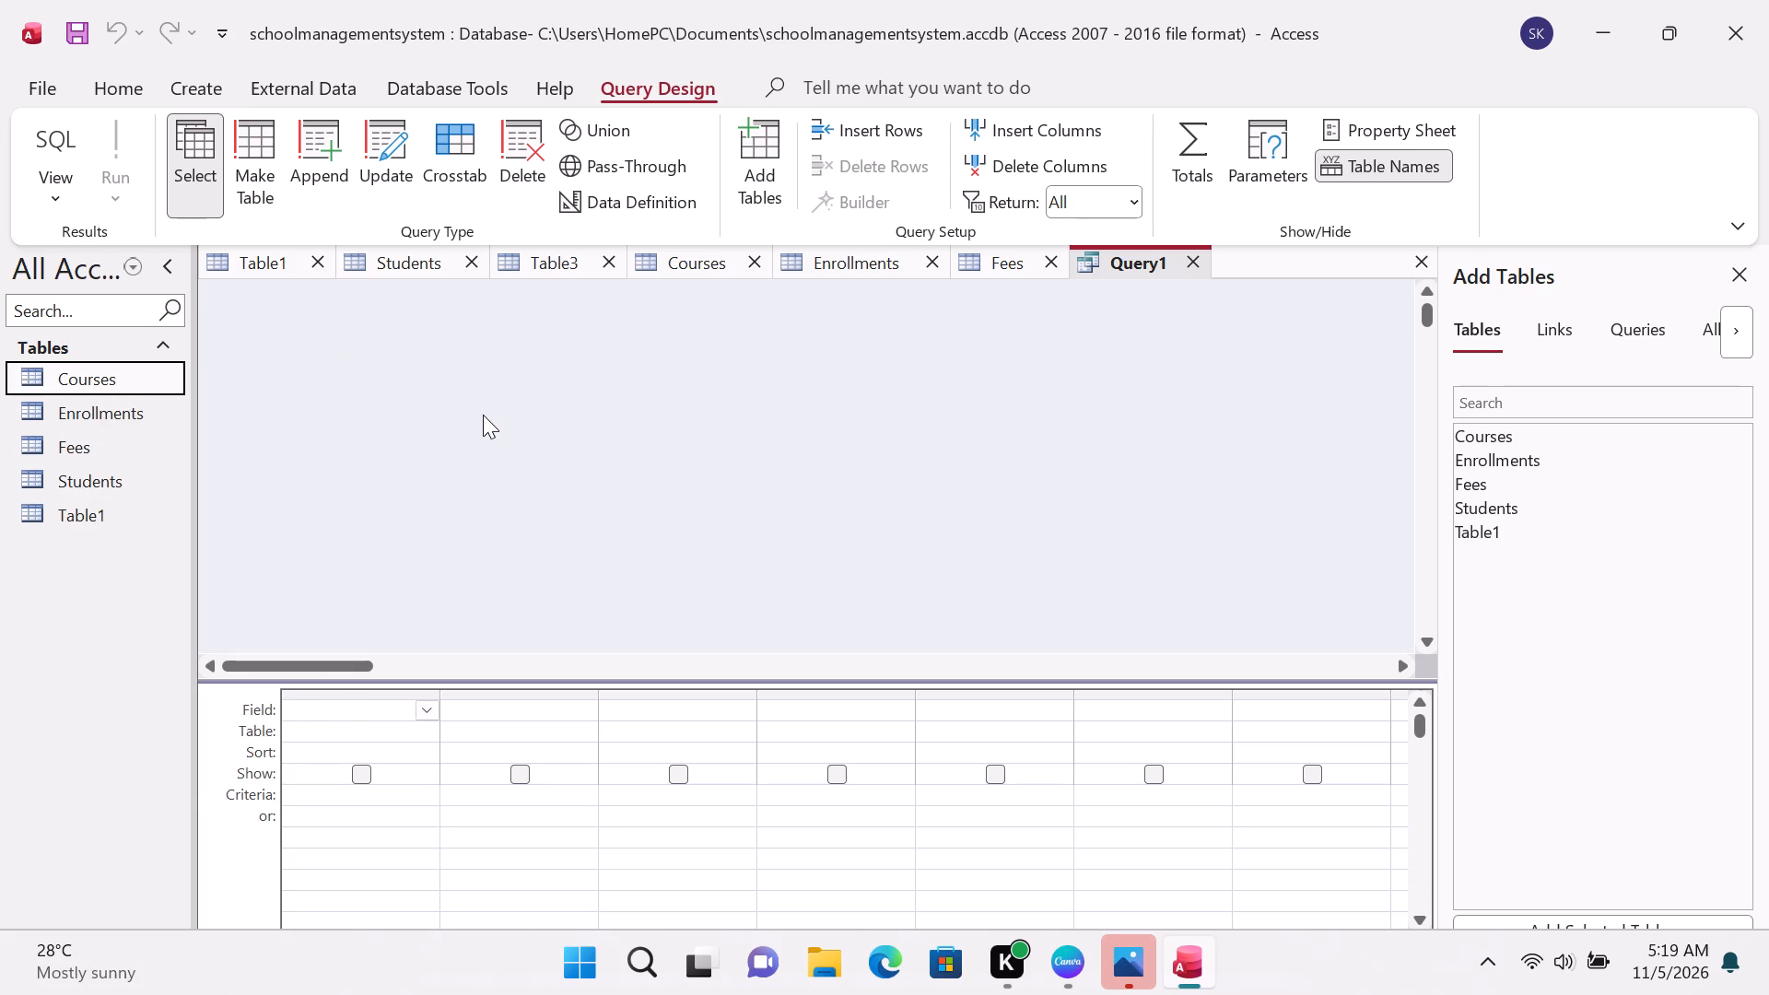
Create a second blank query in Design view.
{"action": "left_click", "coordinate": [204, 89]}
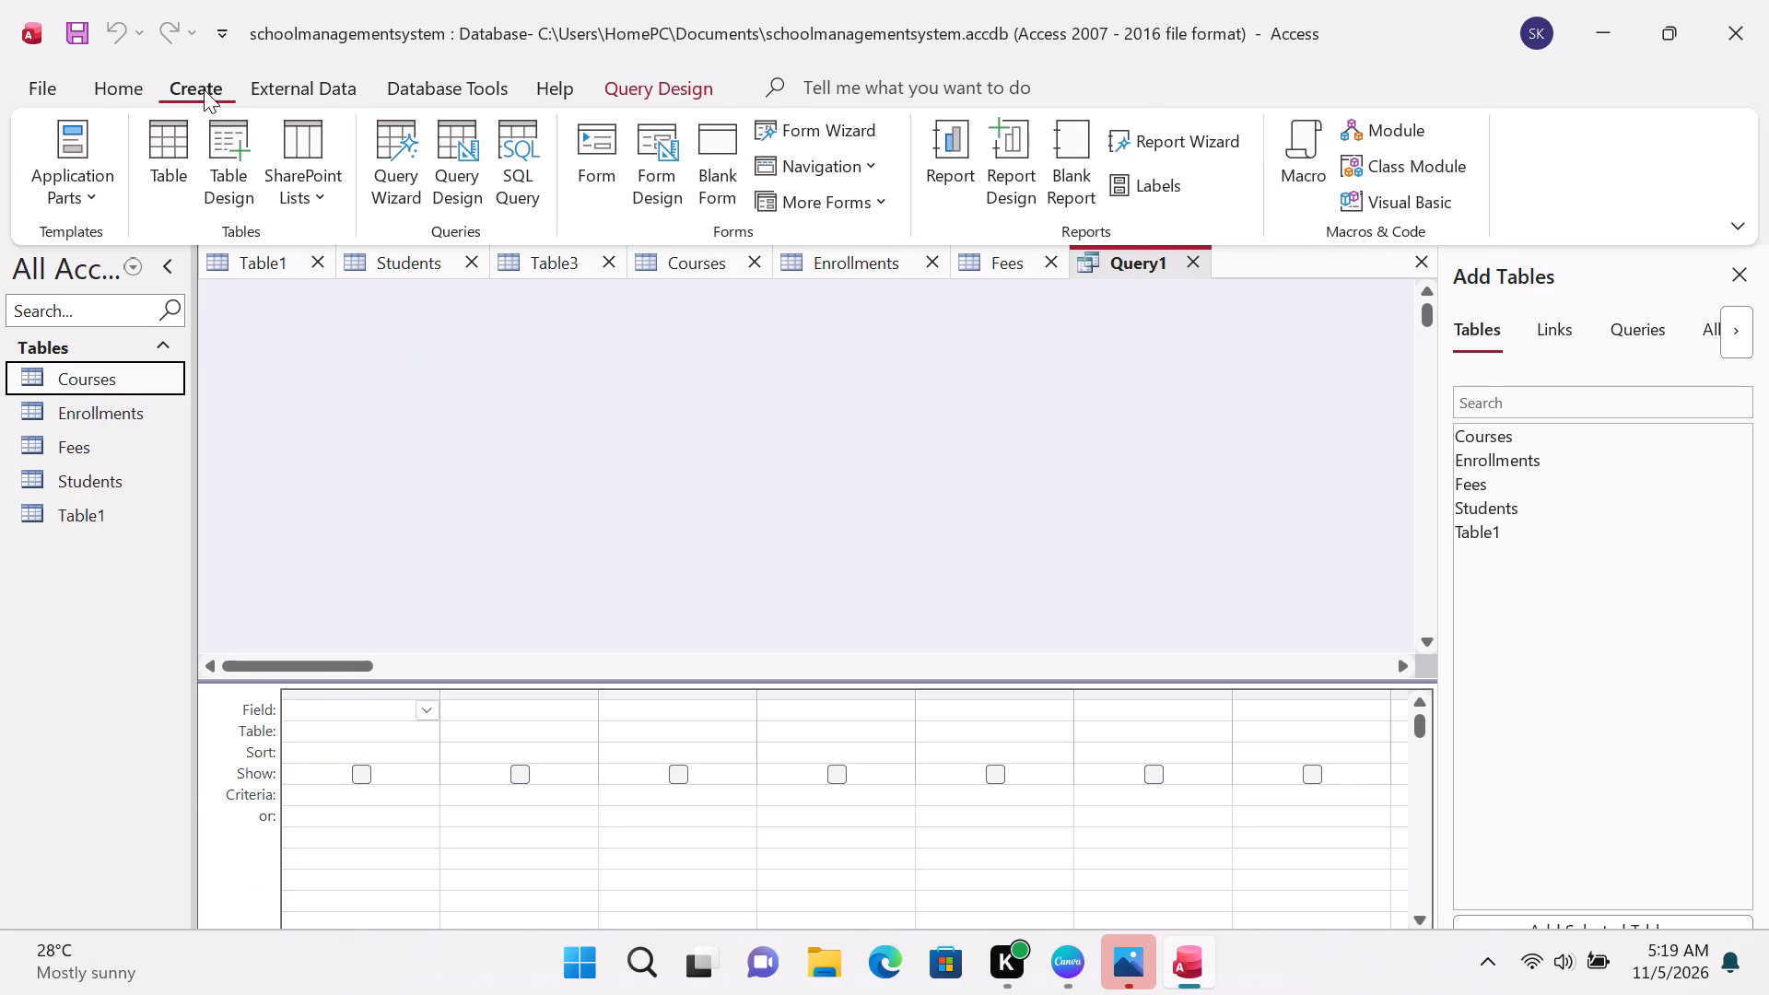
{"action": "left_click", "coordinate": [466, 183]}
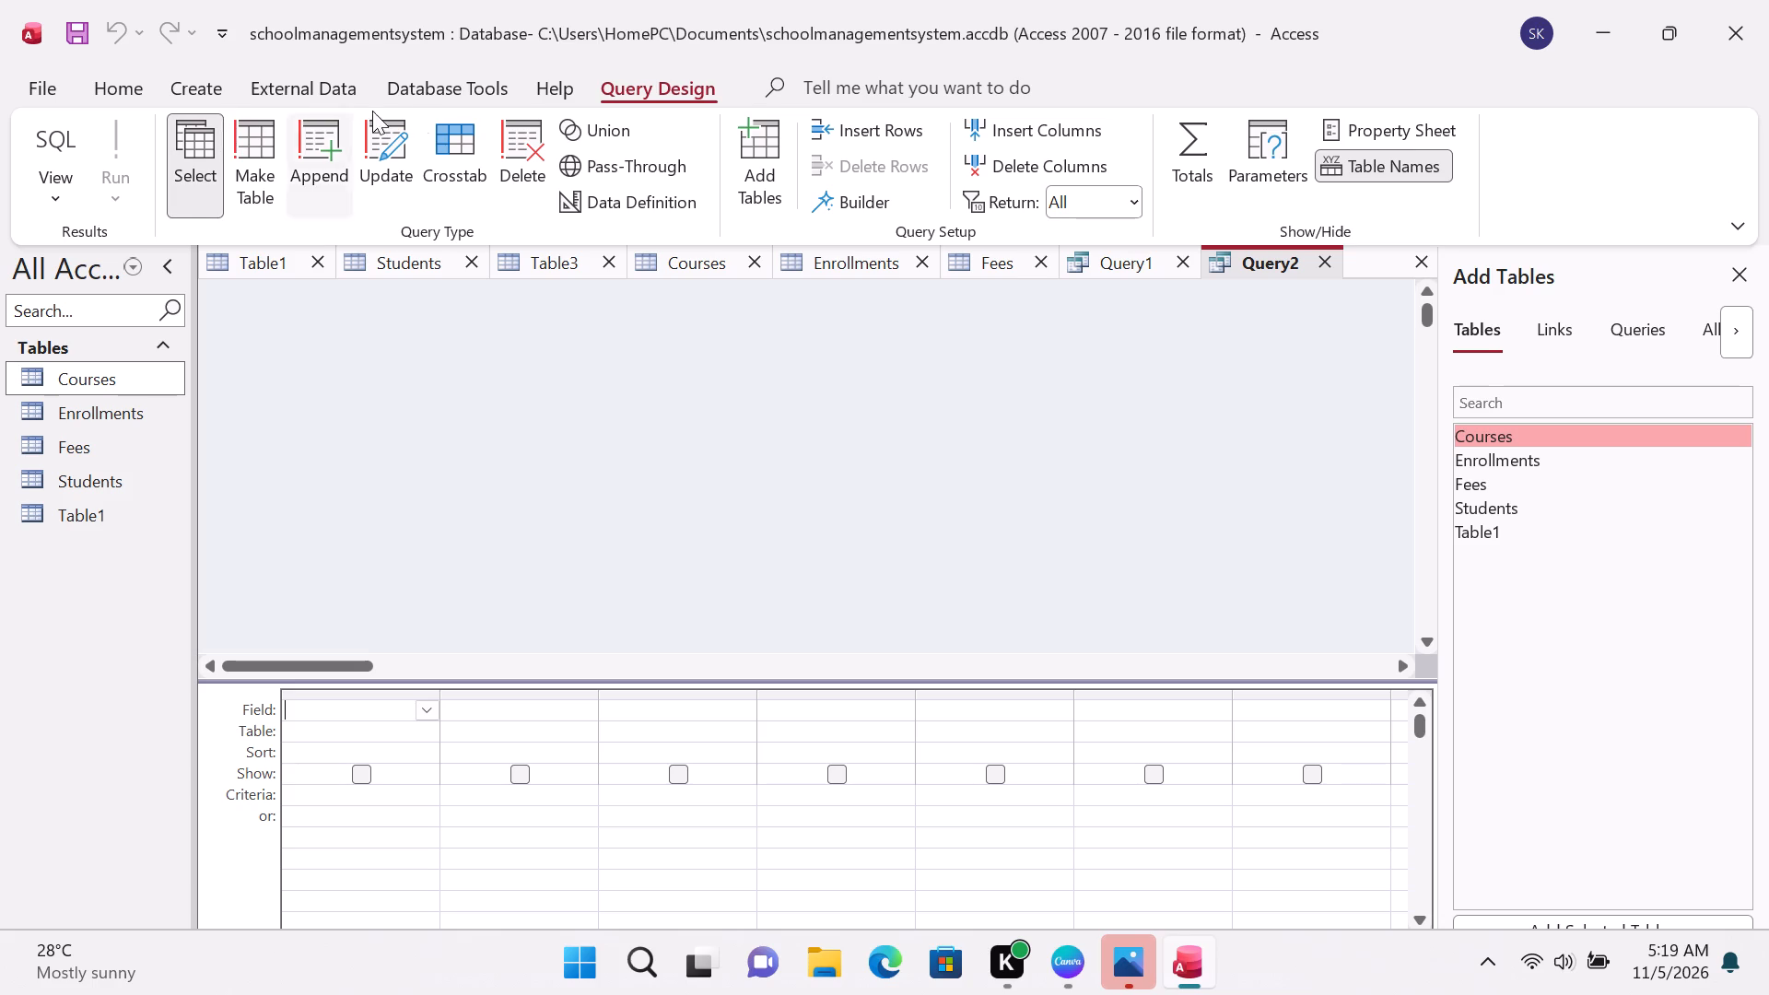
Add the Students table to the second query's design.
{"action": "left_click", "coordinate": [765, 146]}
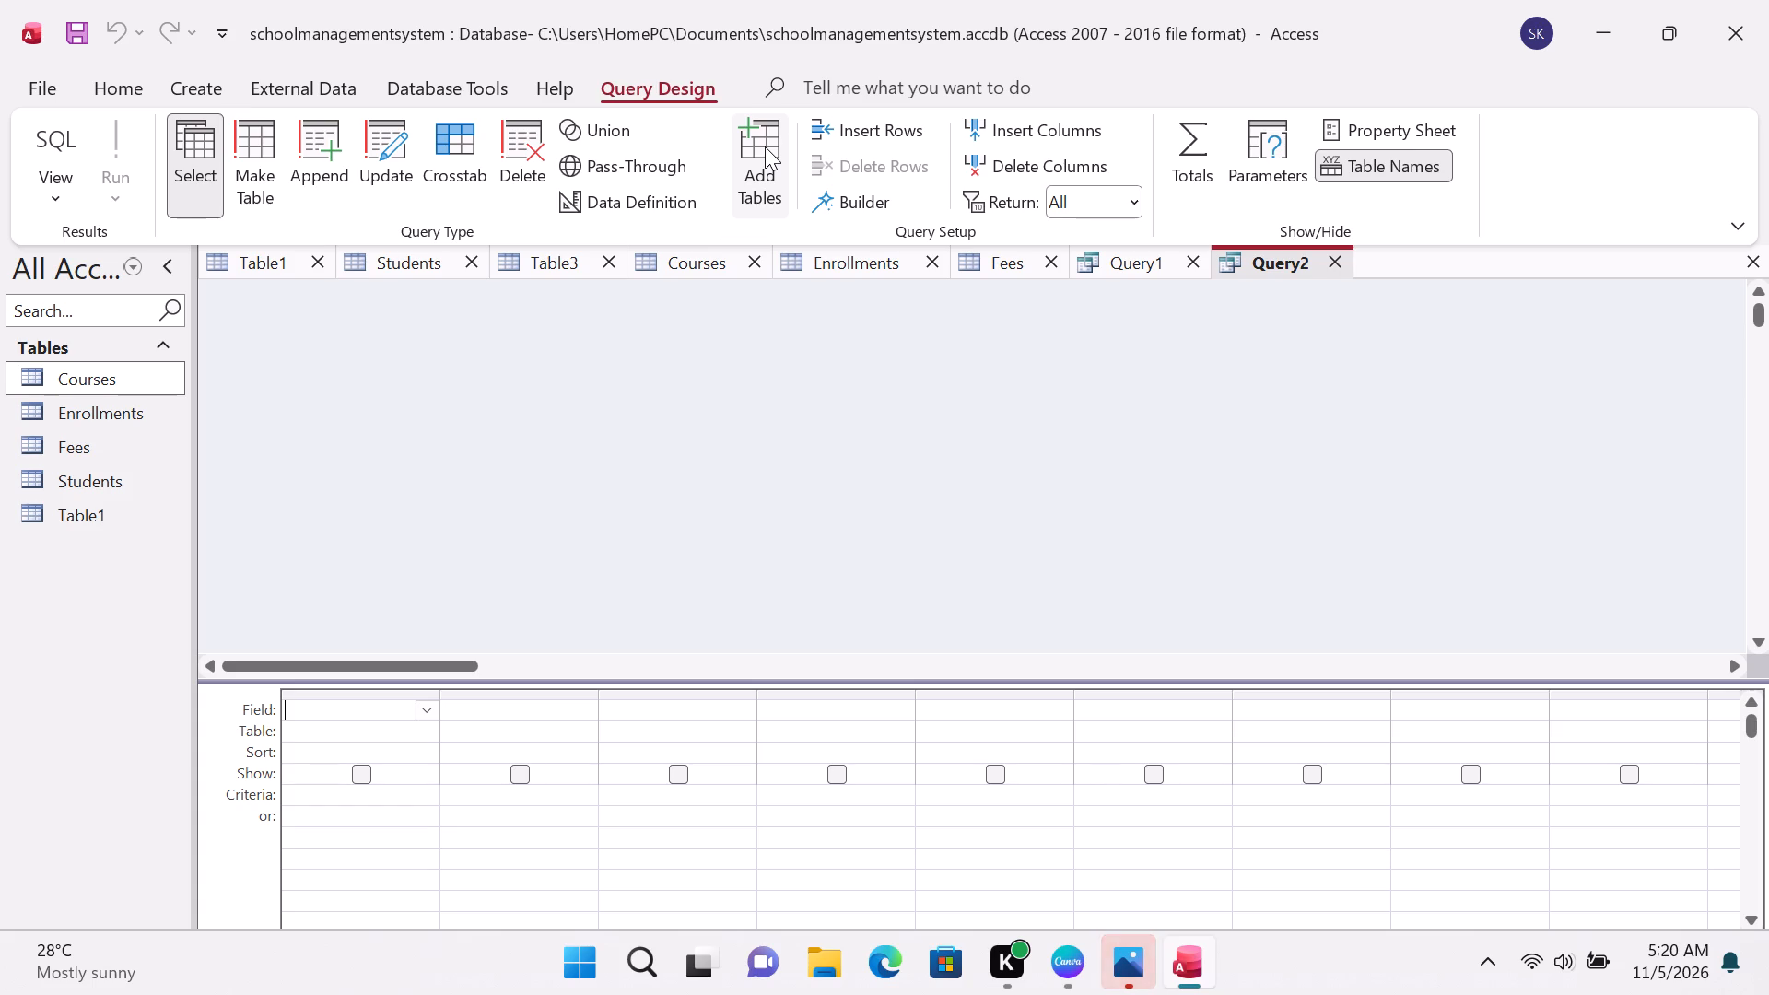
{"action": "left_click", "coordinate": [765, 146]}
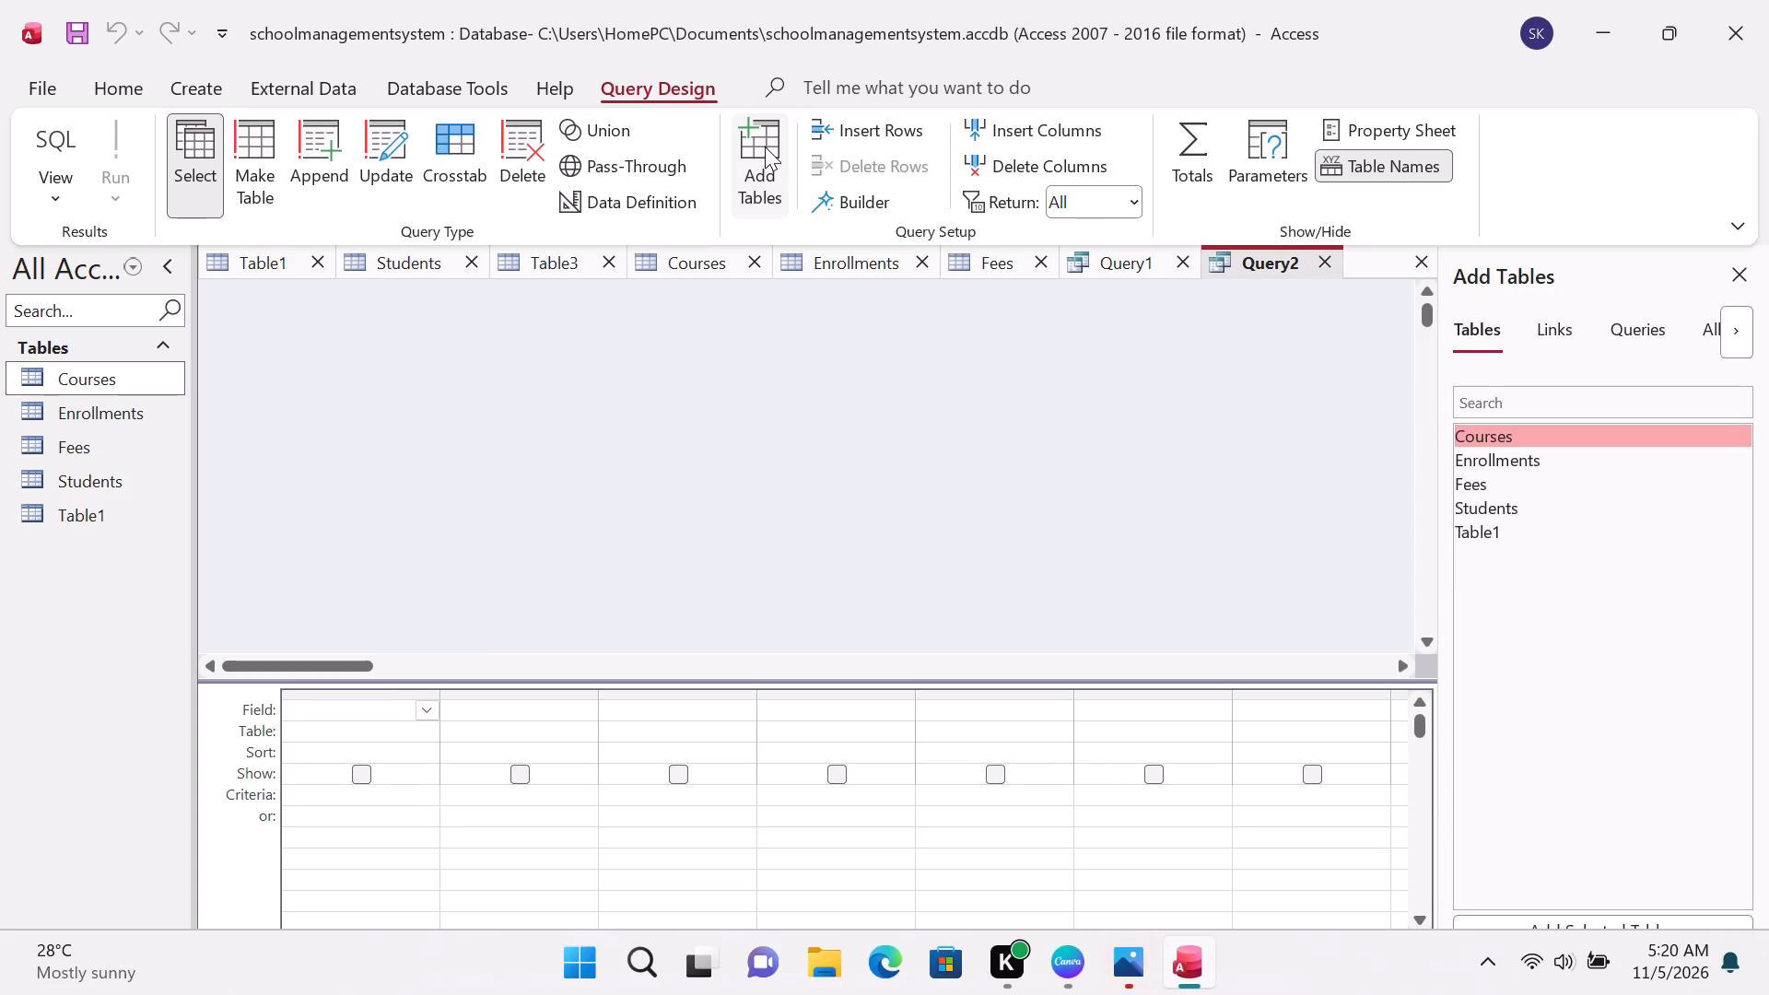
{"action": "left_click", "coordinate": [765, 146]}
{"action": "left_click", "coordinate": [765, 146]}
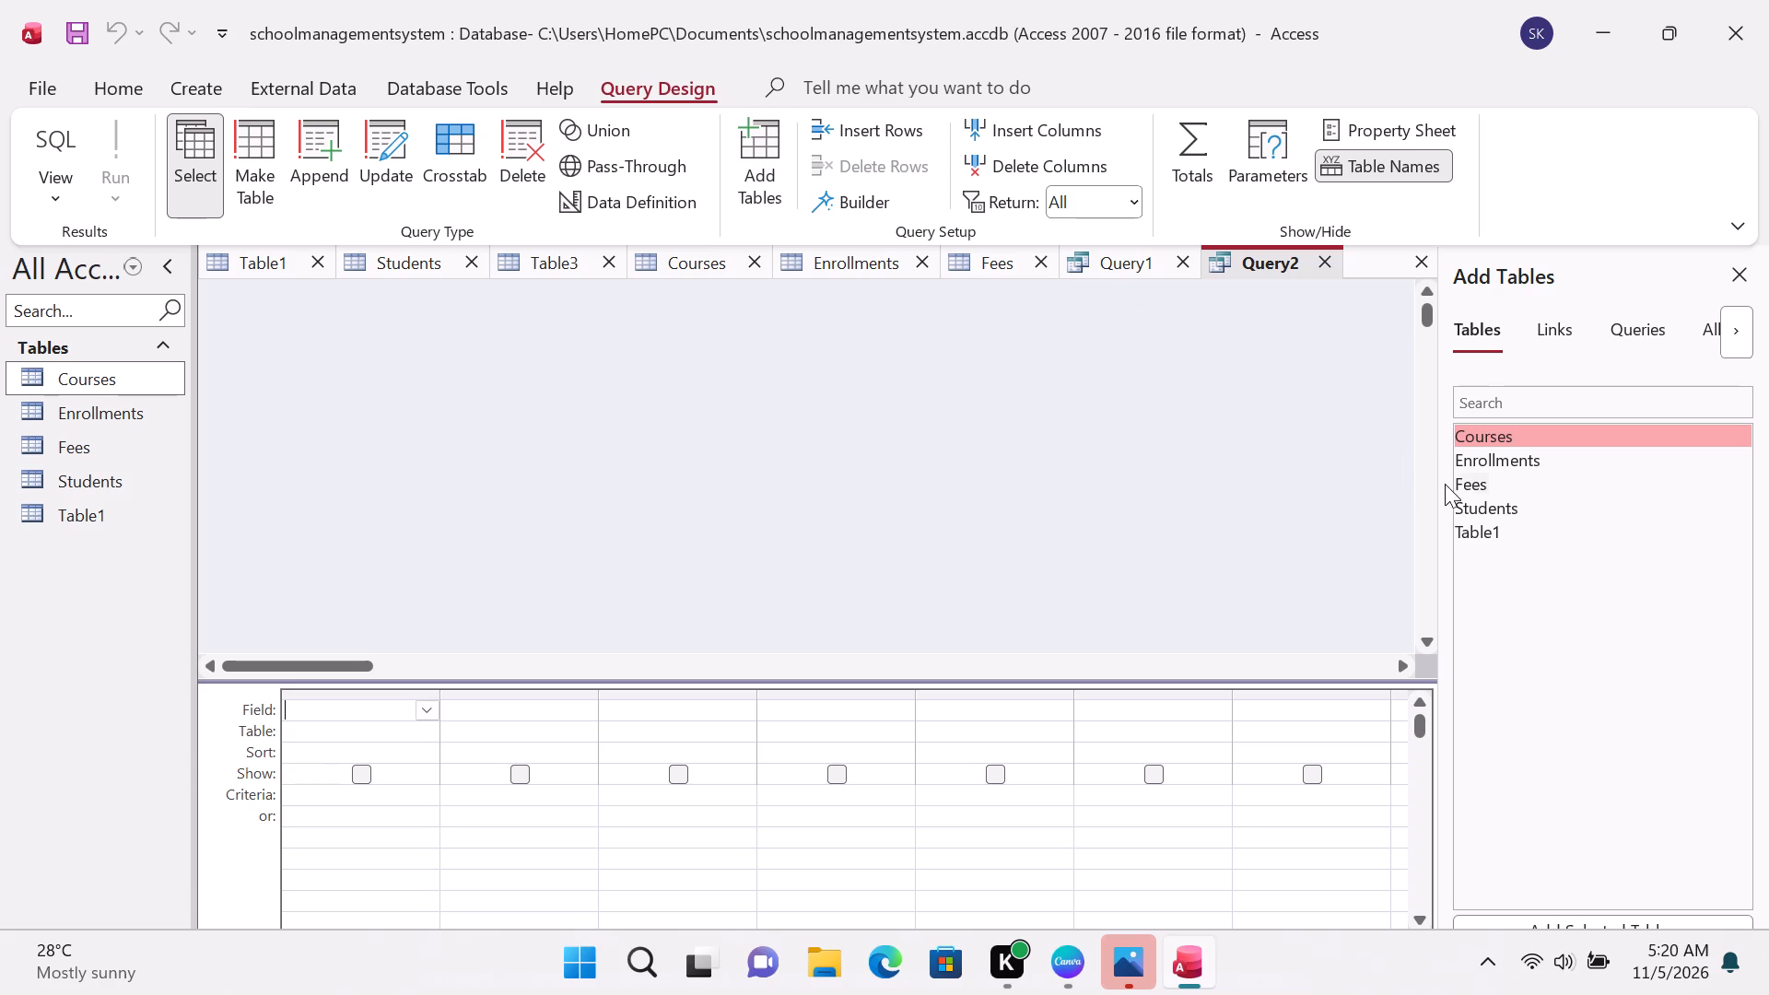
{"action": "left_click", "coordinate": [1506, 507]}
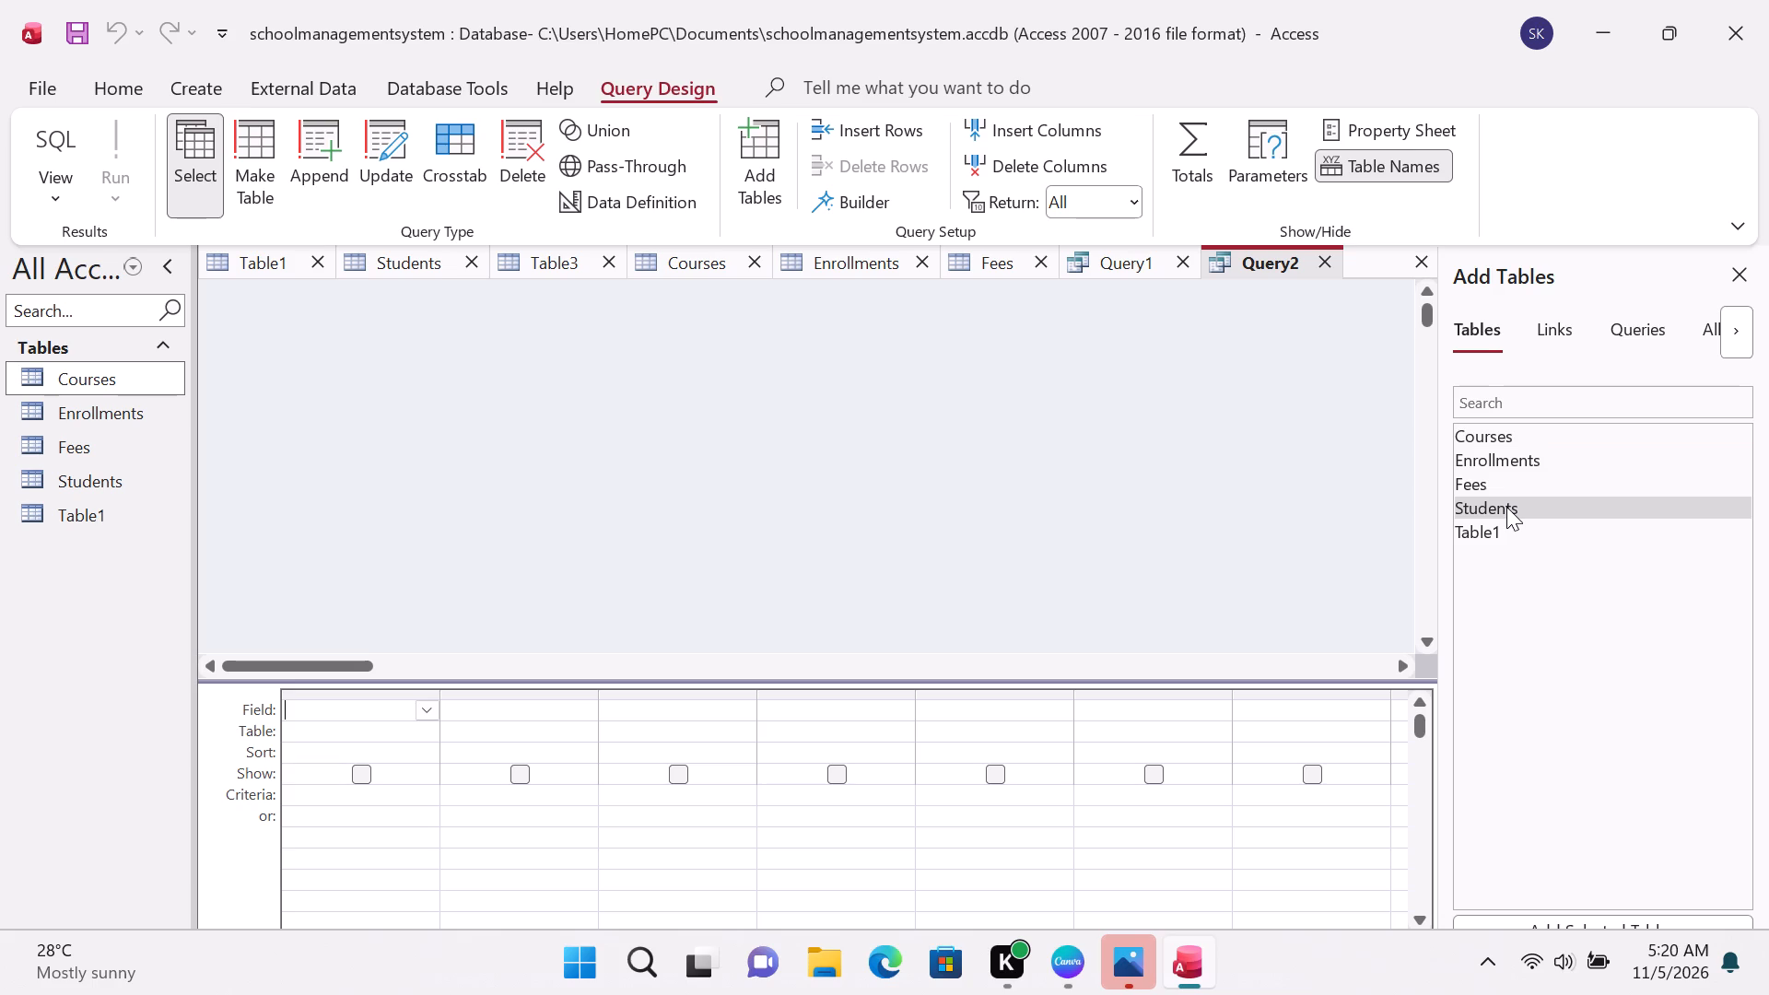
{"action": "left_click", "coordinate": [1506, 507]}
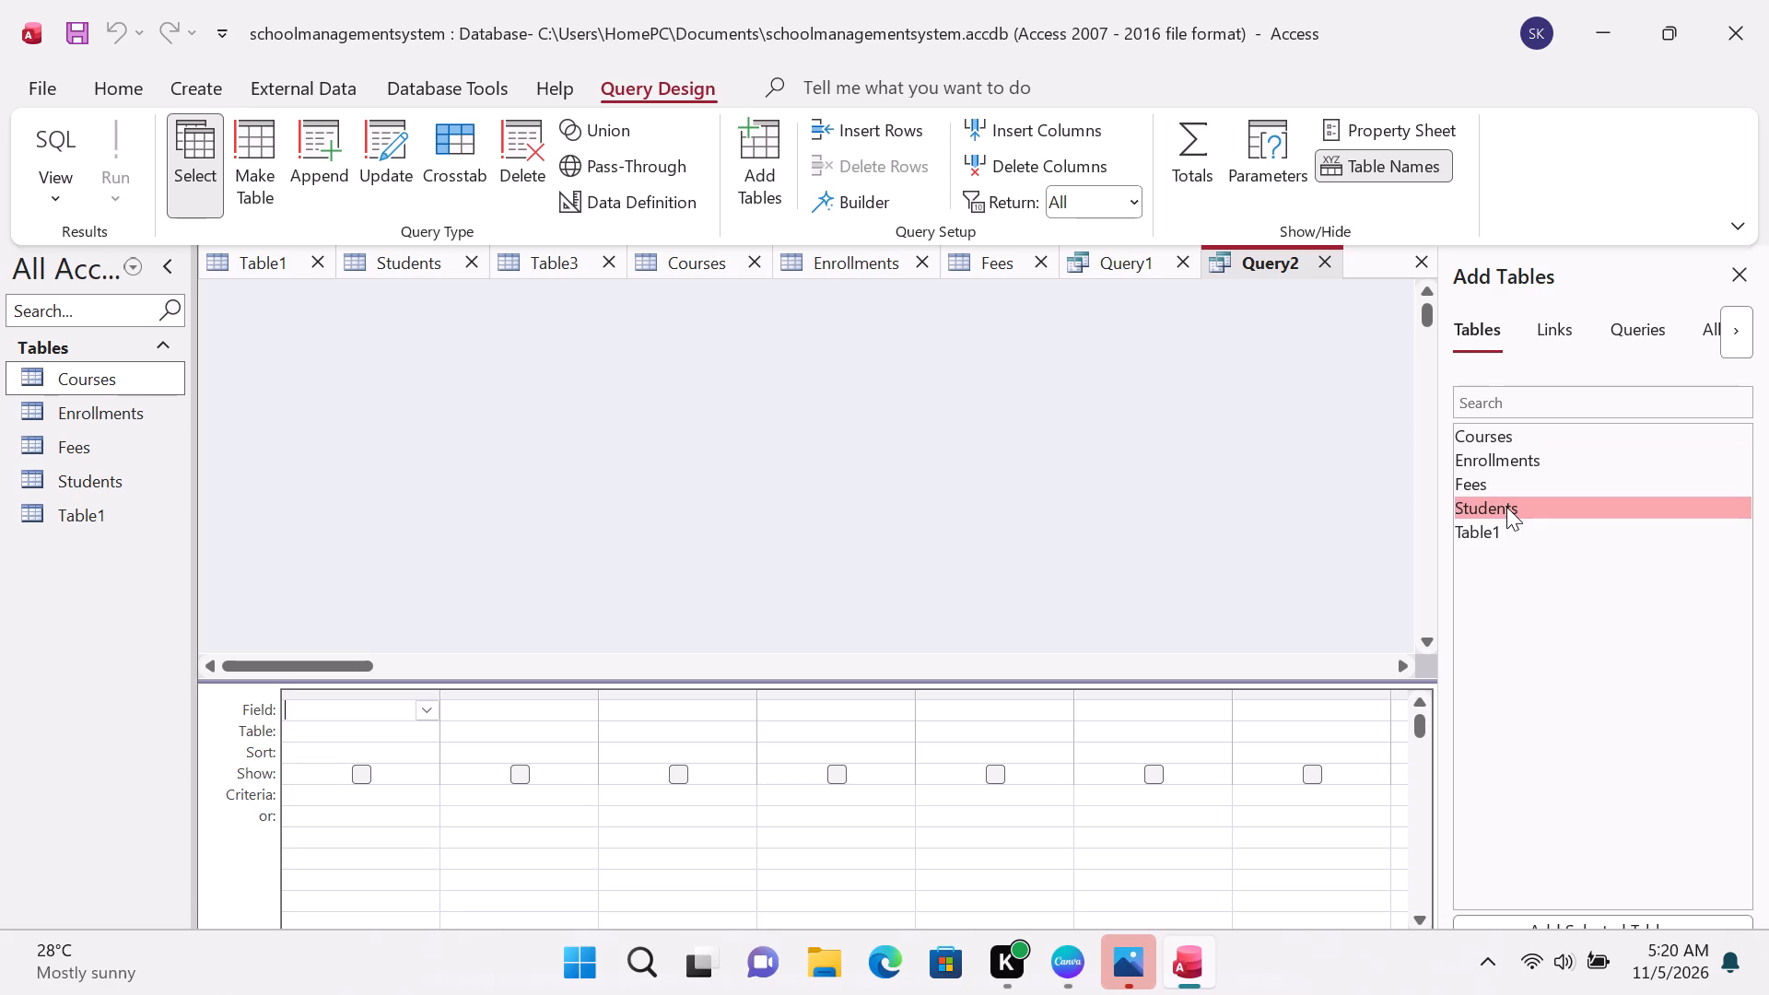
{"action": "left_click", "coordinate": [1506, 507]}
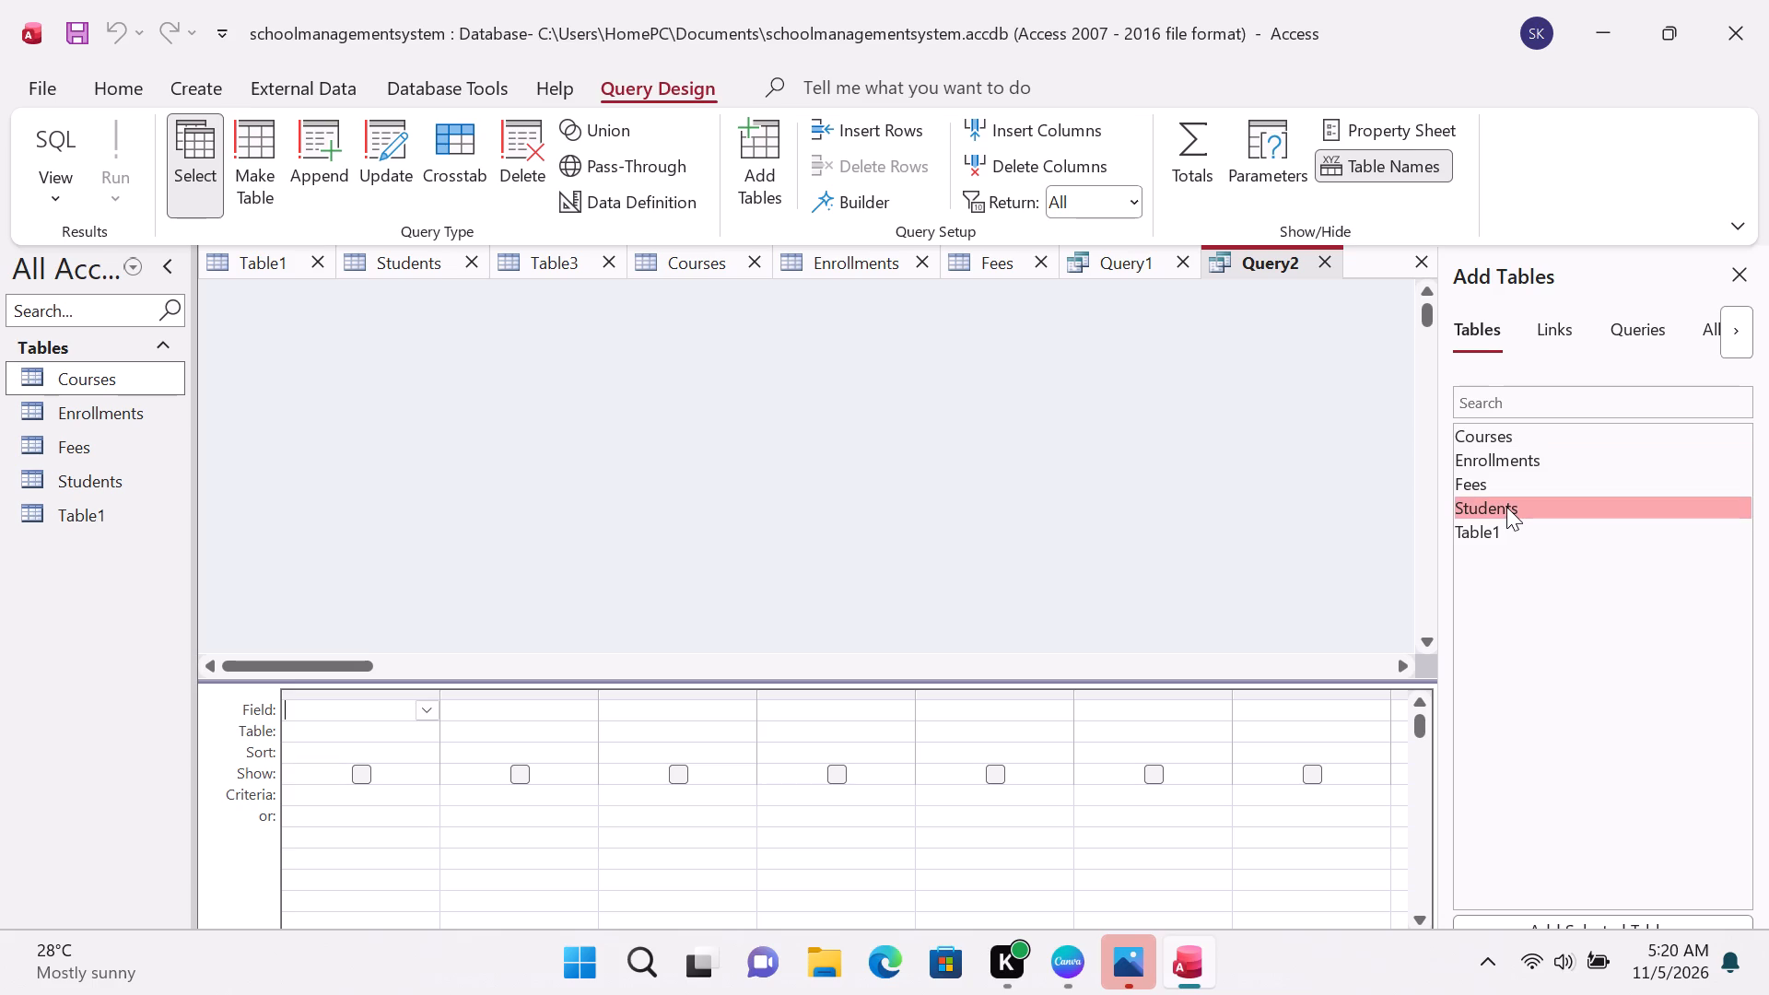
{"action": "left_click", "coordinate": [1506, 507]}
{"action": "double_click", "coordinate": [1506, 507]}
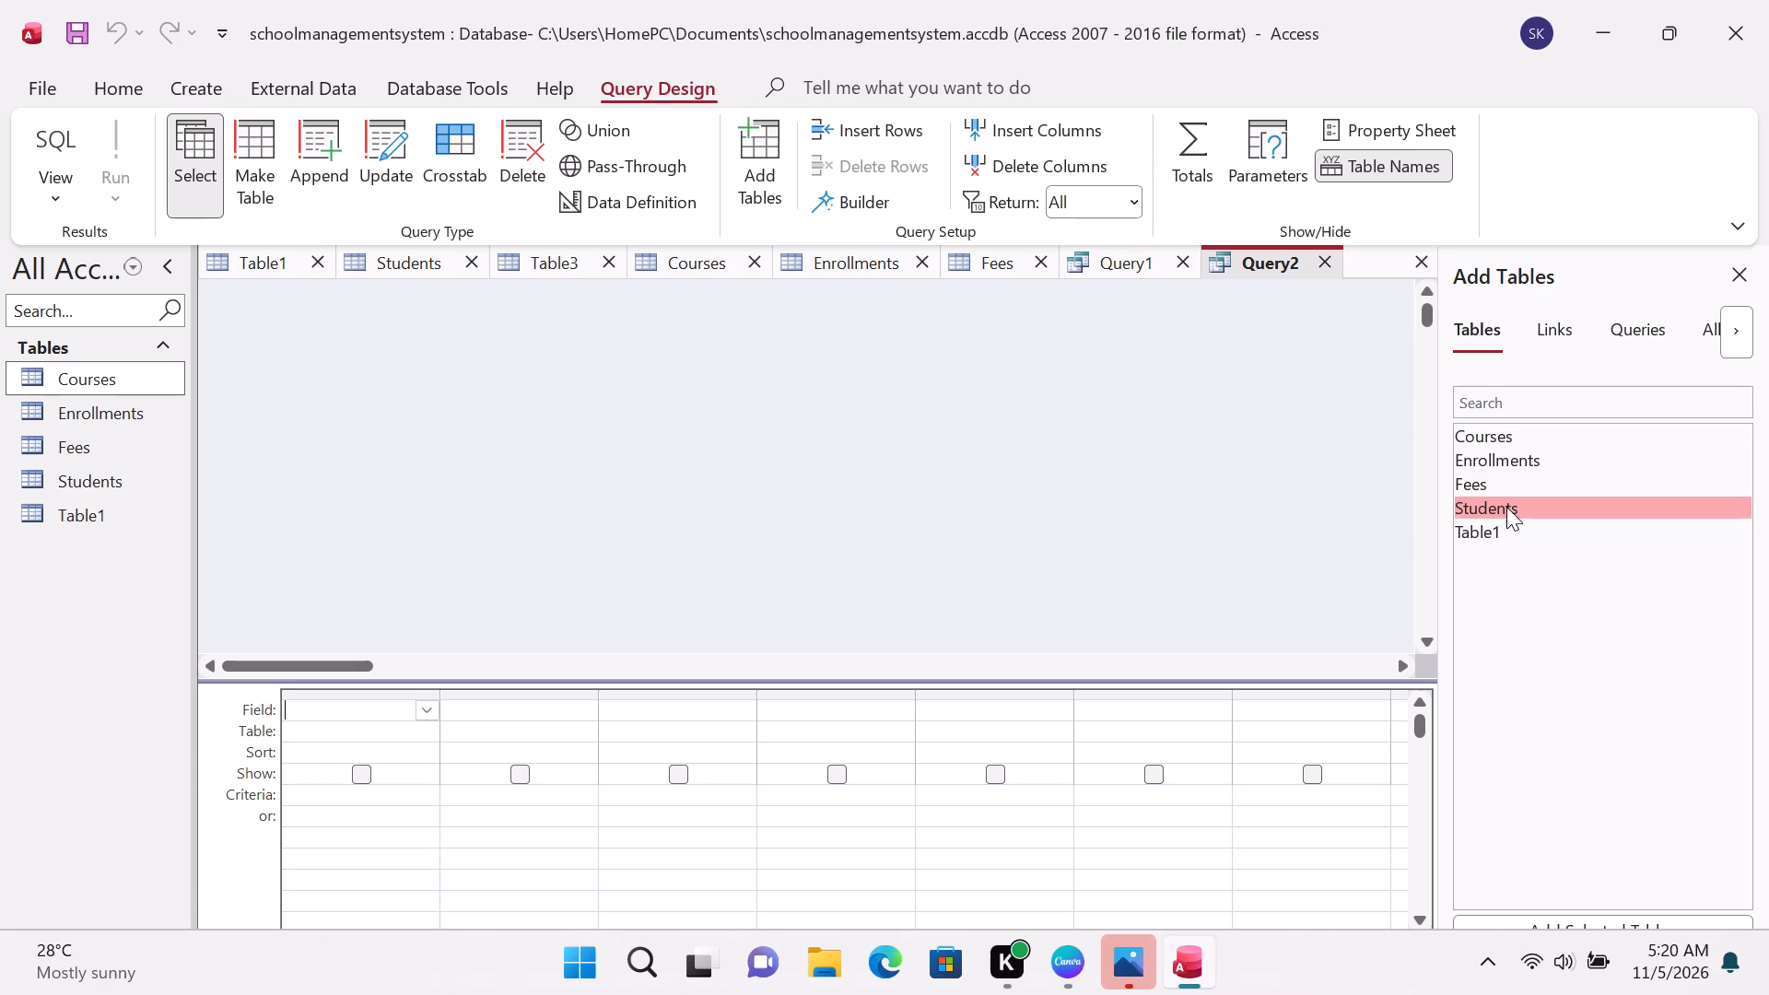
{"action": "left_click", "coordinate": [1506, 507]}
{"action": "double_click", "coordinate": [1506, 507]}
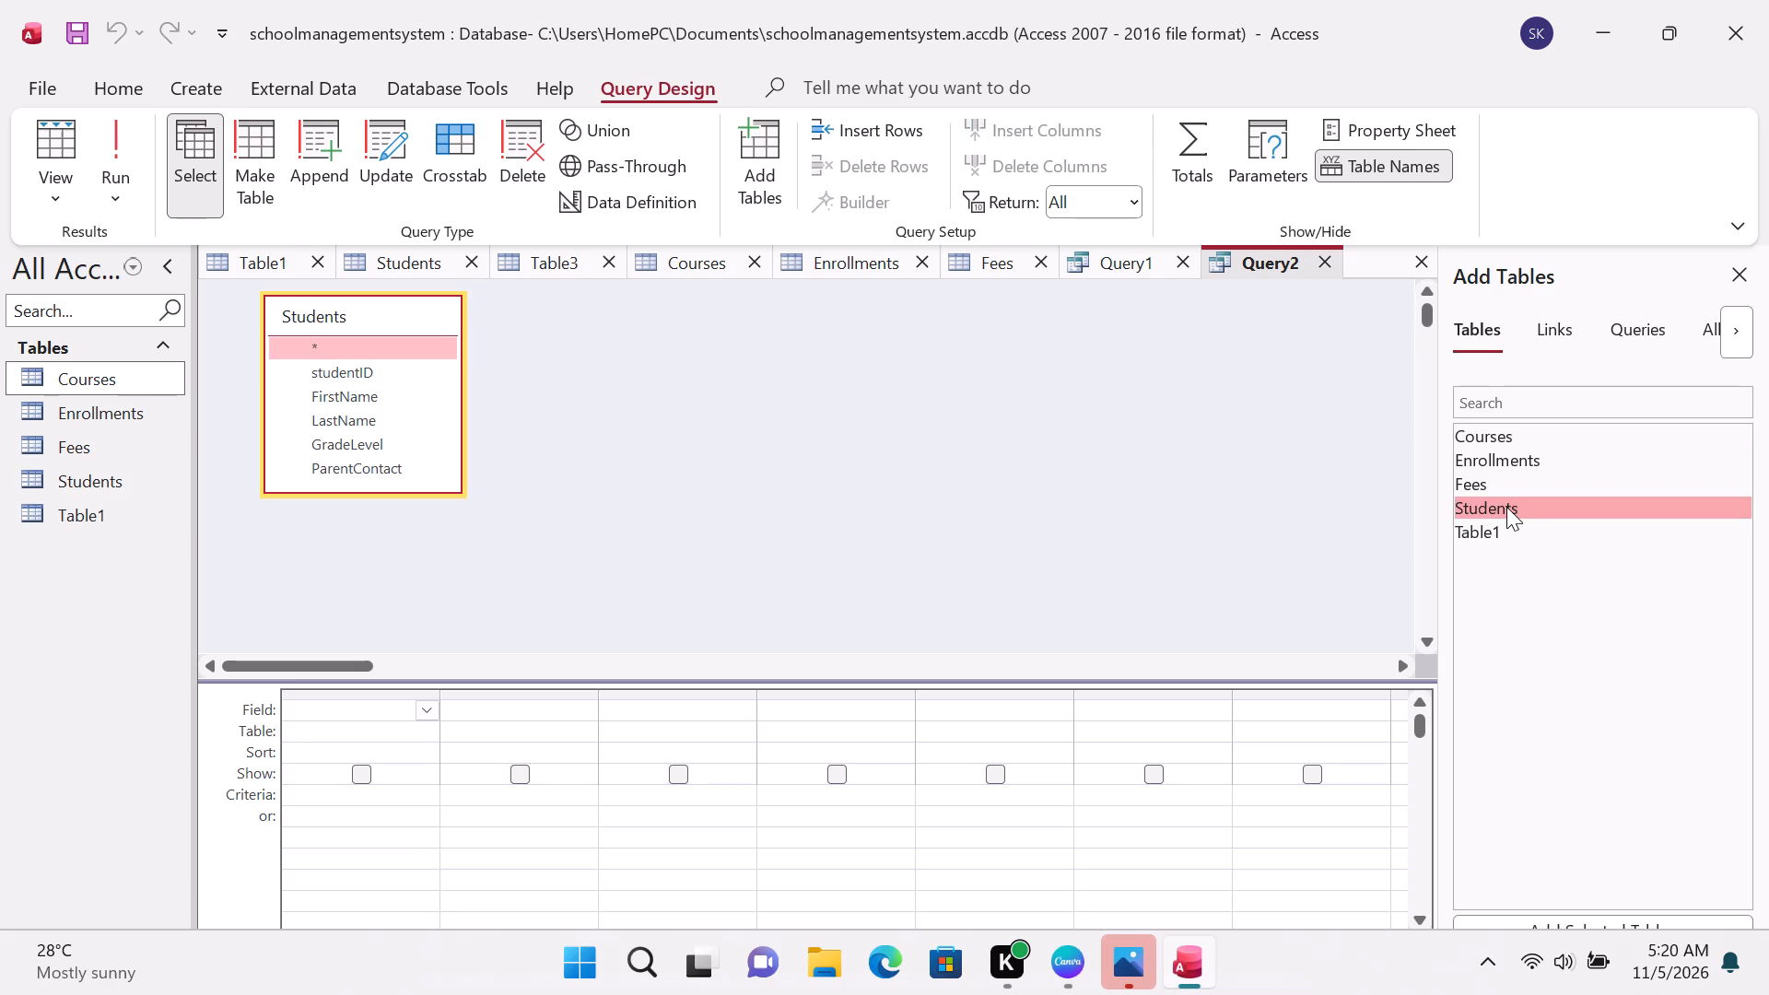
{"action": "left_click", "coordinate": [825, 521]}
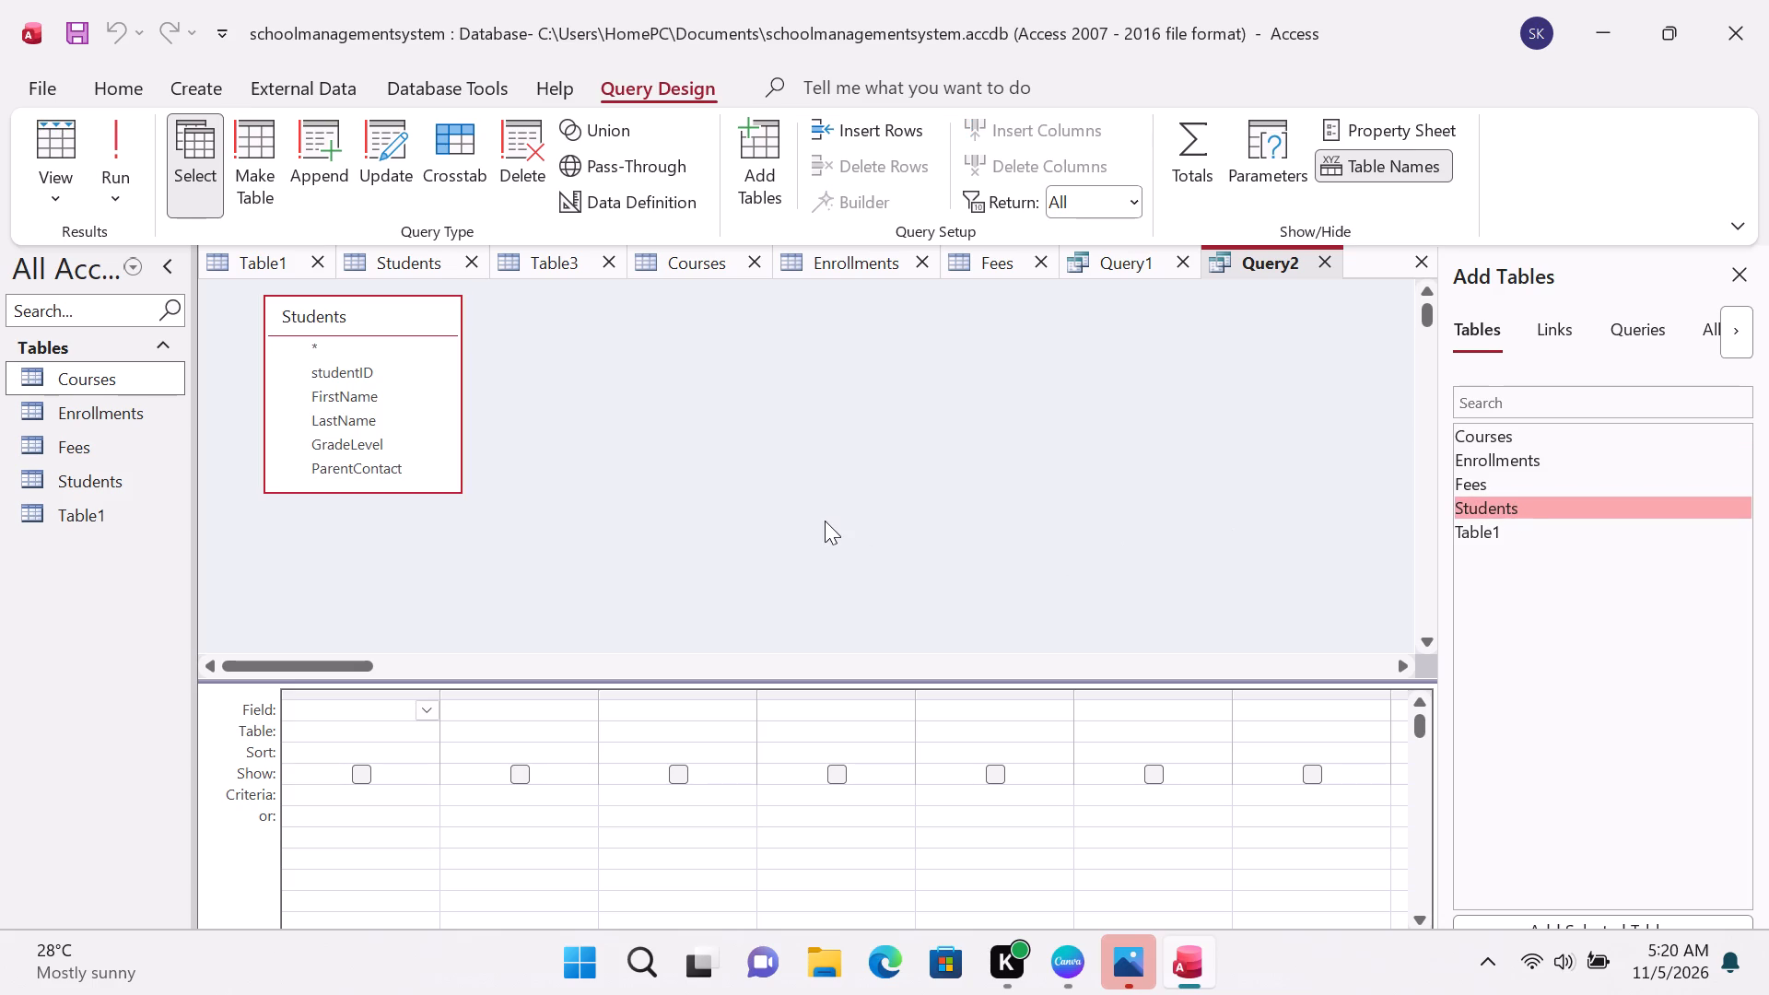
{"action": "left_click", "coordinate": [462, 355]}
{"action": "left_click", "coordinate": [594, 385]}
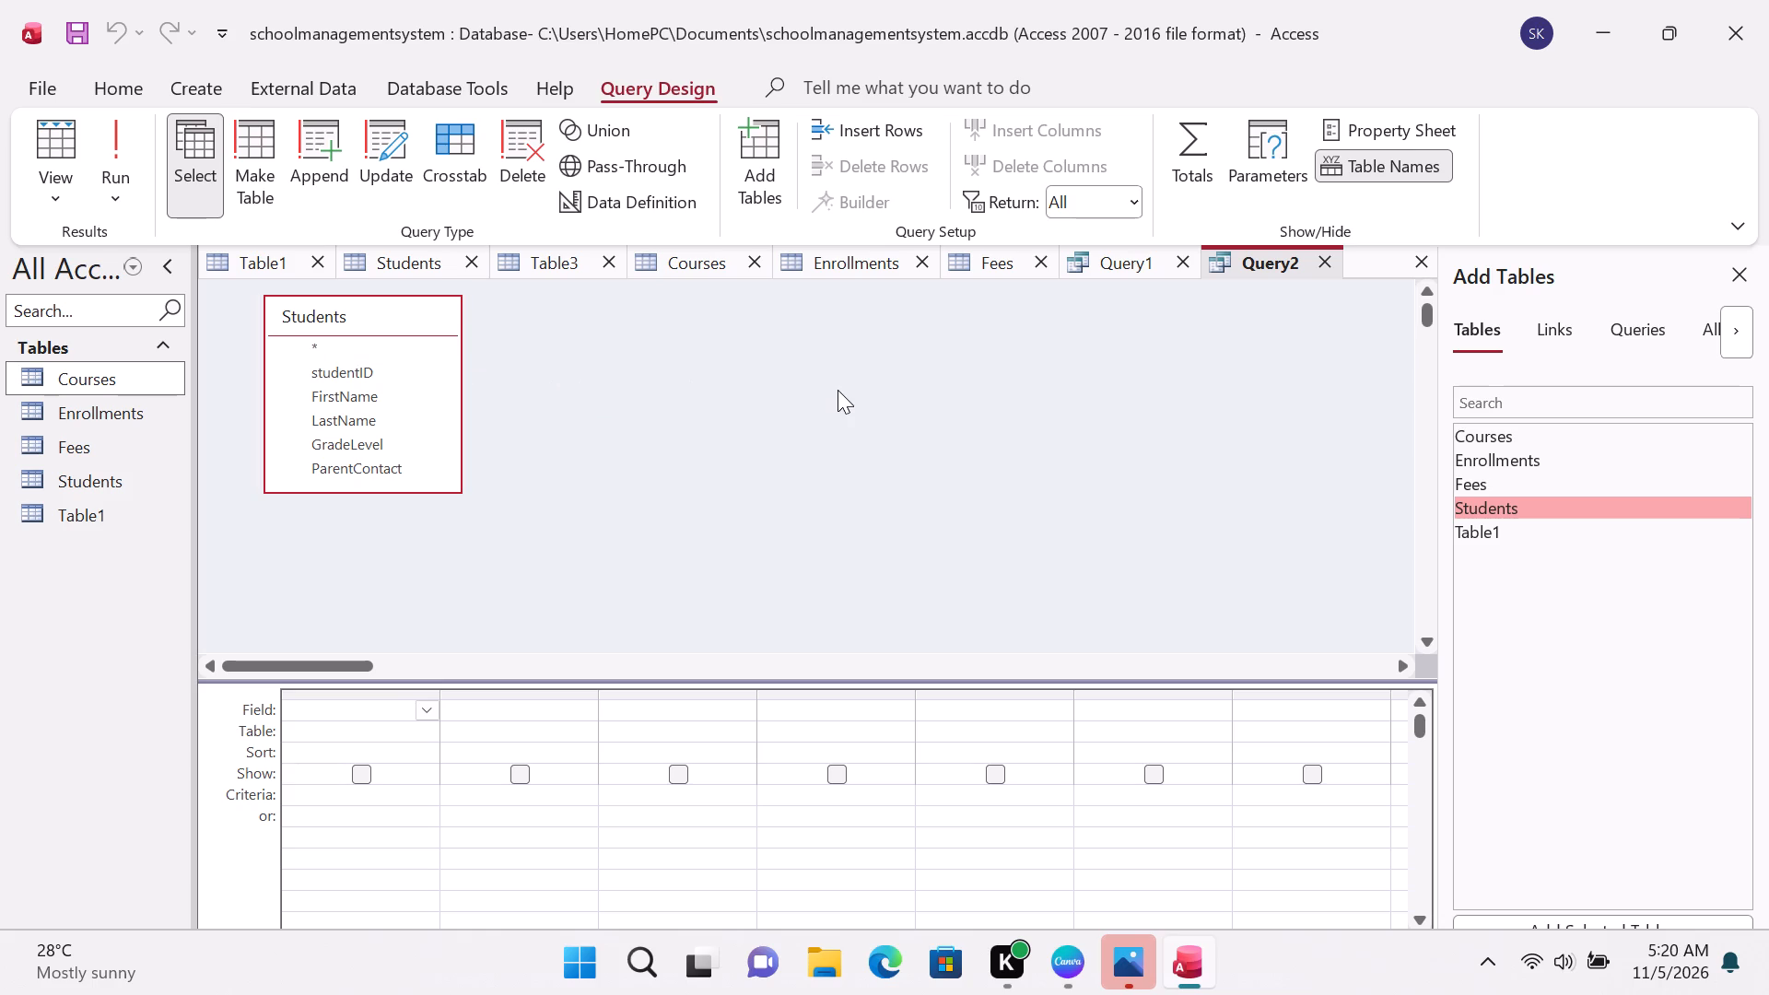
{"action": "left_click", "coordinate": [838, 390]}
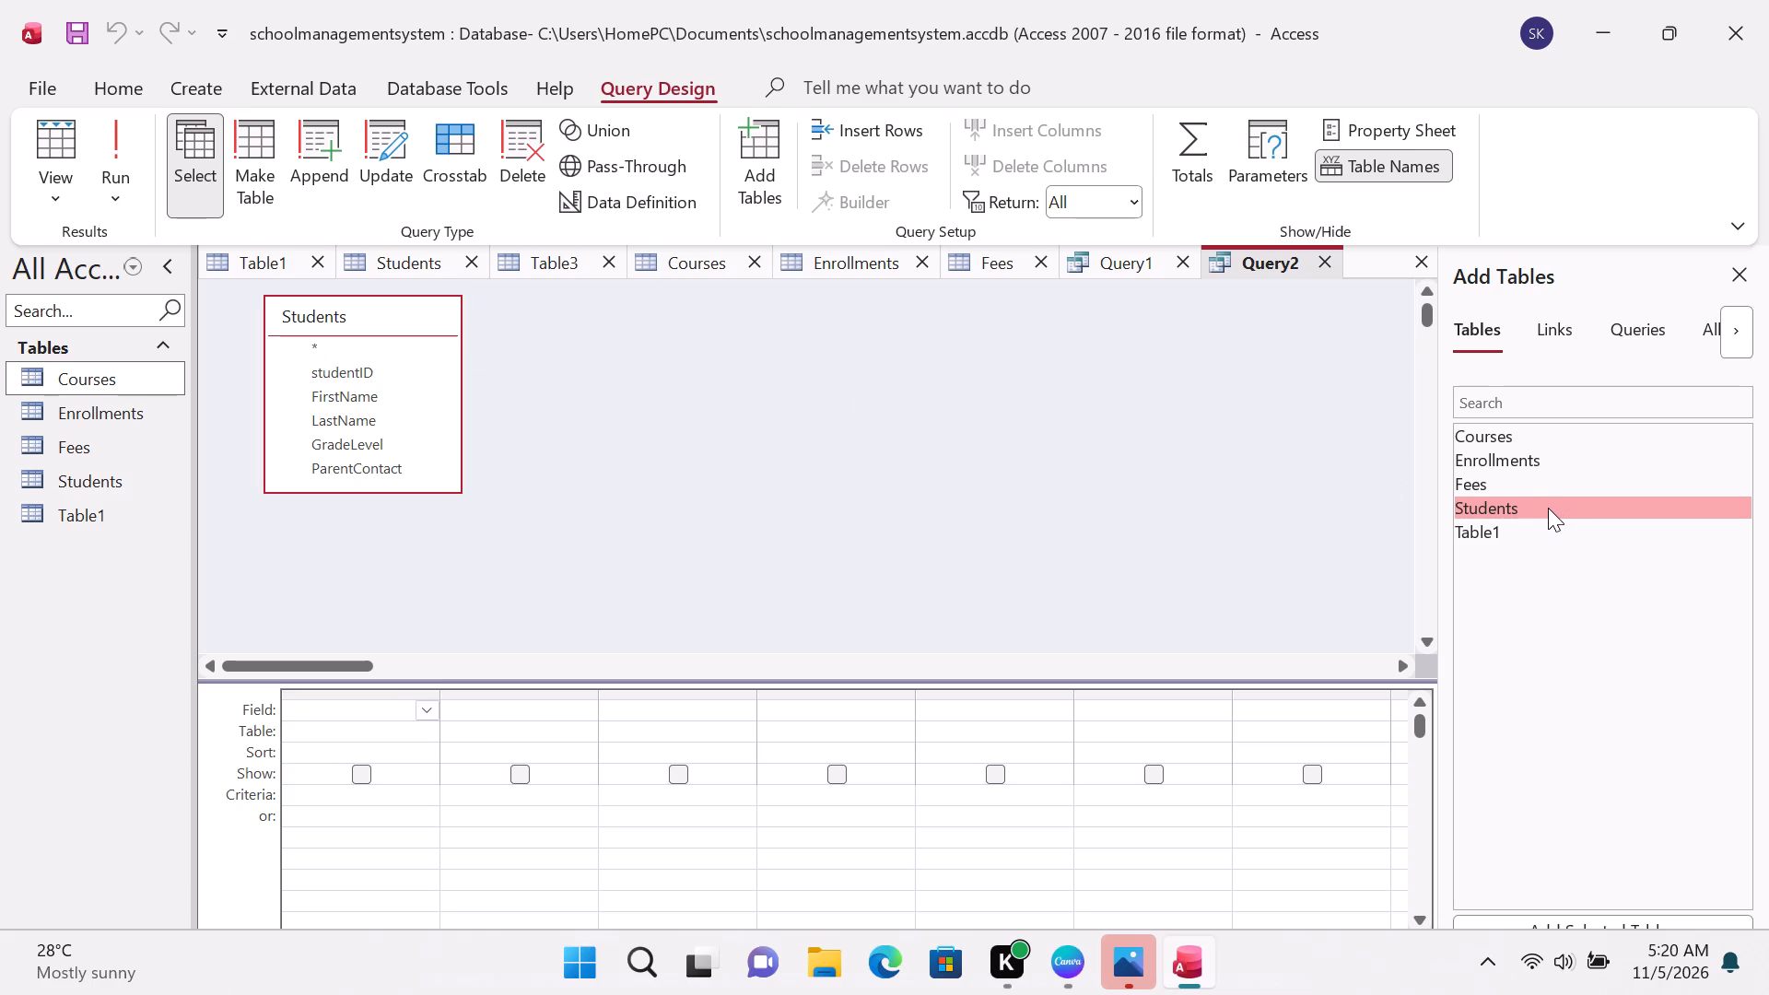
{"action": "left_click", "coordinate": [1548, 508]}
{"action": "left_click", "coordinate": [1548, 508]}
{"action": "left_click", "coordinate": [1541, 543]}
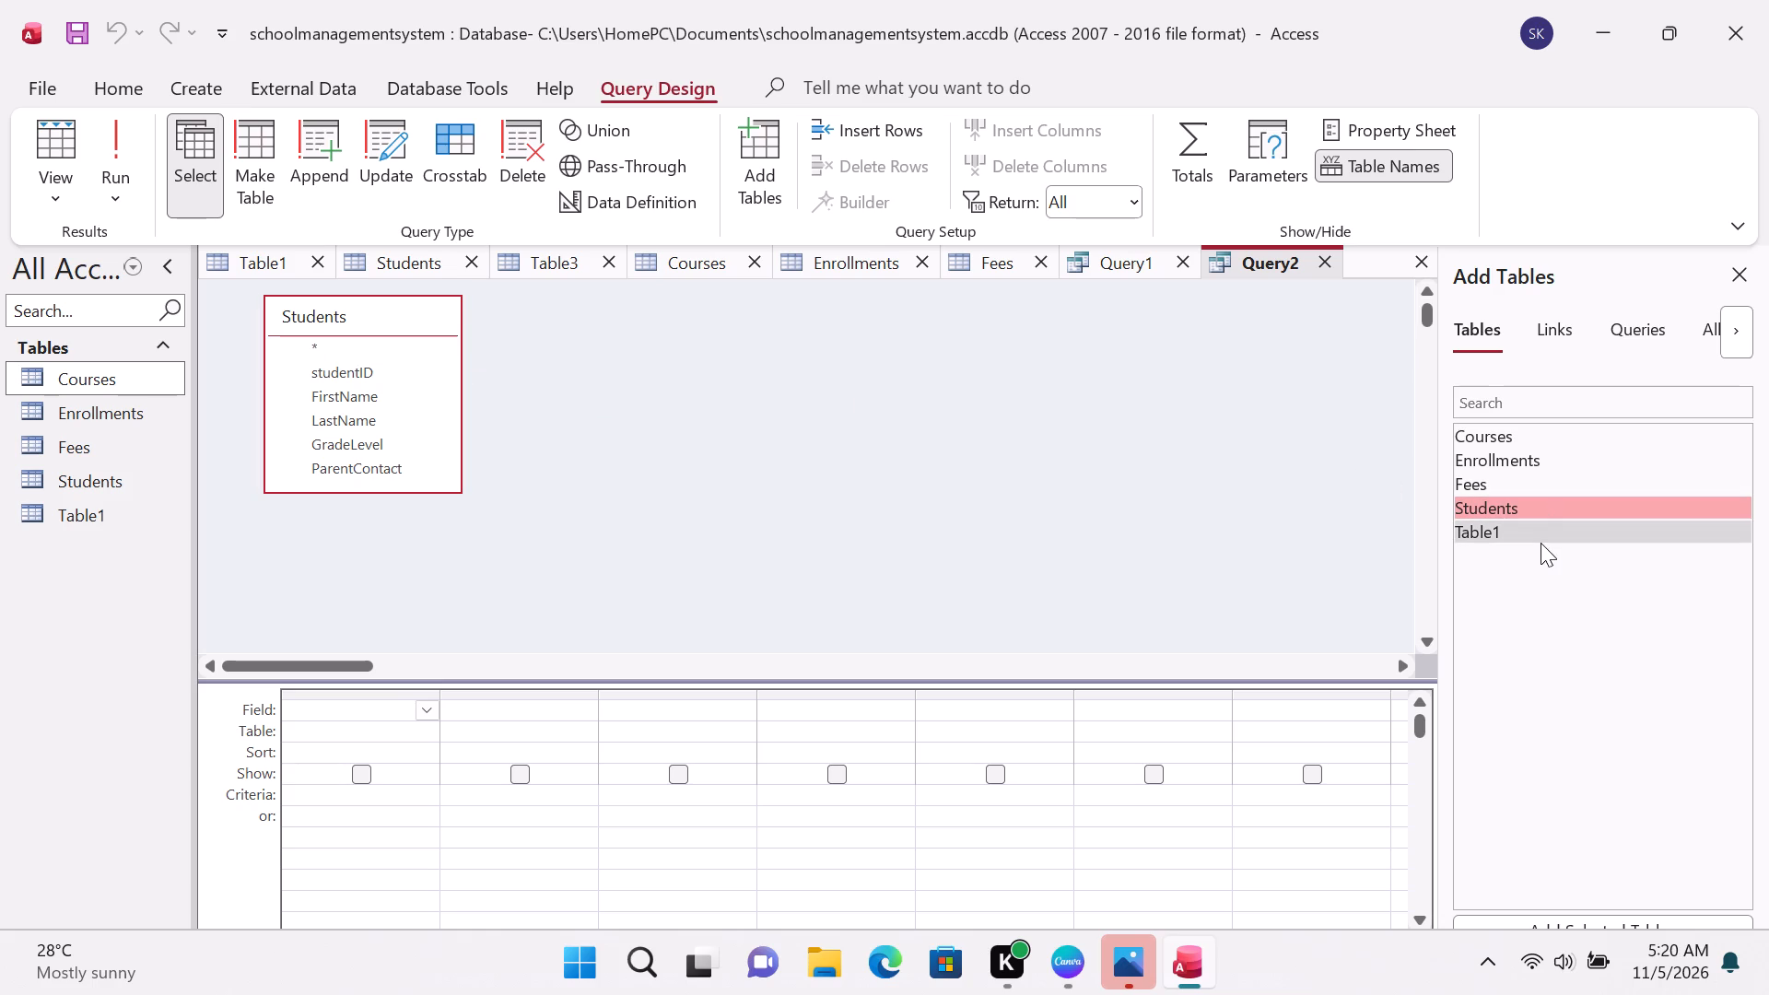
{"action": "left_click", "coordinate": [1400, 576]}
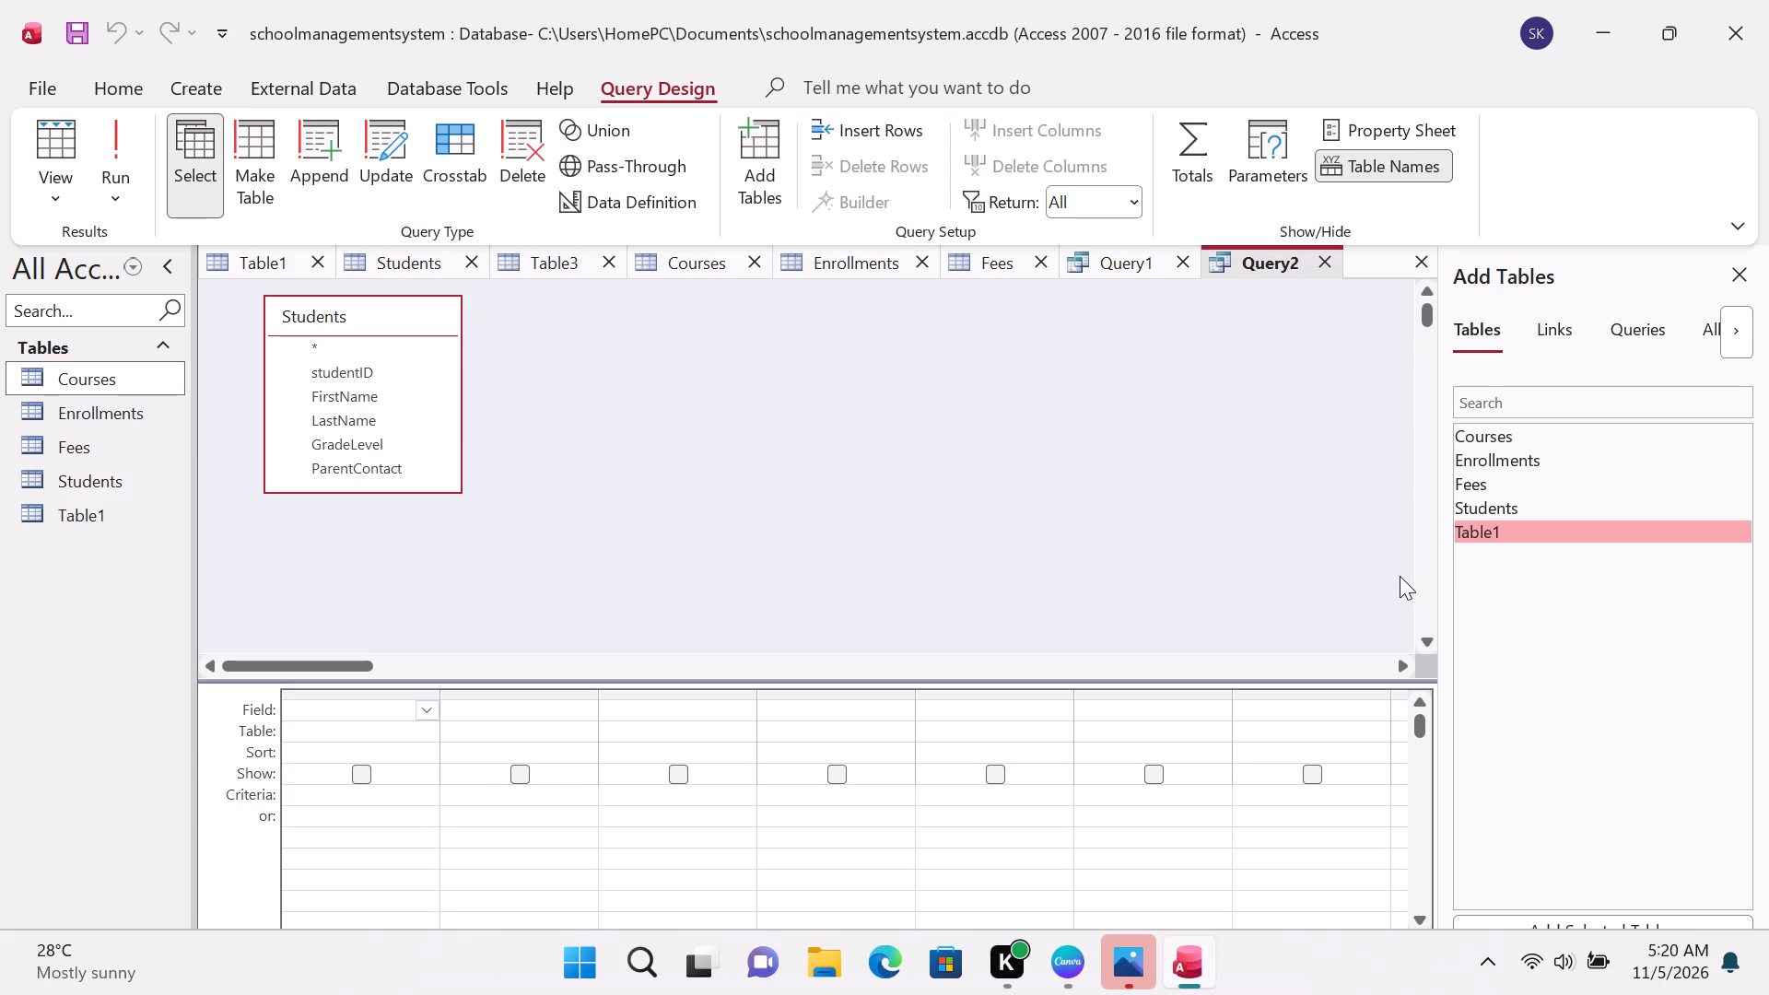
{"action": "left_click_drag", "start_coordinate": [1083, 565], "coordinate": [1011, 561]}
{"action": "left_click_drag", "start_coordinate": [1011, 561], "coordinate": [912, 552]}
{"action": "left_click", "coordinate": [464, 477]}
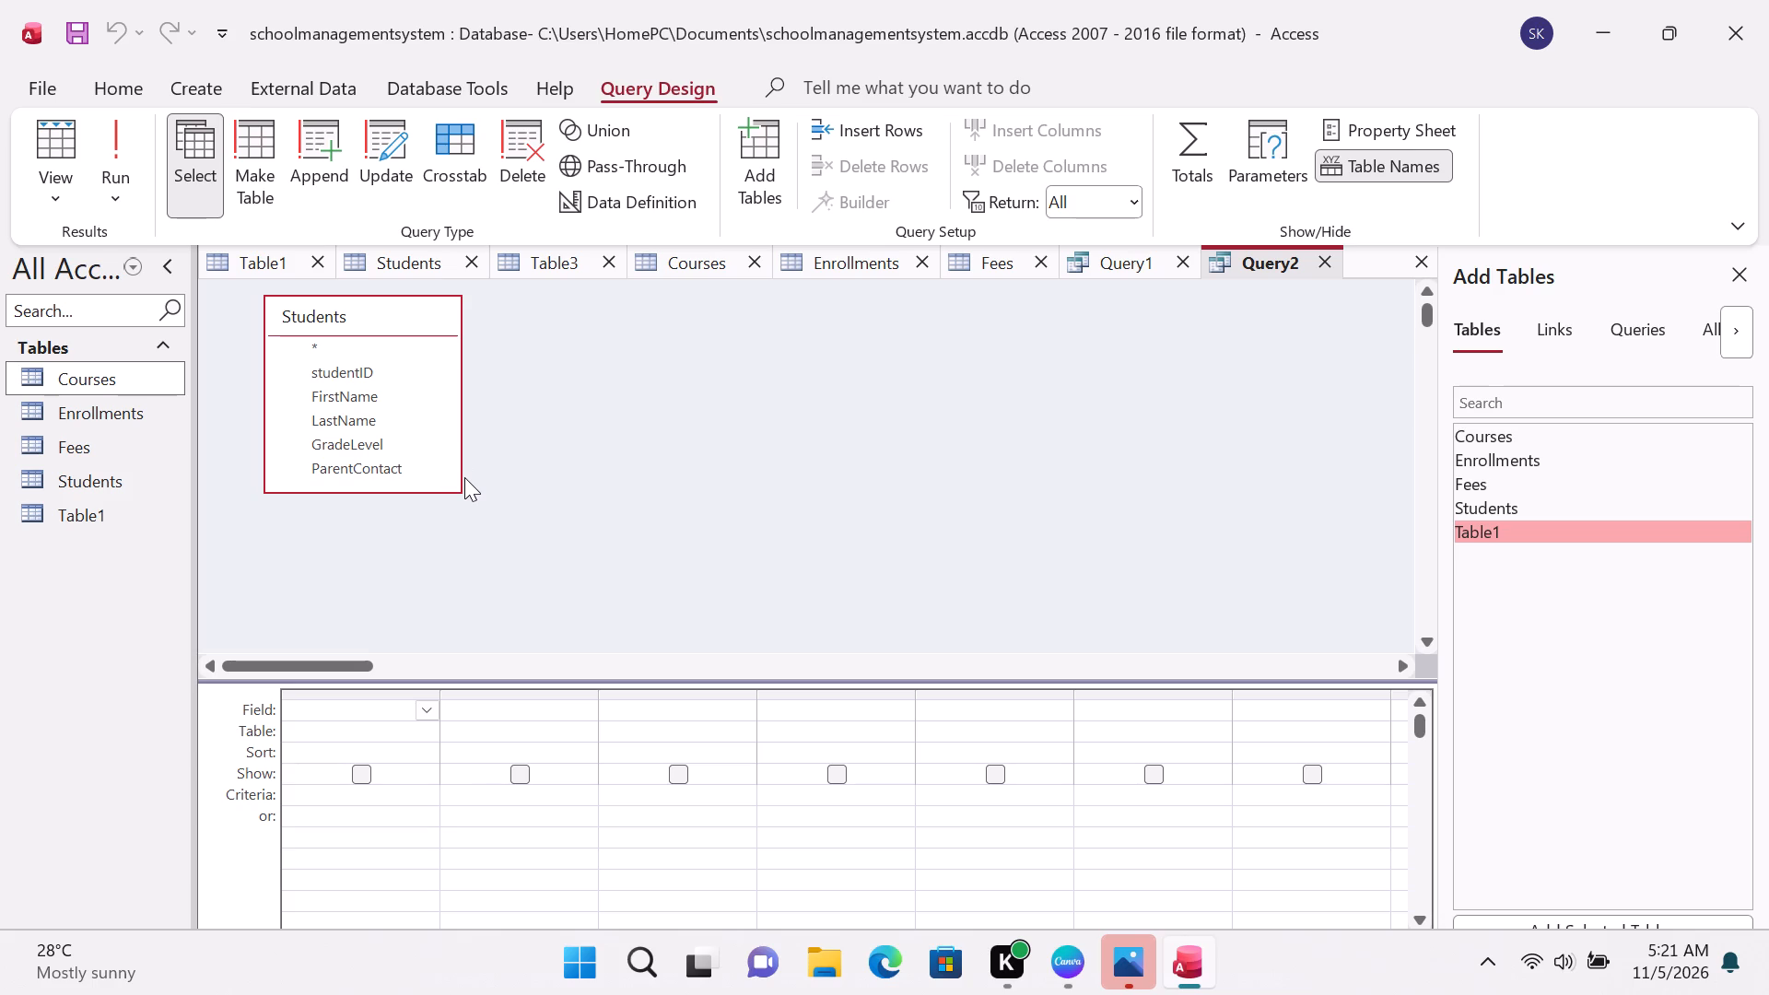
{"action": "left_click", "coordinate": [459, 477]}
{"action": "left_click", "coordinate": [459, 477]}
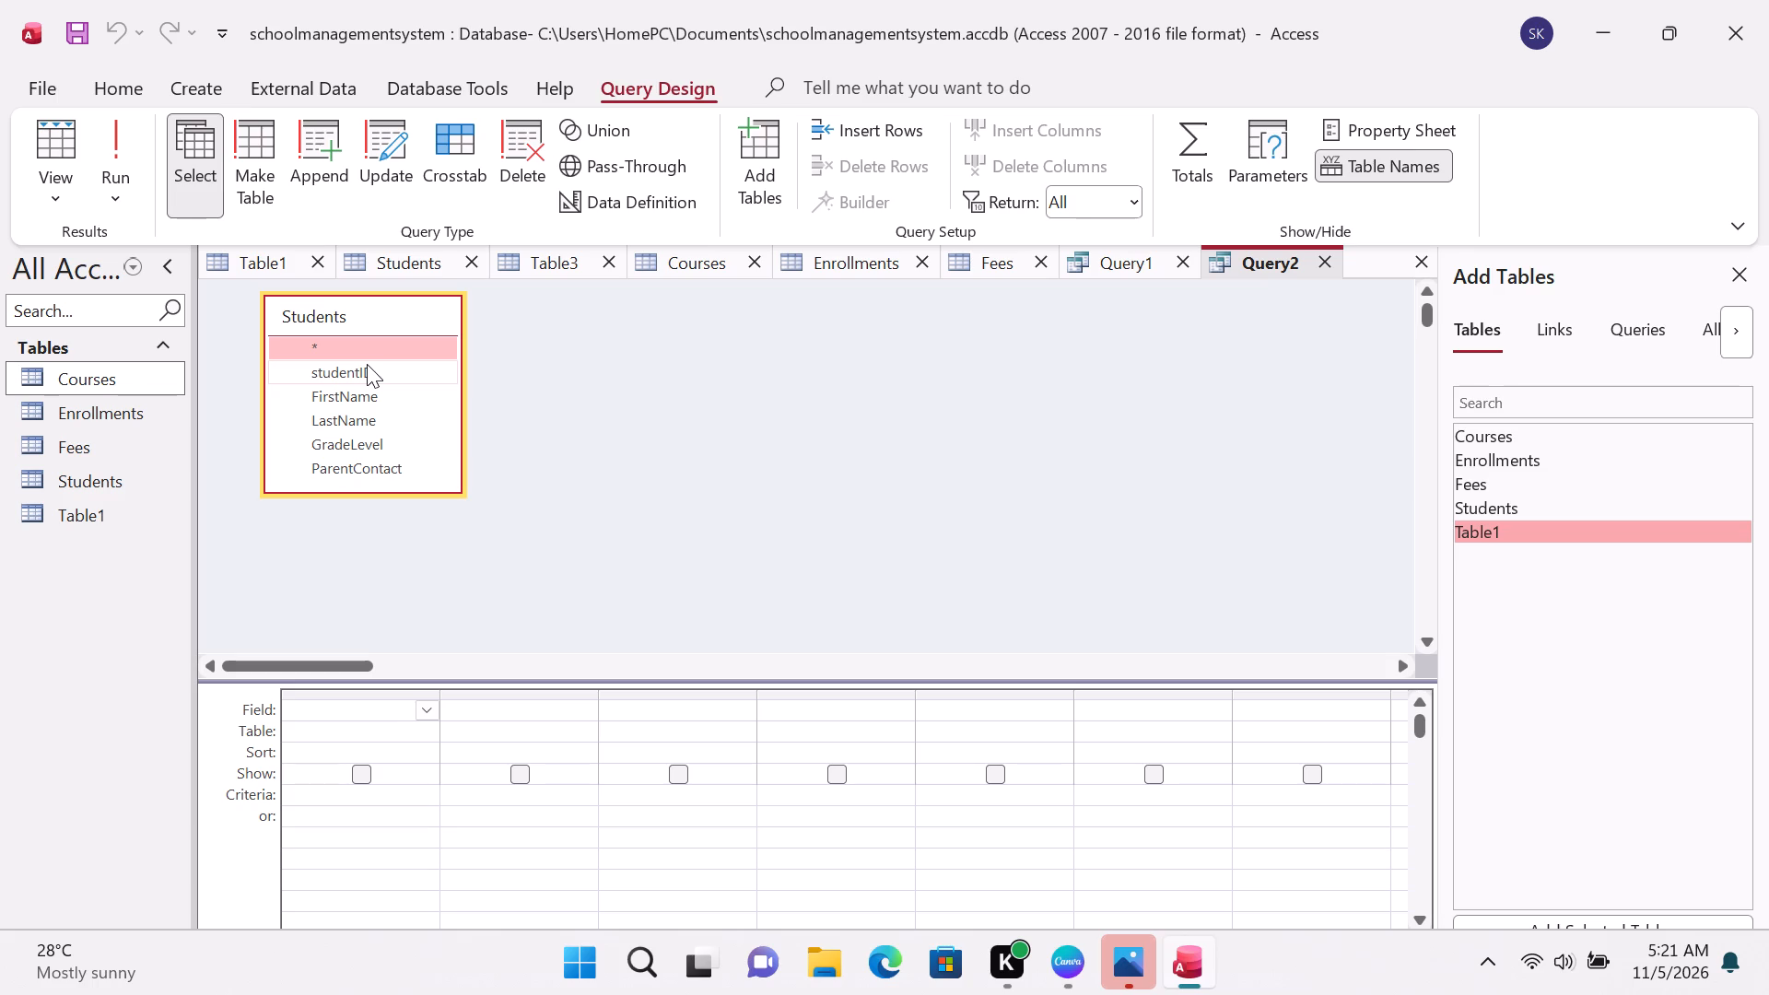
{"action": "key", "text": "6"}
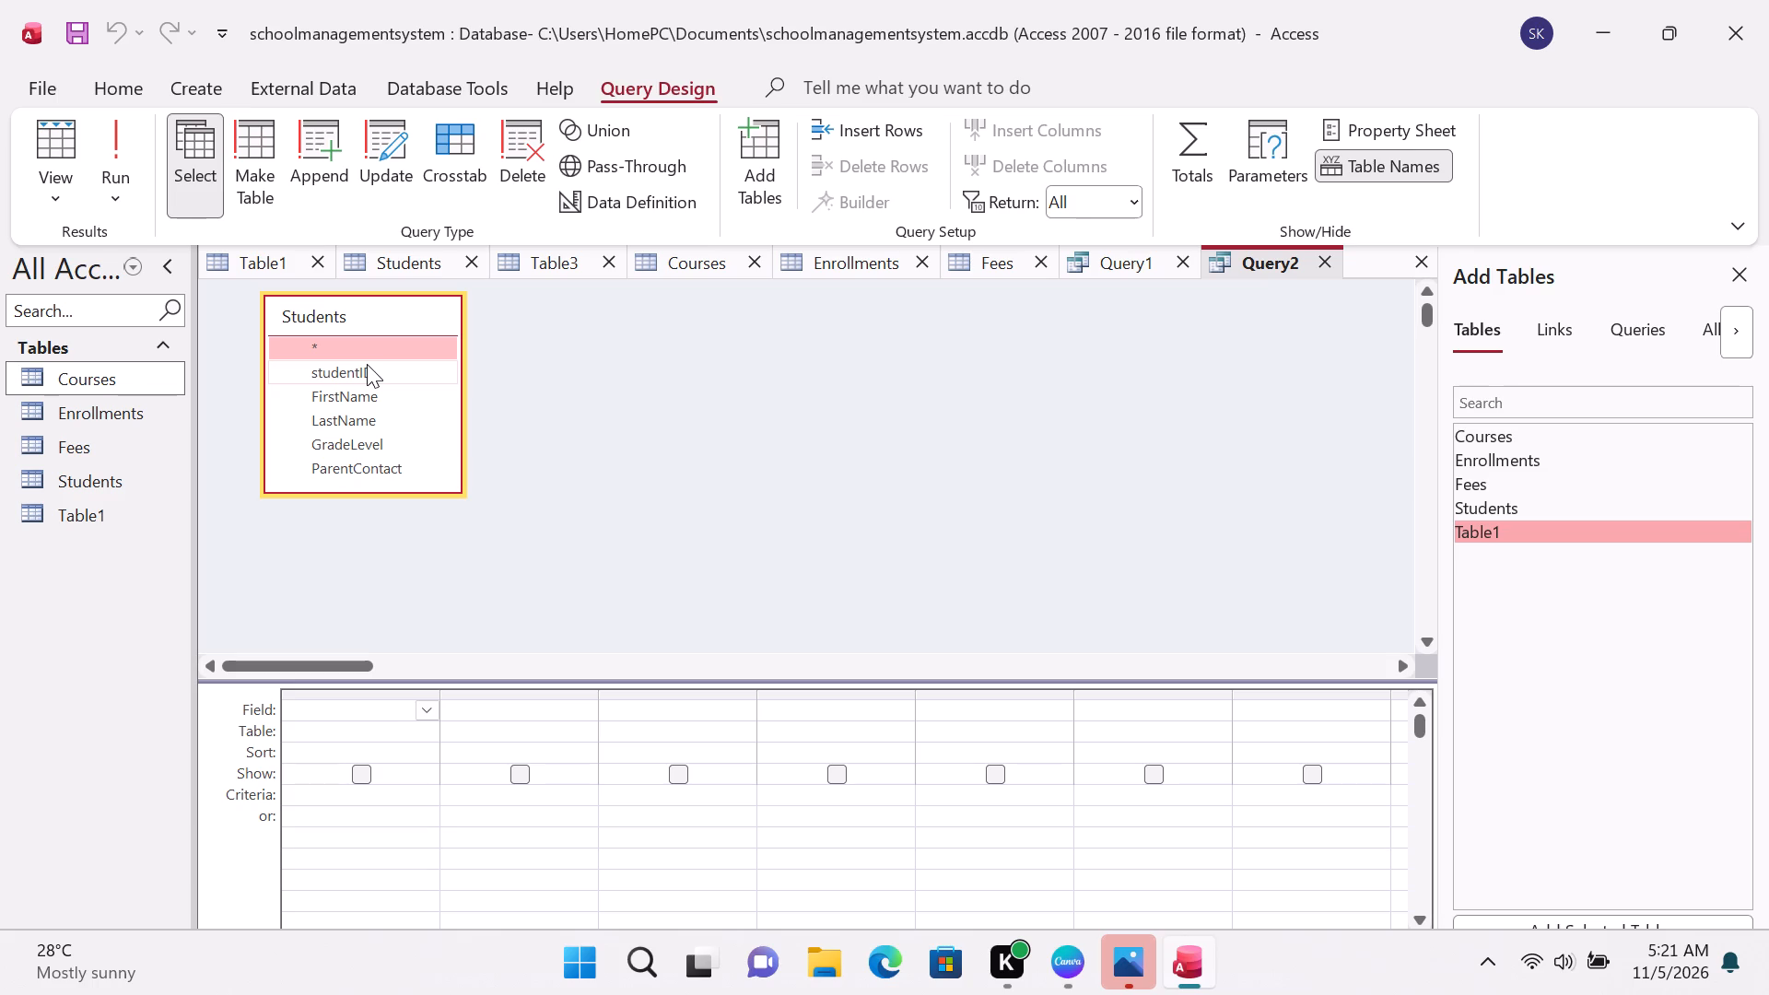
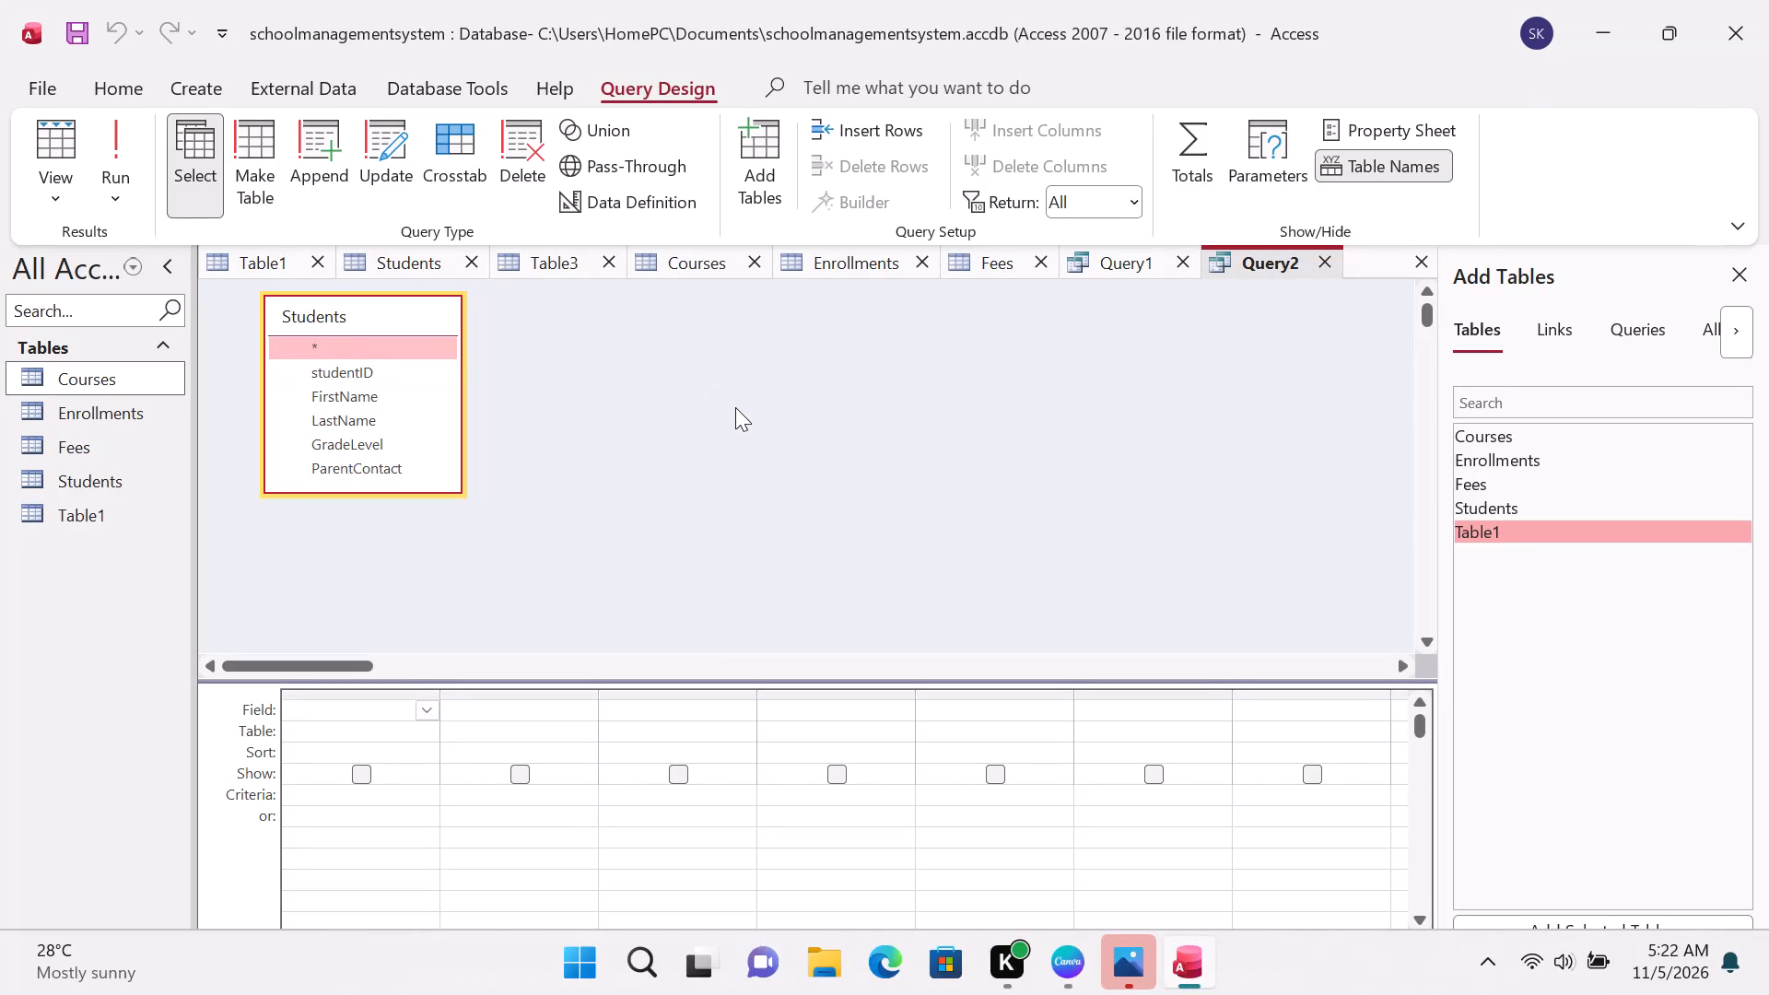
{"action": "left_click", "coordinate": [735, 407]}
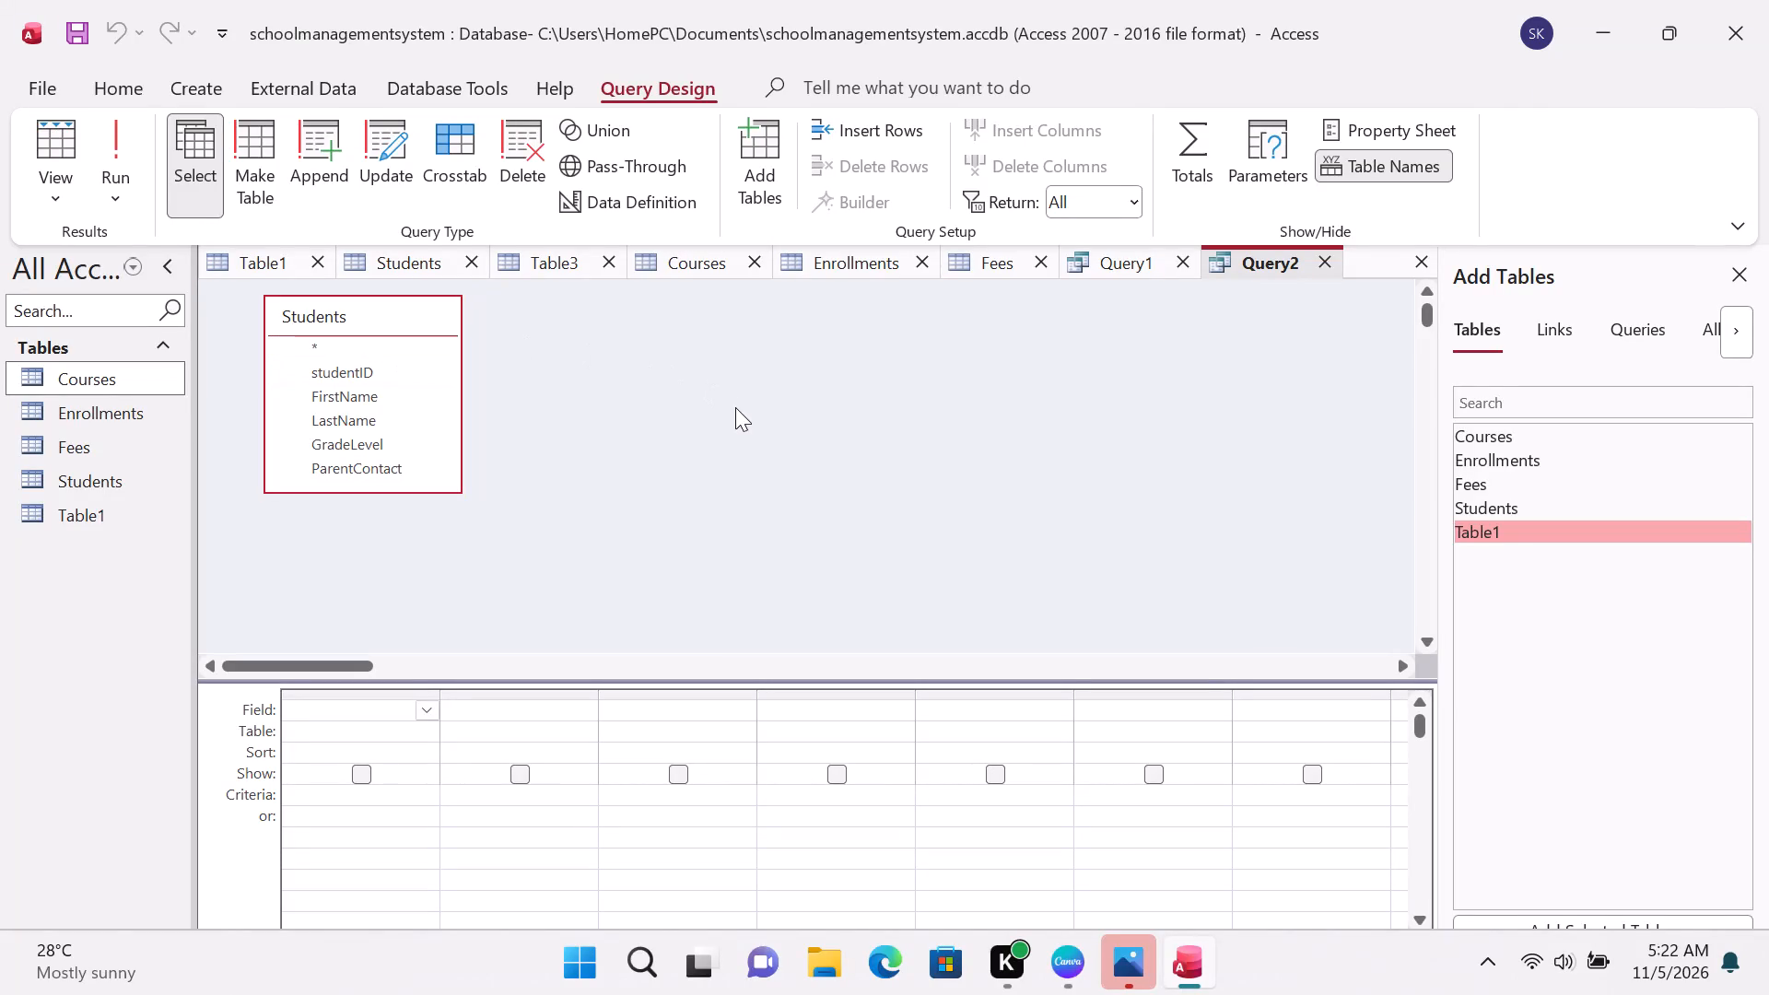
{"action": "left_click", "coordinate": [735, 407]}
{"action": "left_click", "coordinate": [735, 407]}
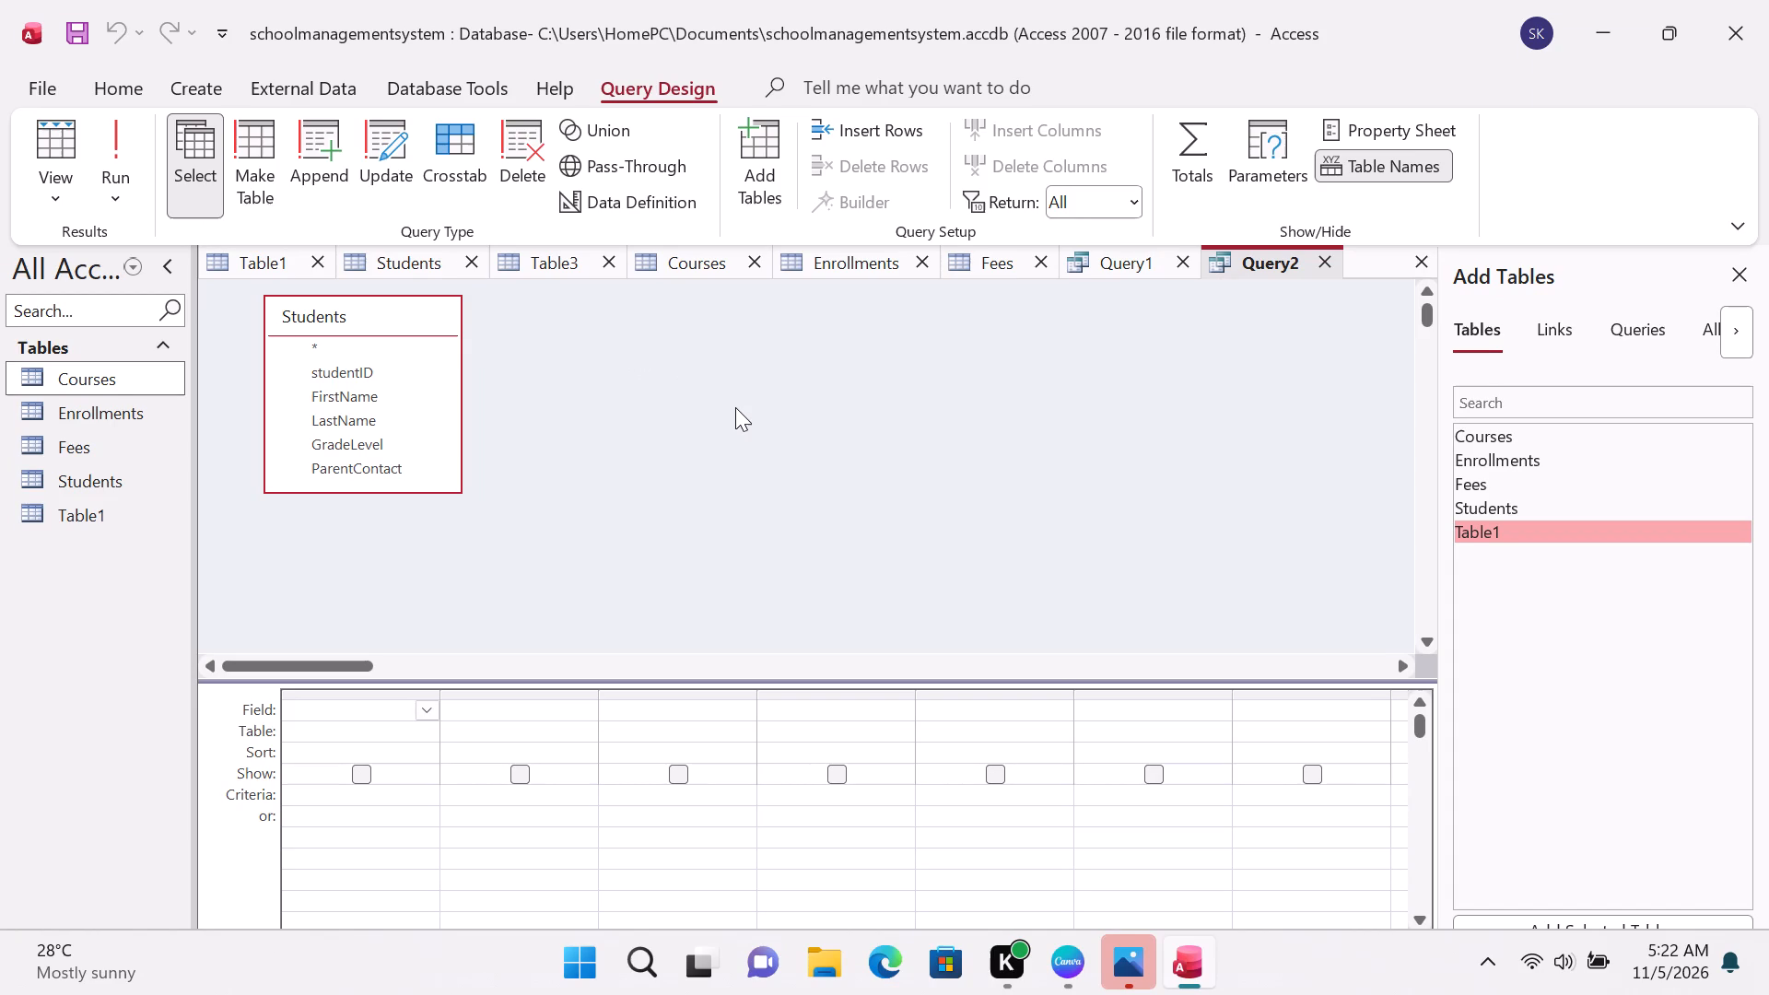
Close the open Table1 and Students tables.
{"action": "left_click", "coordinate": [304, 271]}
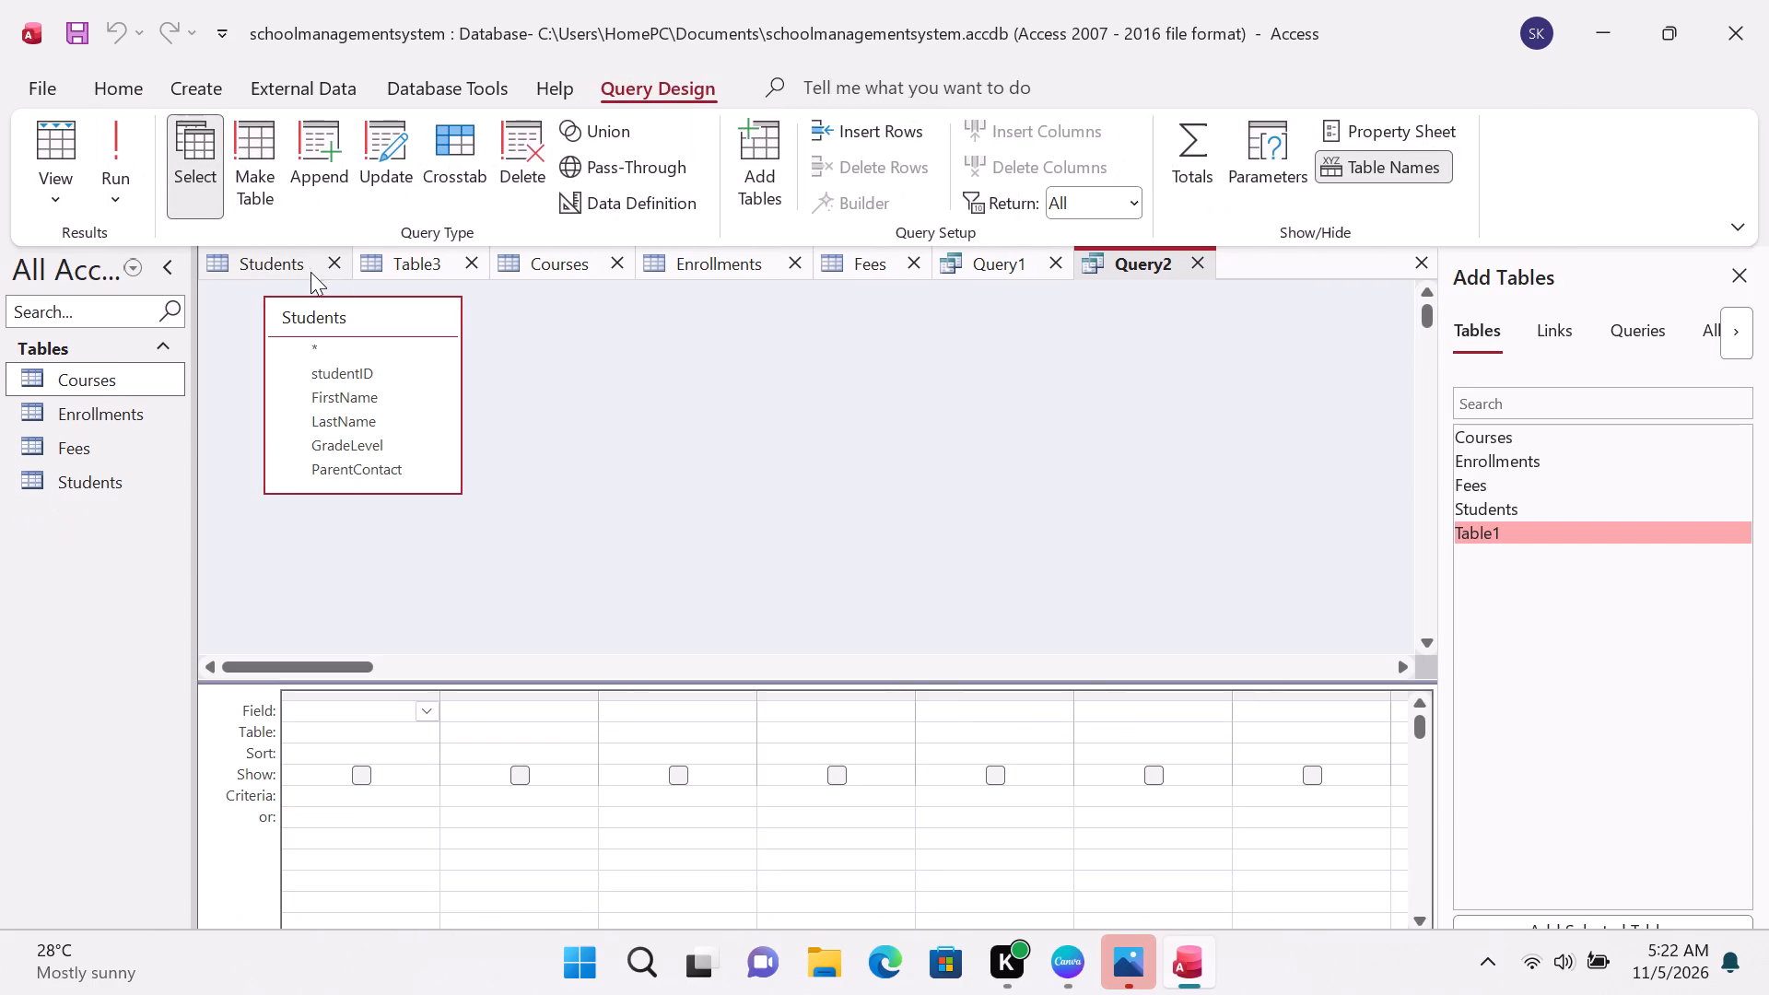
{"action": "left_click", "coordinate": [330, 267]}
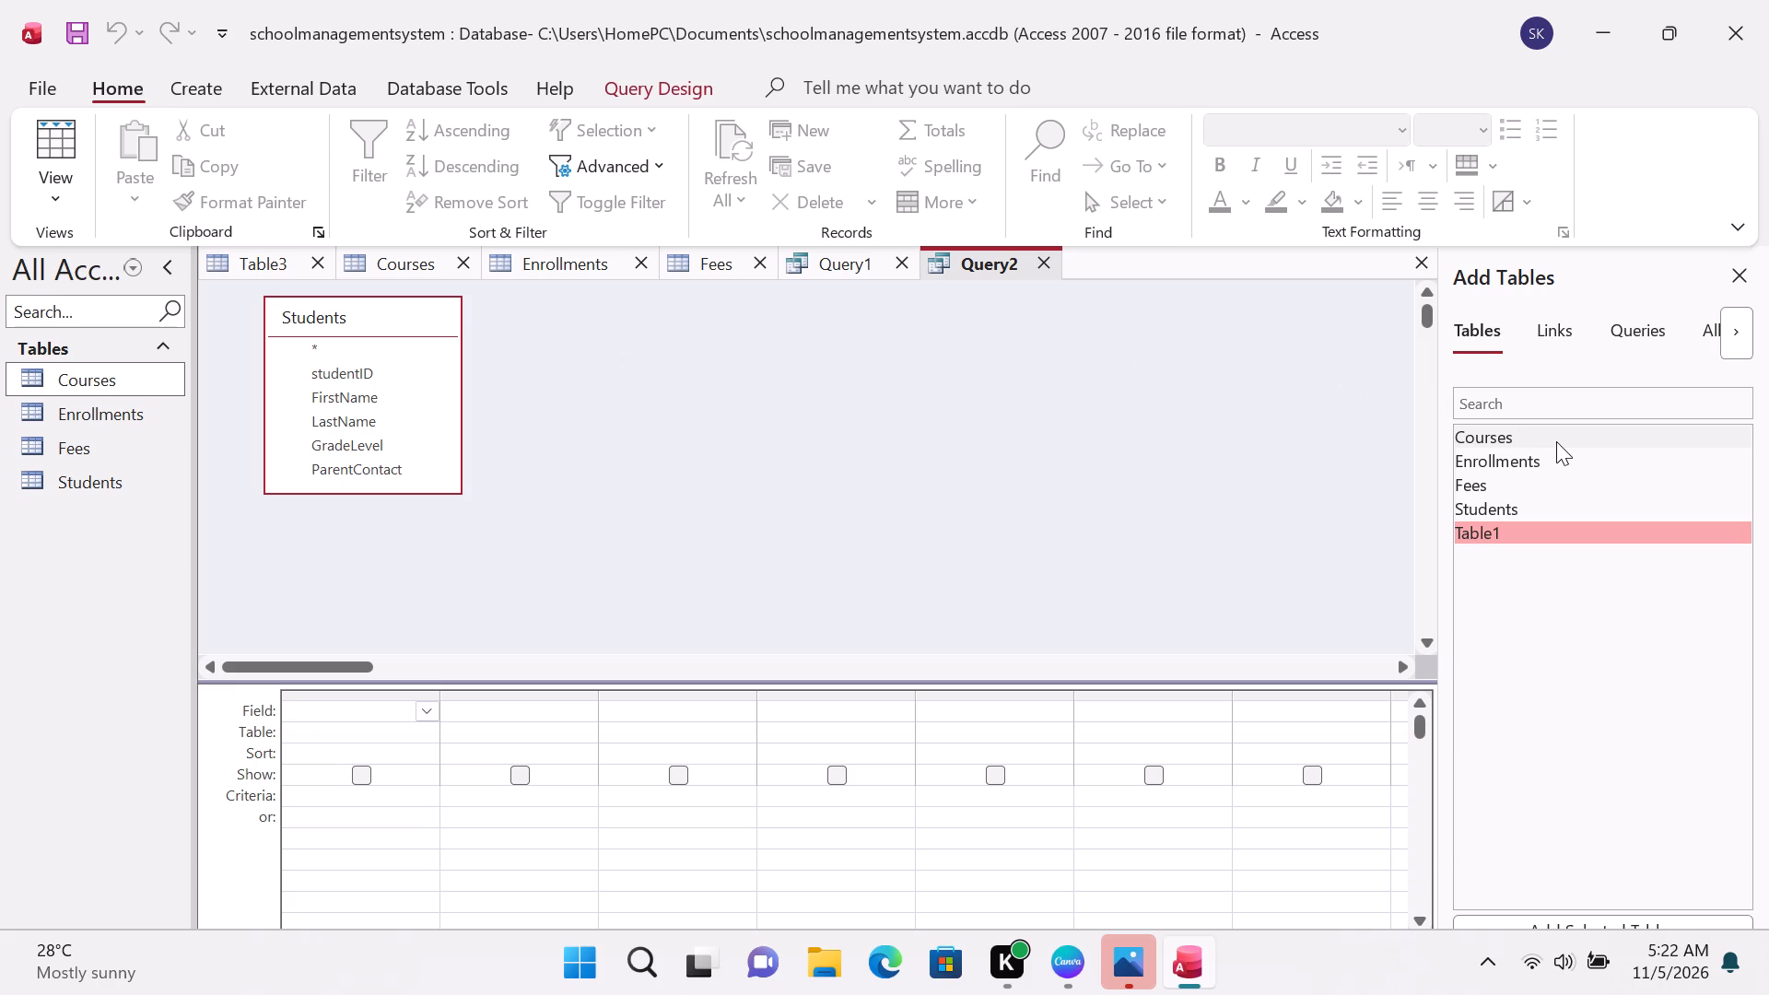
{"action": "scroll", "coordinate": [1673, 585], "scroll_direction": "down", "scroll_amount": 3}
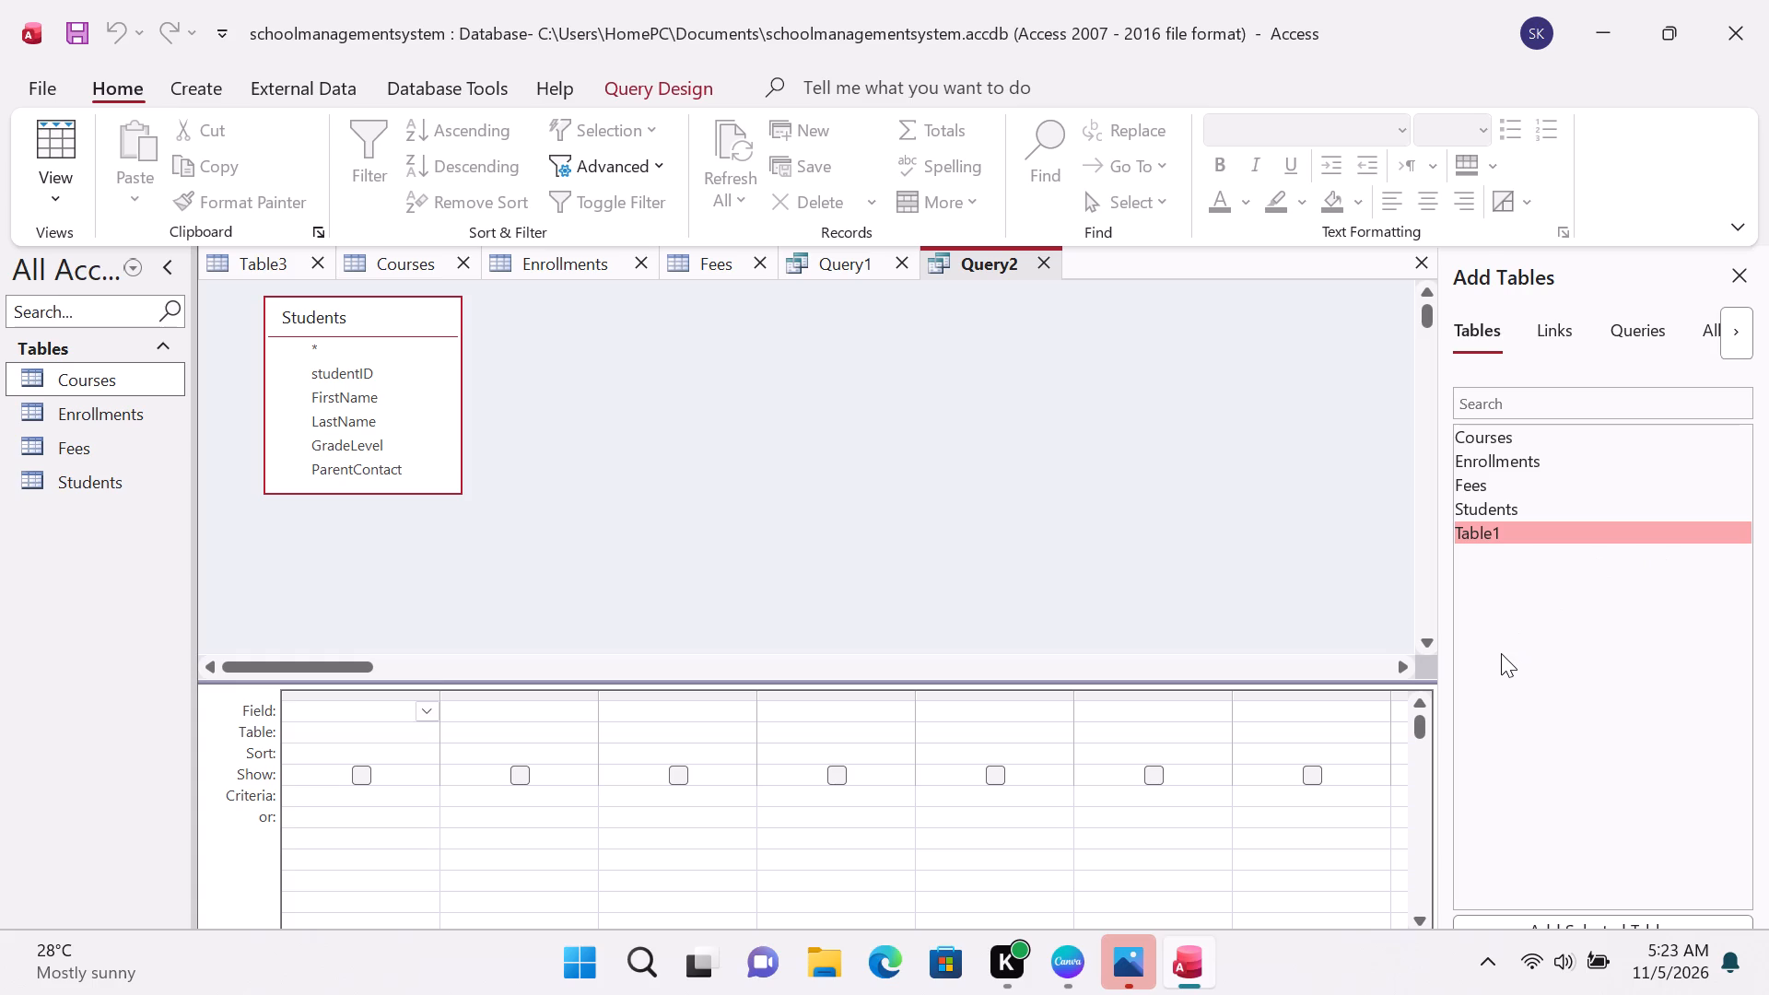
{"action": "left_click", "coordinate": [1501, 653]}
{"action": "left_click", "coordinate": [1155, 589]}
Search the tables available to the query for "stu" and add the Students table to the design a second time.
{"action": "left_click", "coordinate": [1498, 414]}
{"action": "double_click", "coordinate": [1486, 393]}
{"action": "type", "text": "sud"}
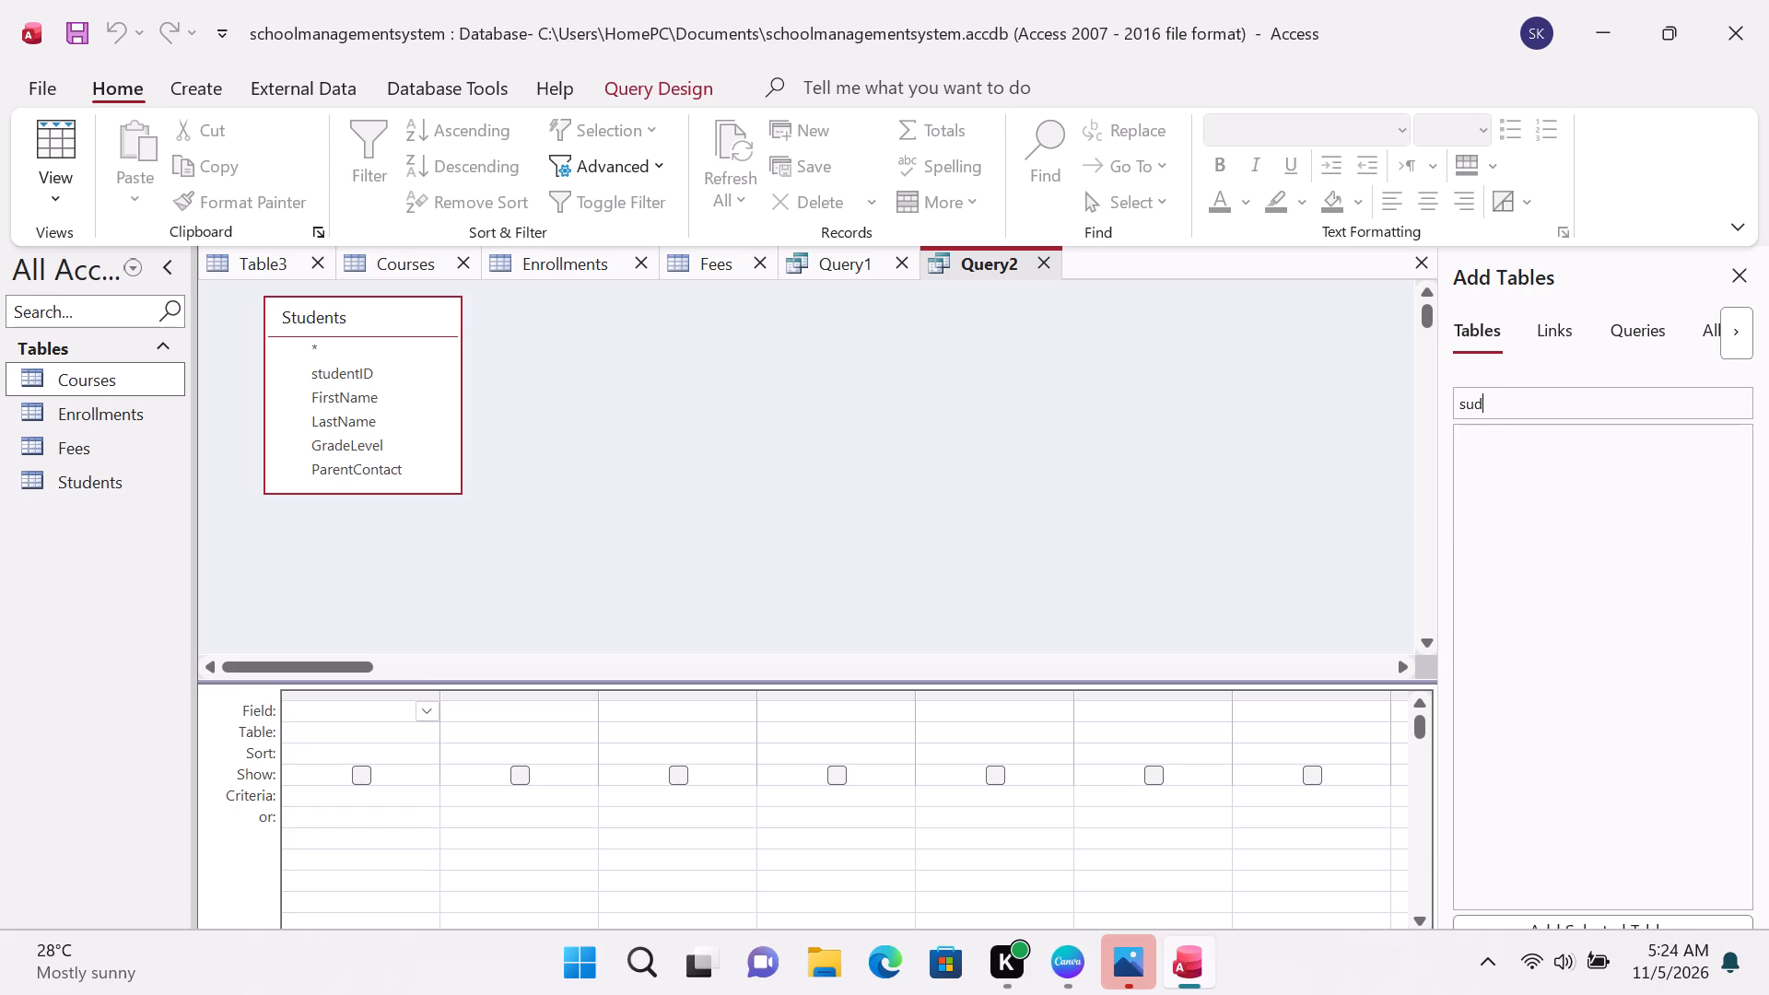
{"action": "key", "text": "BackSpace"}
{"action": "key", "text": "BackSpace"}
{"action": "type", "text": "tu"}
{"action": "right_click", "coordinate": [1526, 439]}
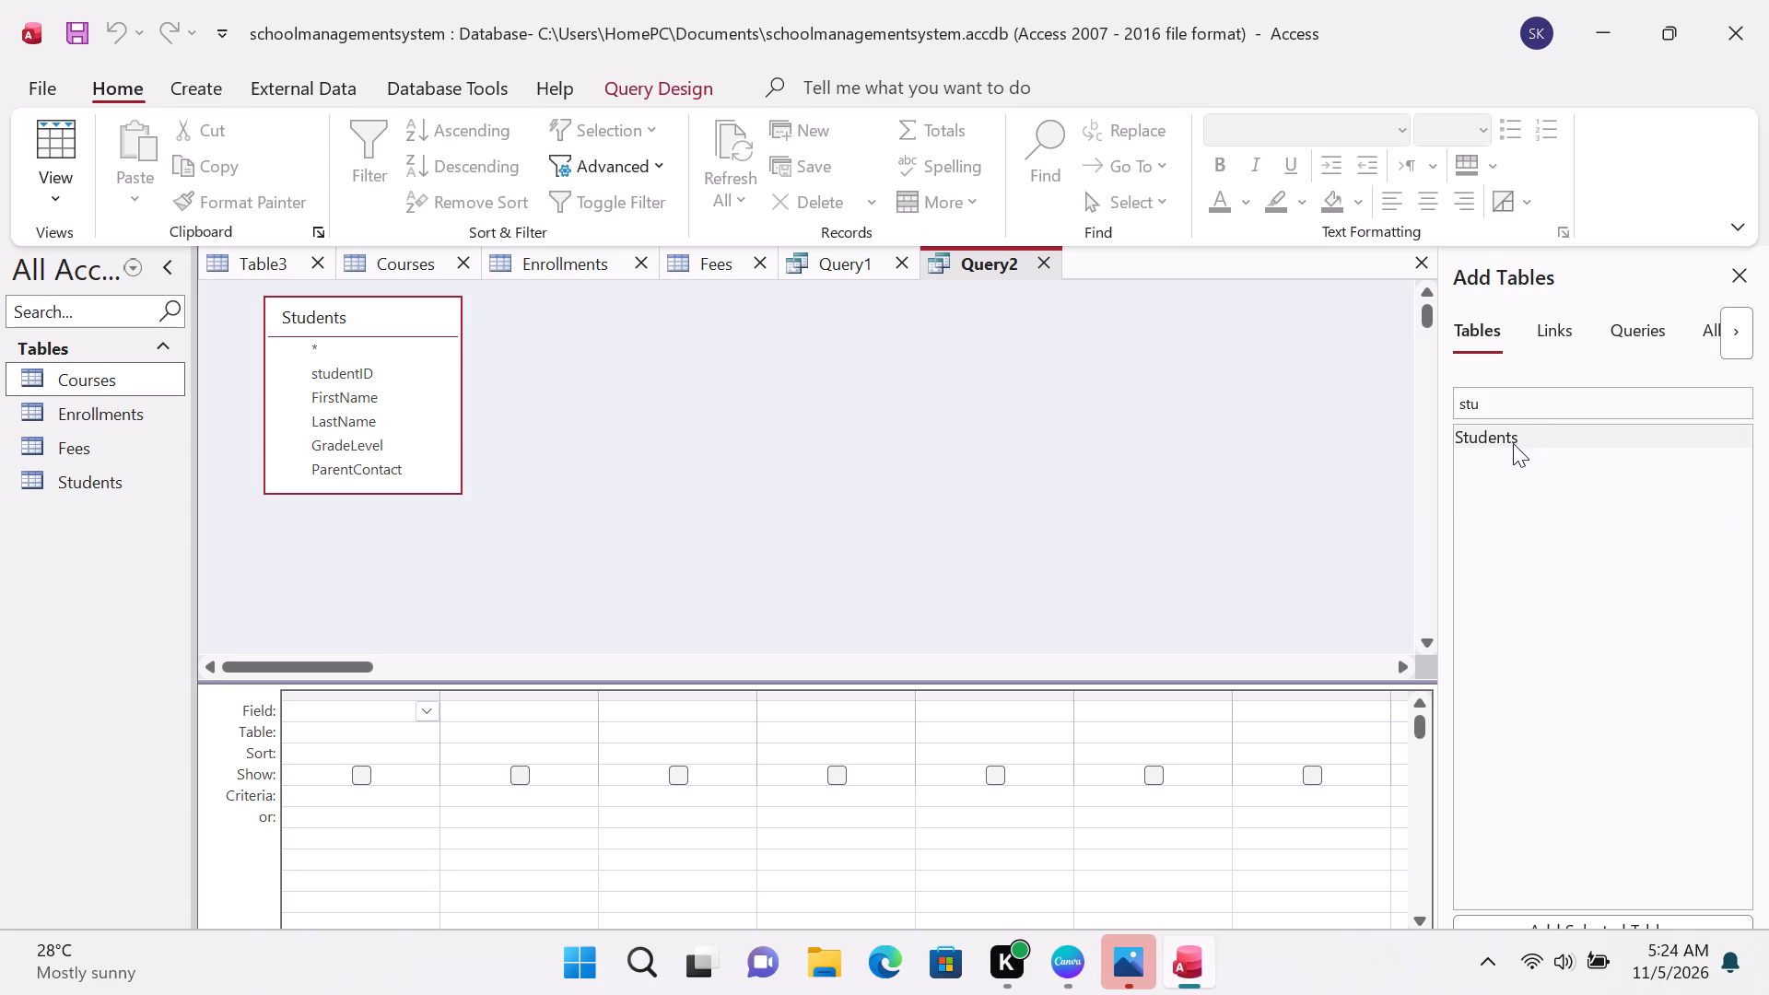
{"action": "right_click", "coordinate": [1512, 448]}
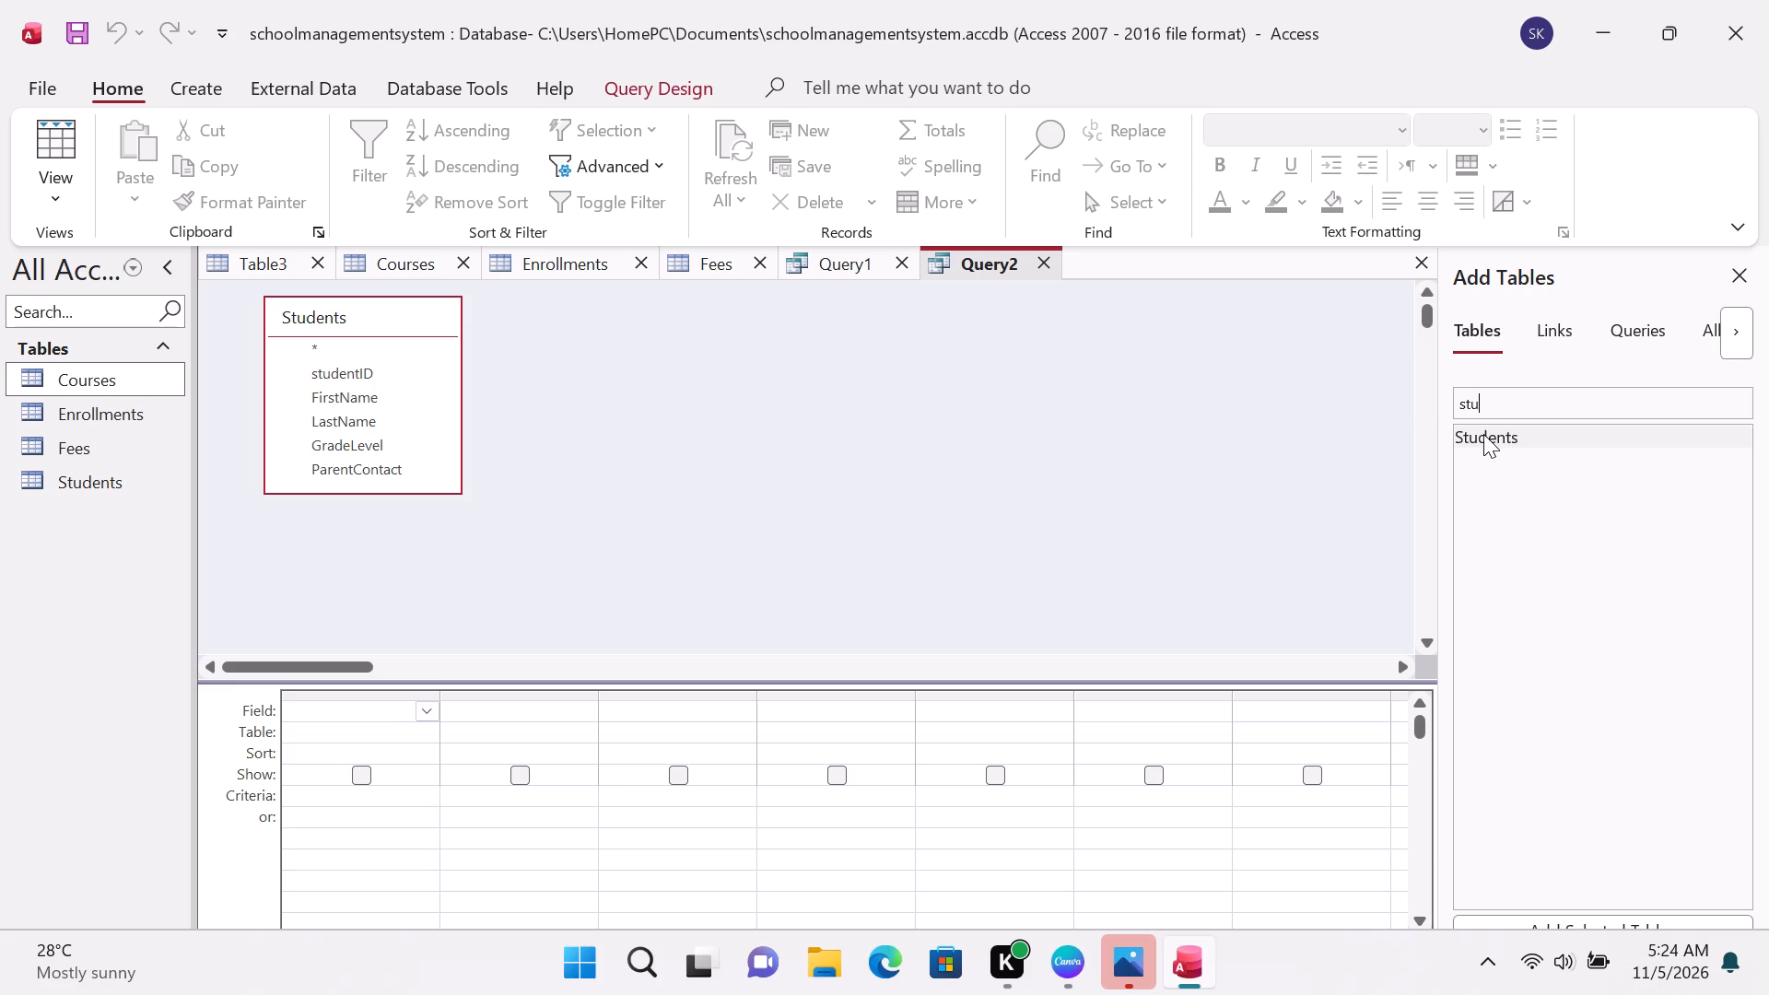
{"action": "left_click_drag", "start_coordinate": [1483, 434], "coordinate": [1486, 447]}
{"action": "left_click", "coordinate": [1486, 447]}
{"action": "left_click", "coordinate": [1486, 447]}
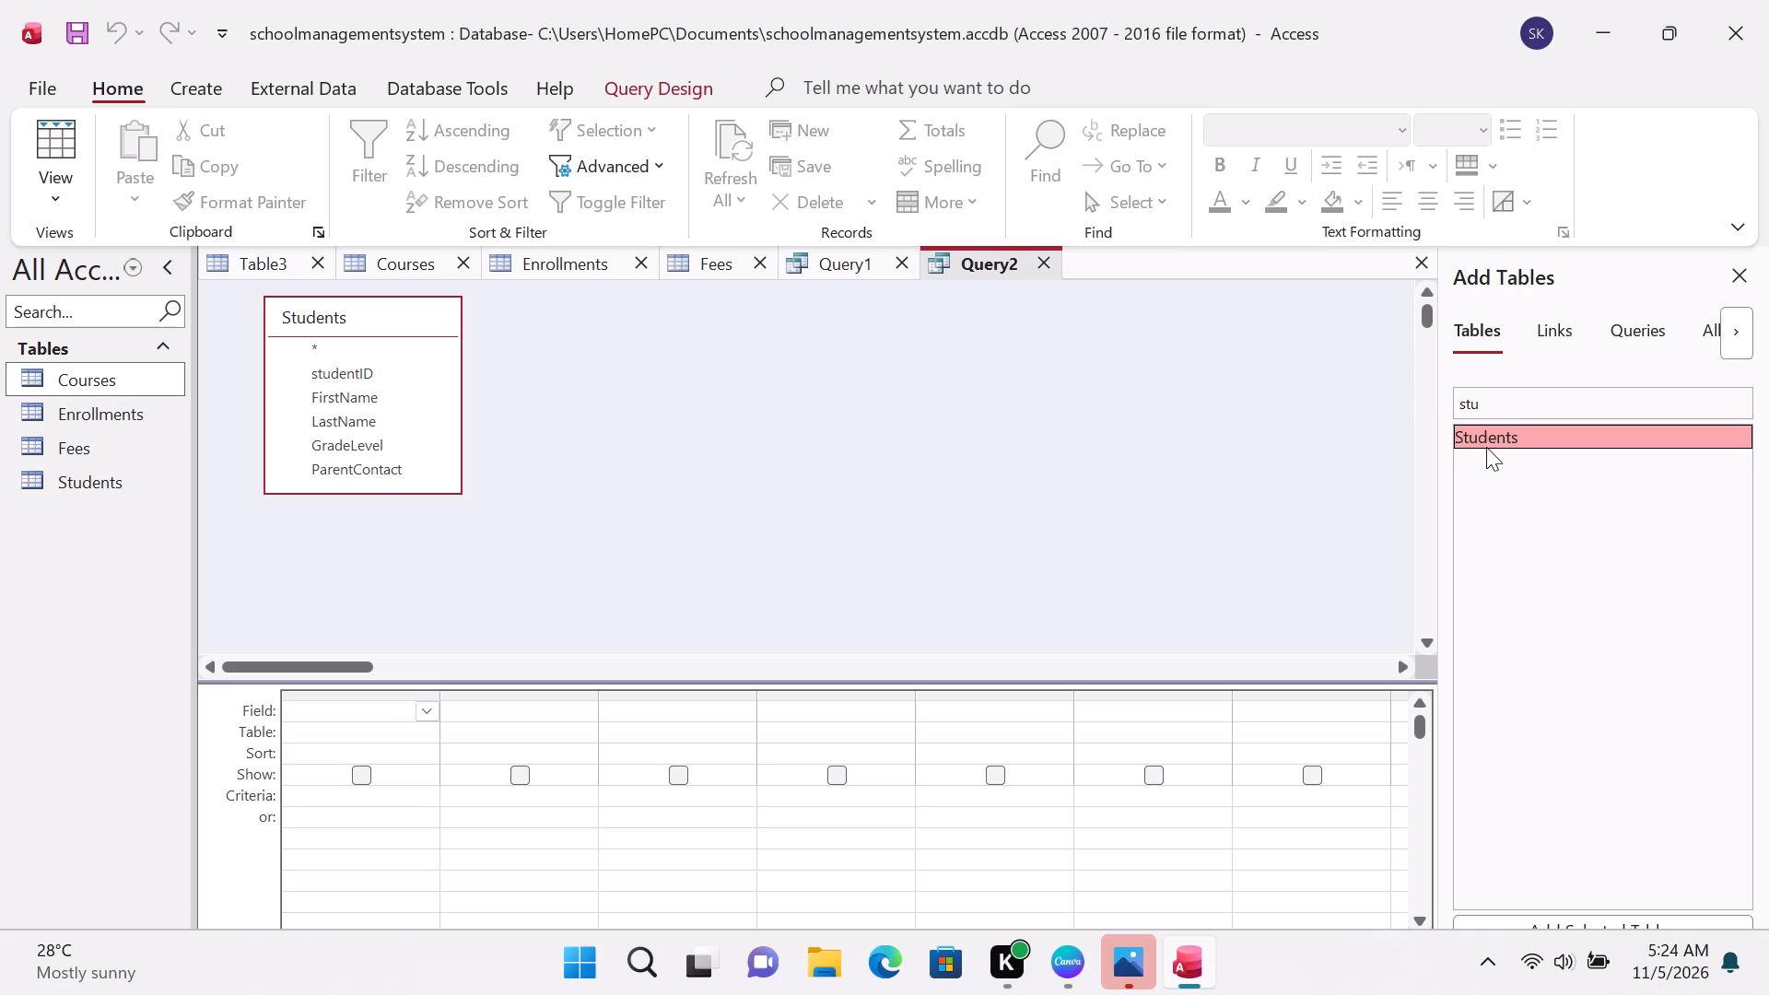
{"action": "double_click", "coordinate": [1486, 447]}
{"action": "left_click", "coordinate": [1486, 447]}
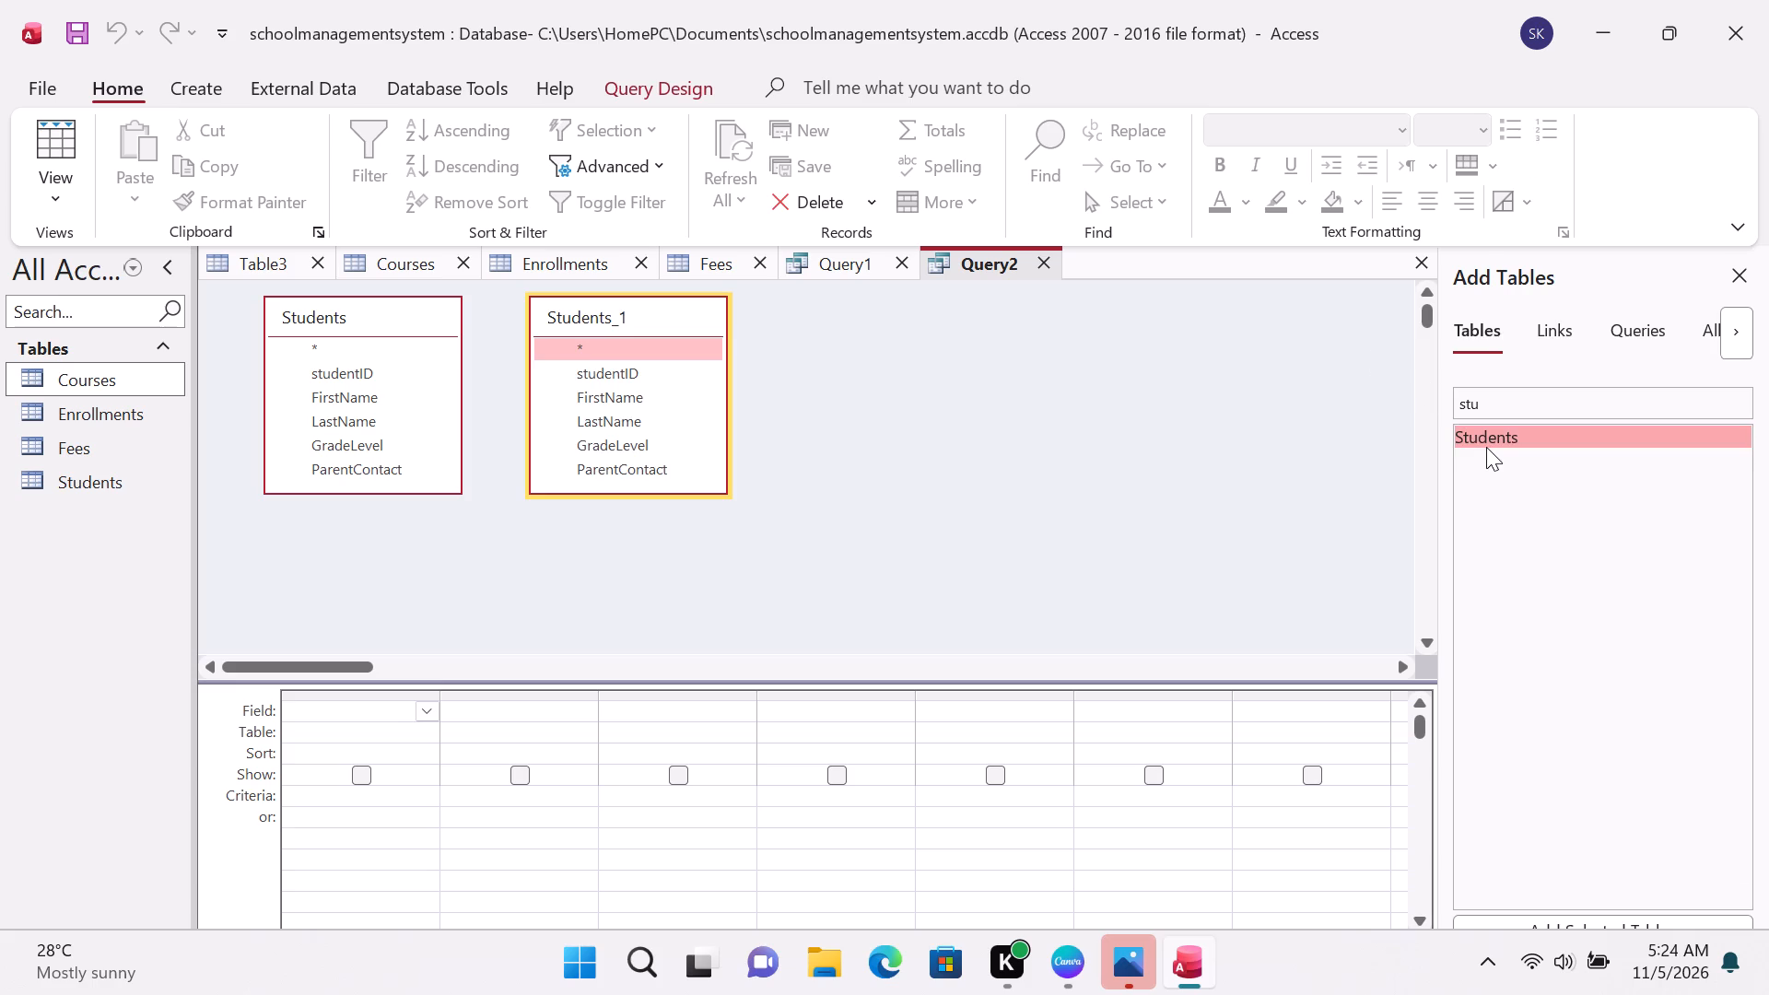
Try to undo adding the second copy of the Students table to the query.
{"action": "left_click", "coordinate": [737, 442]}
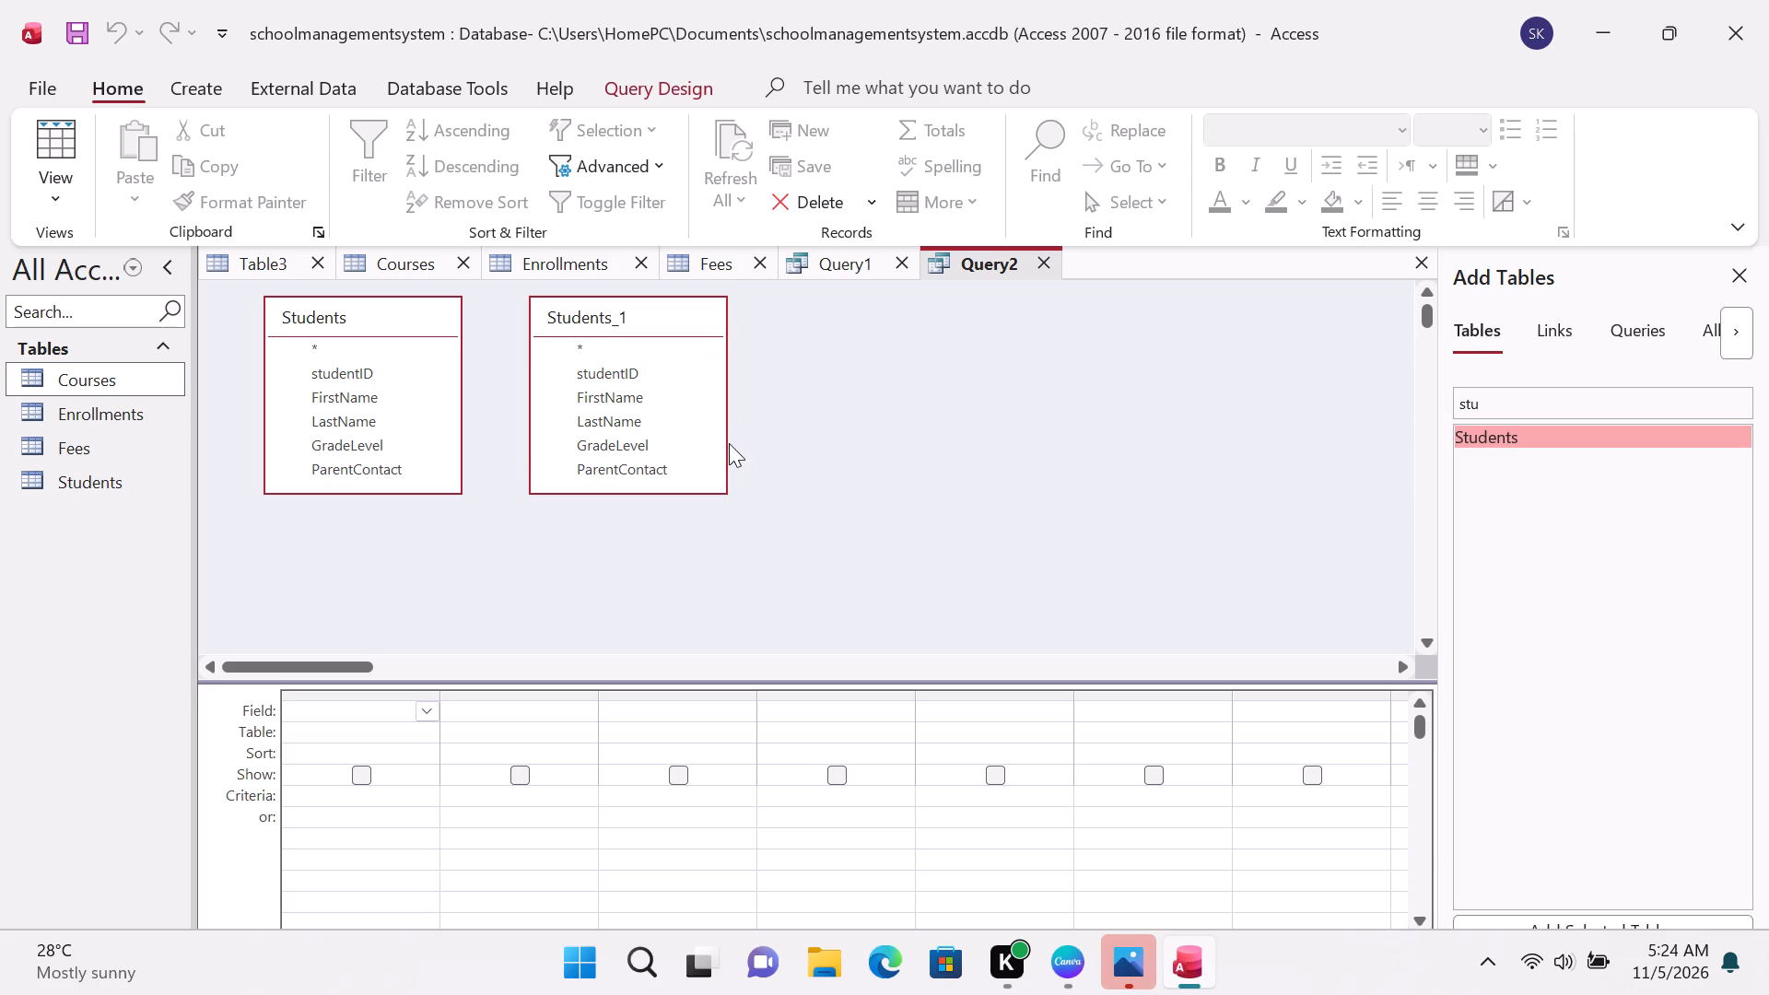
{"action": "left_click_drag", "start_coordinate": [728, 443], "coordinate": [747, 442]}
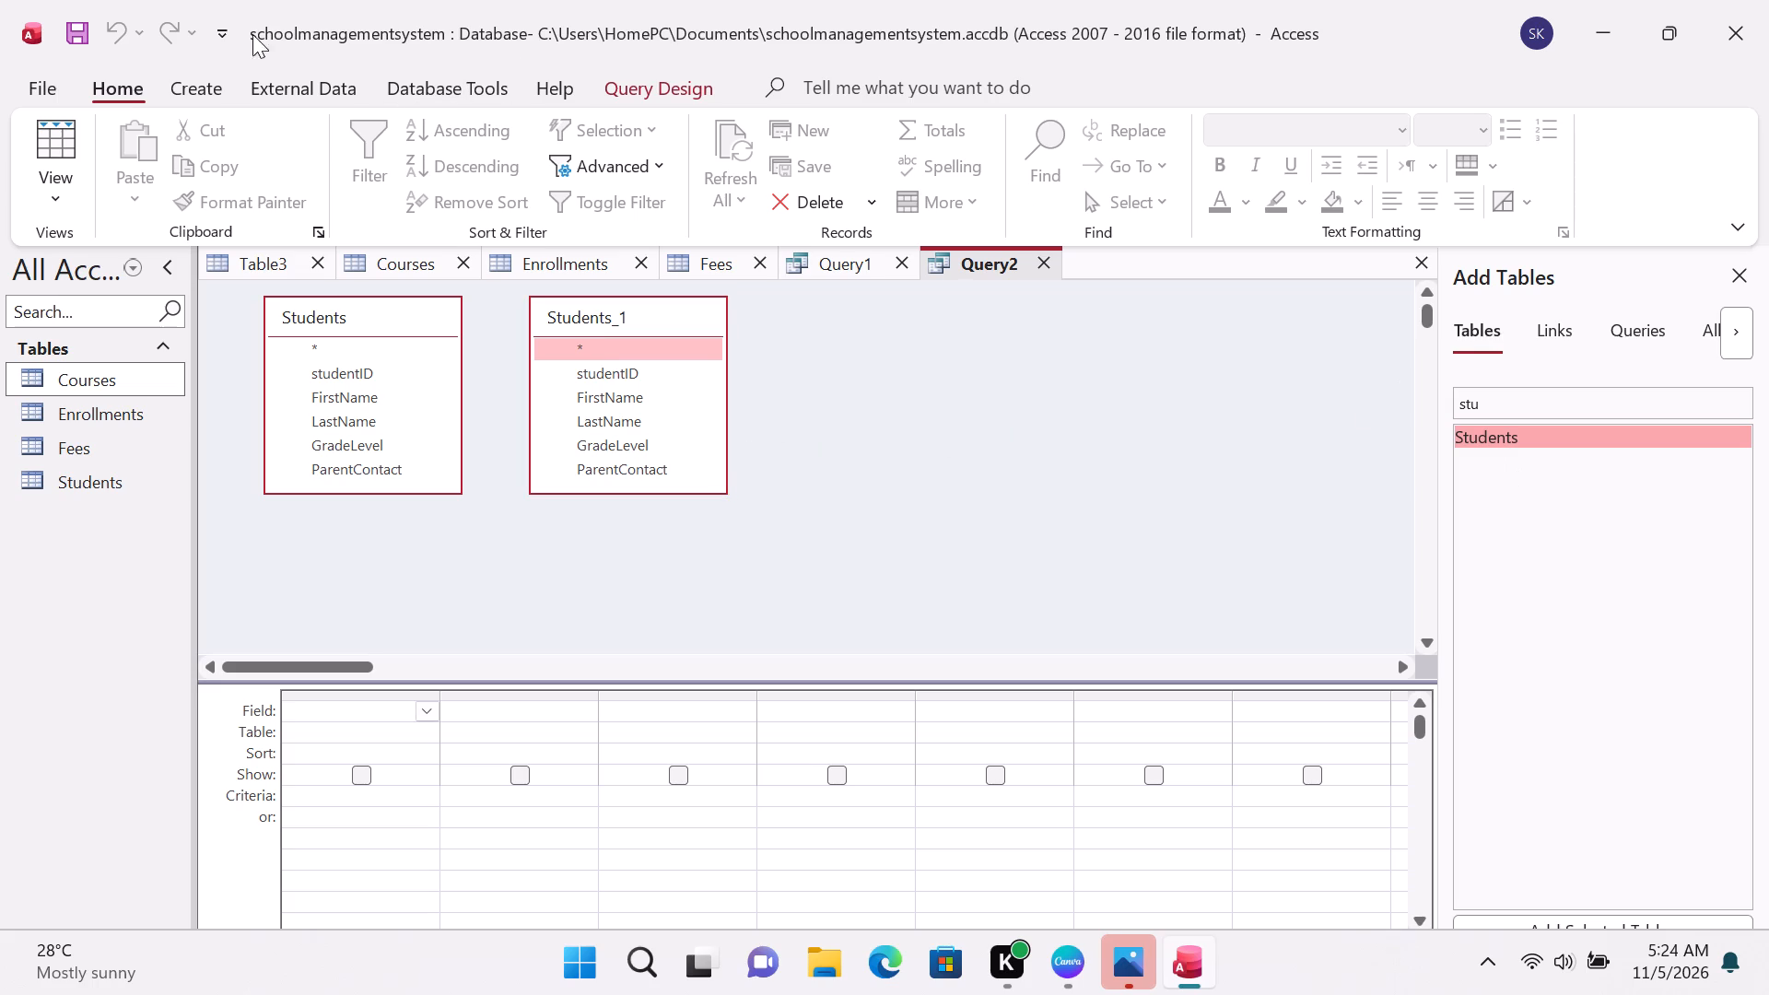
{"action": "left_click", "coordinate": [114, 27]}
Close the list of tables that can be added to the query.
{"action": "left_click", "coordinate": [1724, 272]}
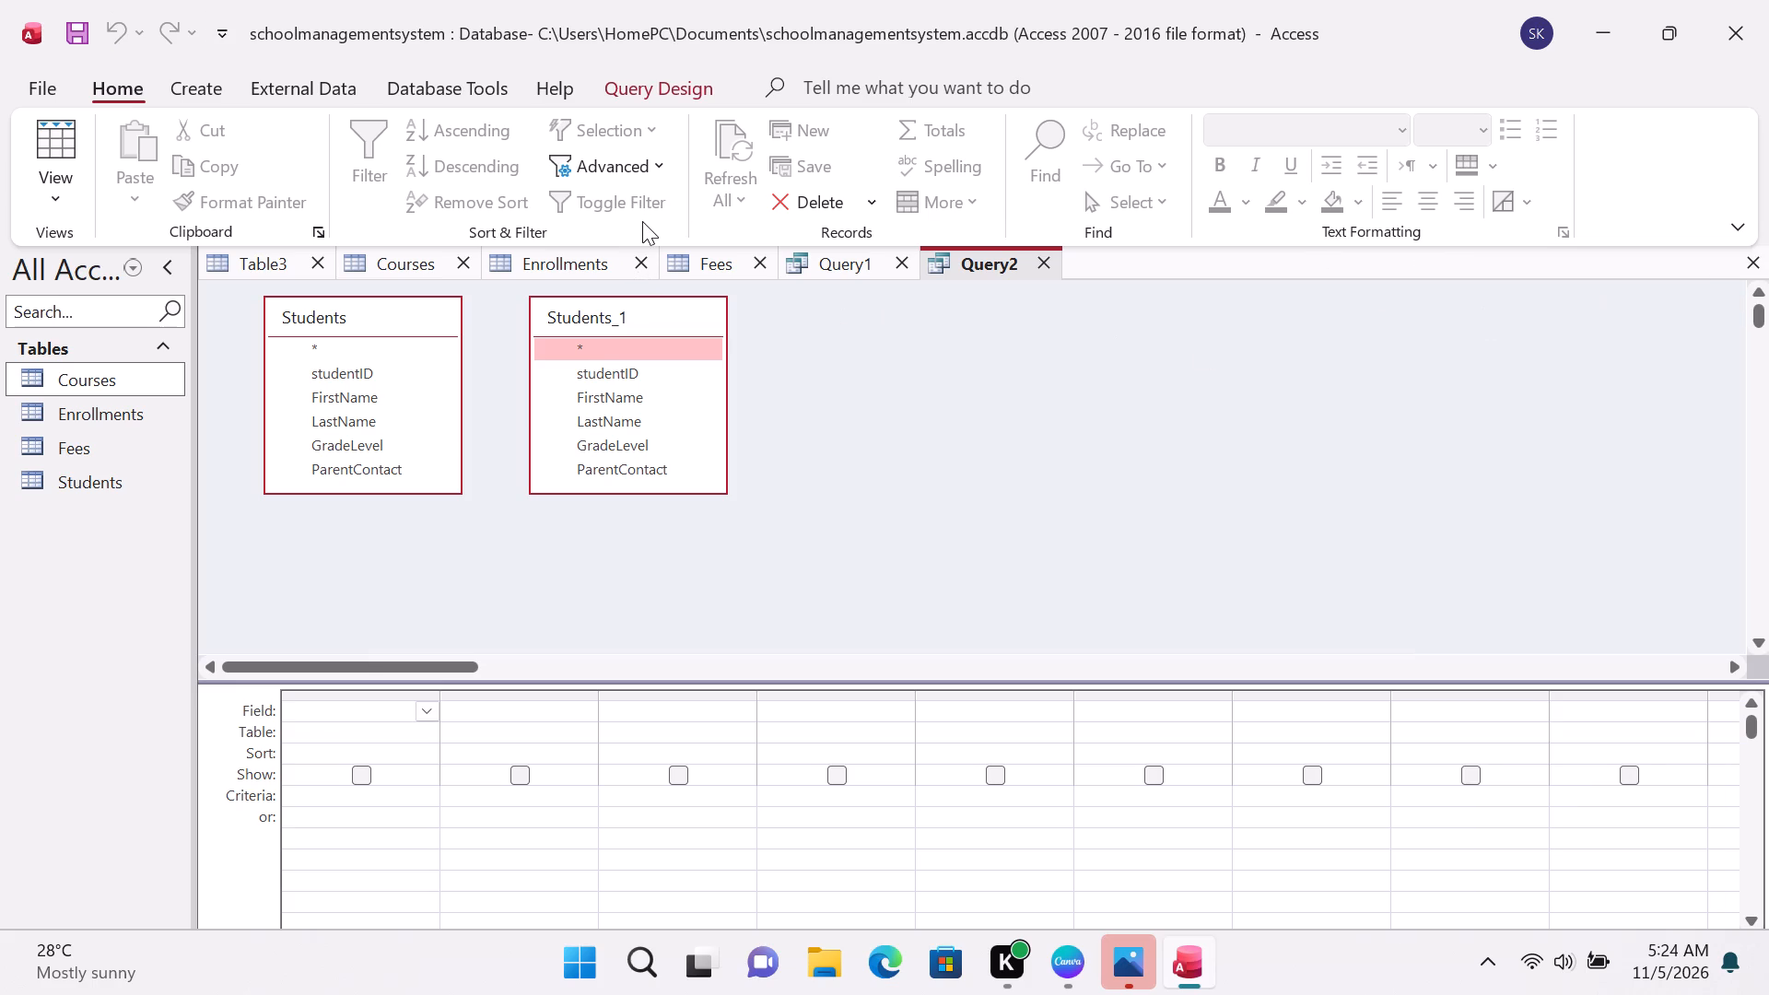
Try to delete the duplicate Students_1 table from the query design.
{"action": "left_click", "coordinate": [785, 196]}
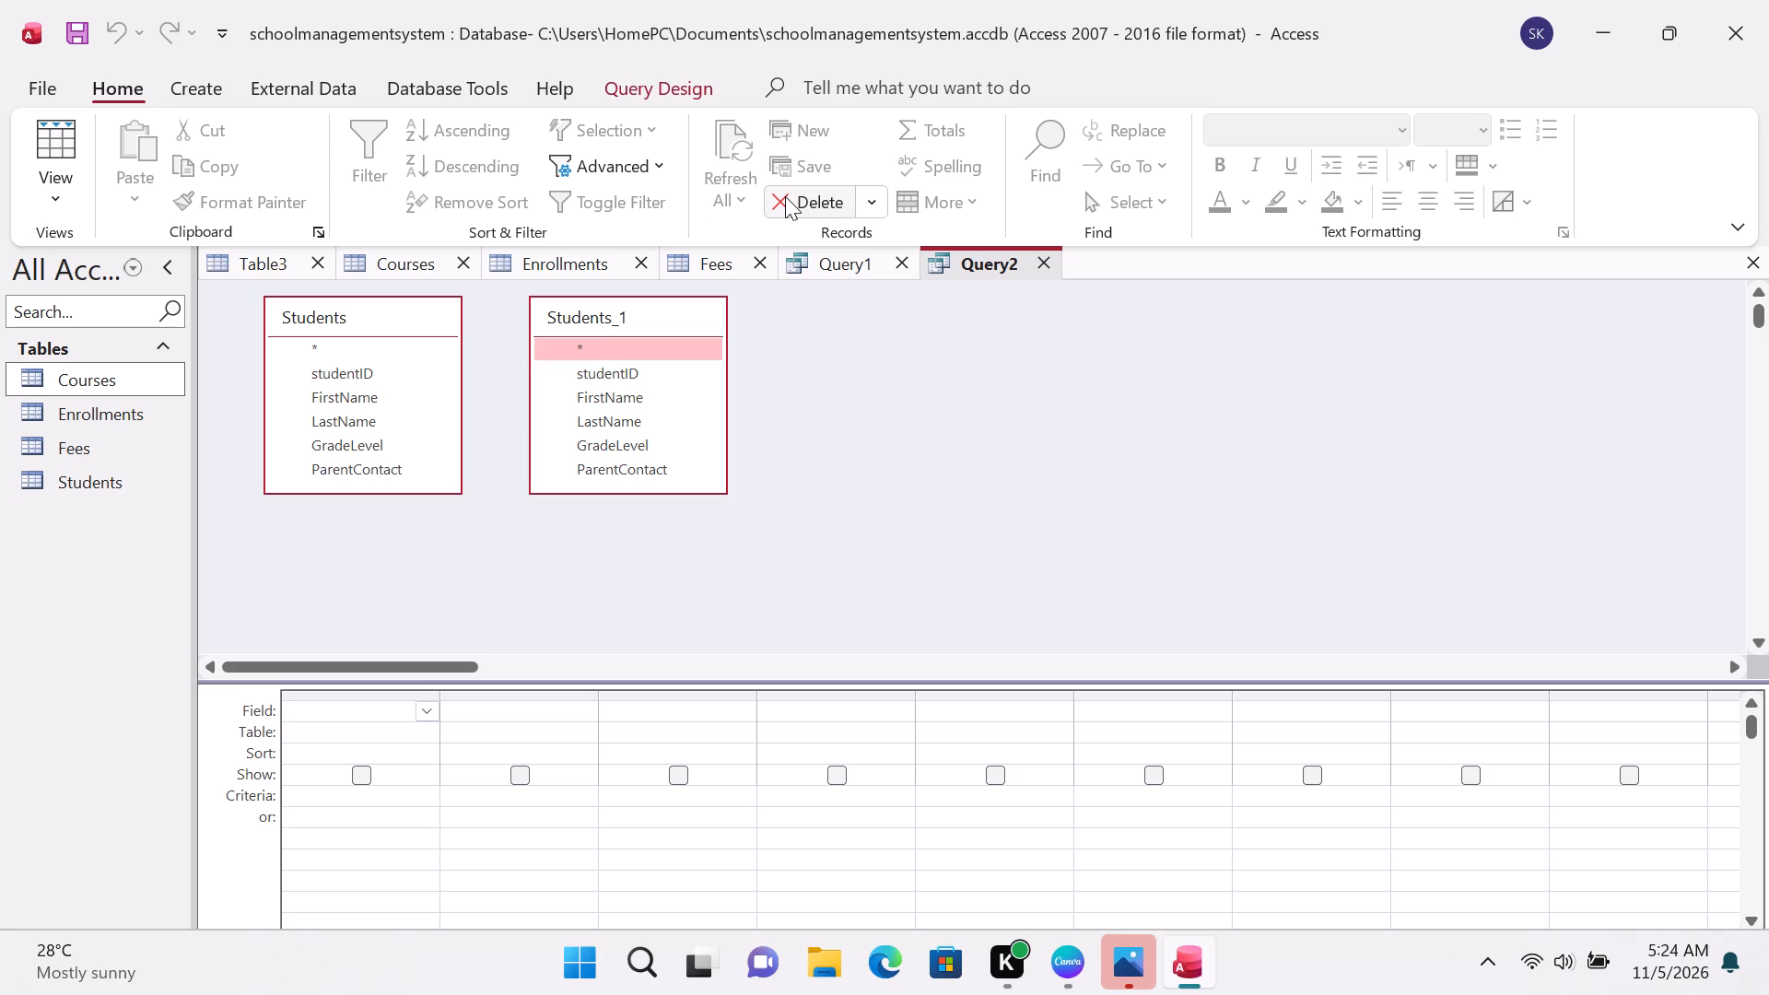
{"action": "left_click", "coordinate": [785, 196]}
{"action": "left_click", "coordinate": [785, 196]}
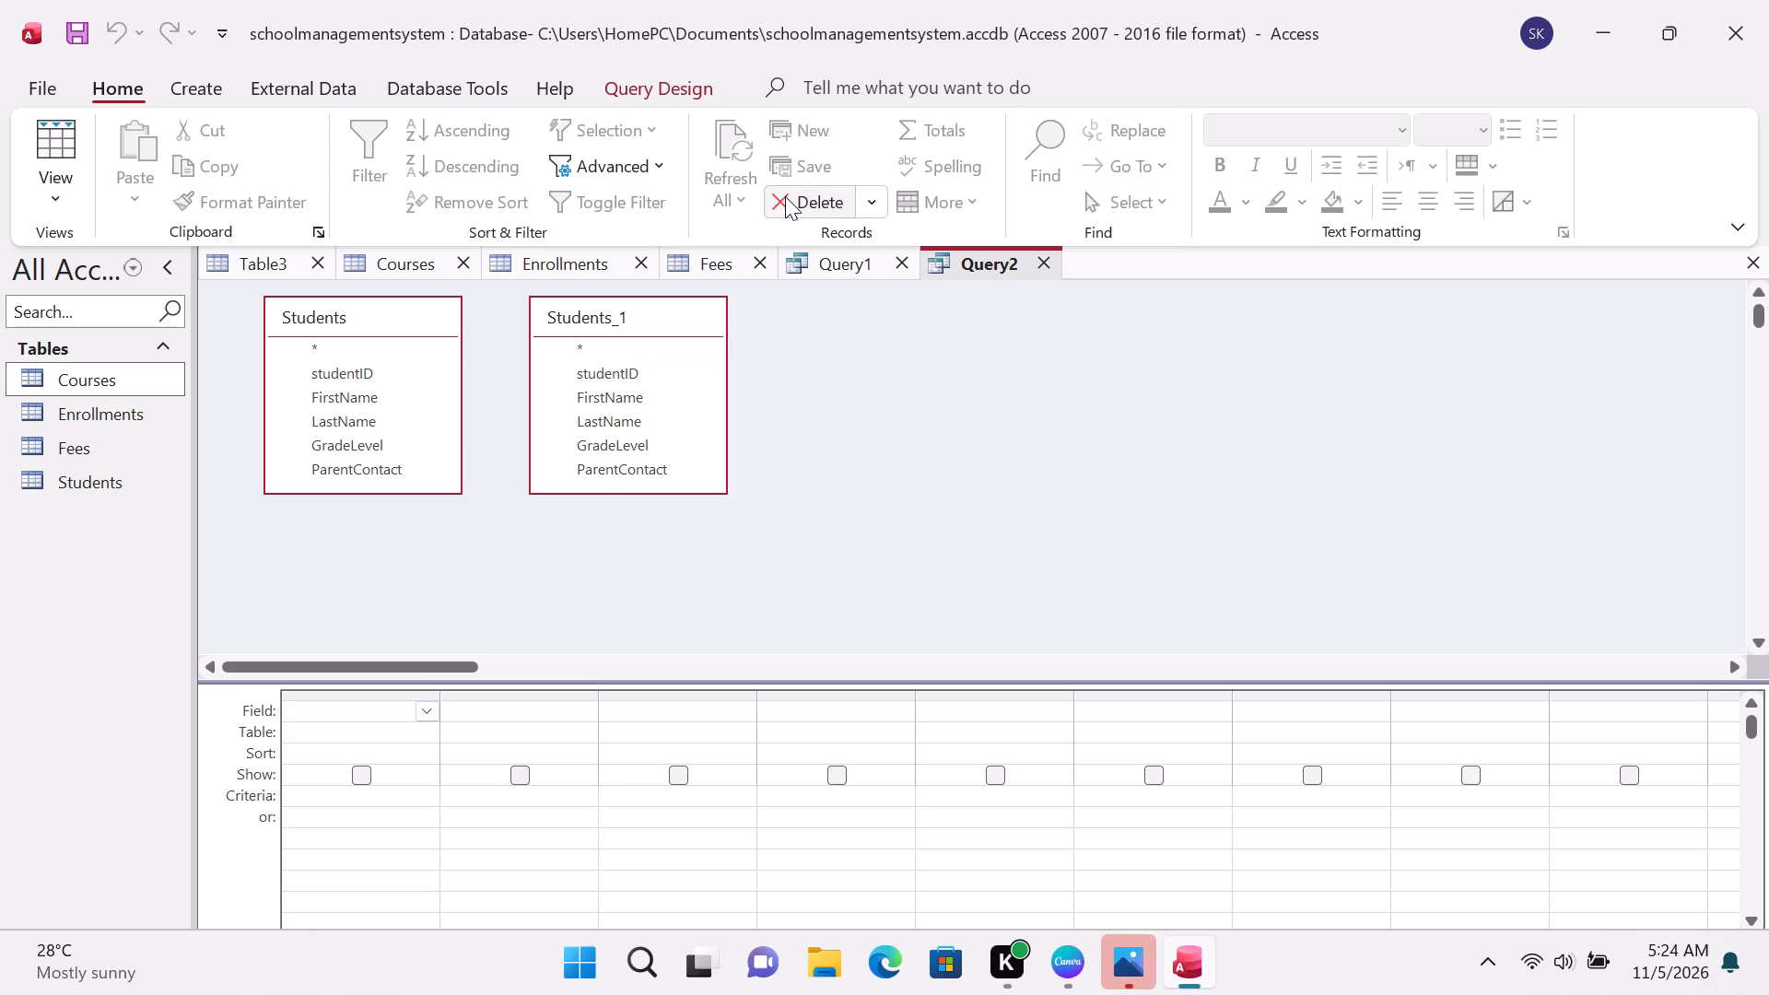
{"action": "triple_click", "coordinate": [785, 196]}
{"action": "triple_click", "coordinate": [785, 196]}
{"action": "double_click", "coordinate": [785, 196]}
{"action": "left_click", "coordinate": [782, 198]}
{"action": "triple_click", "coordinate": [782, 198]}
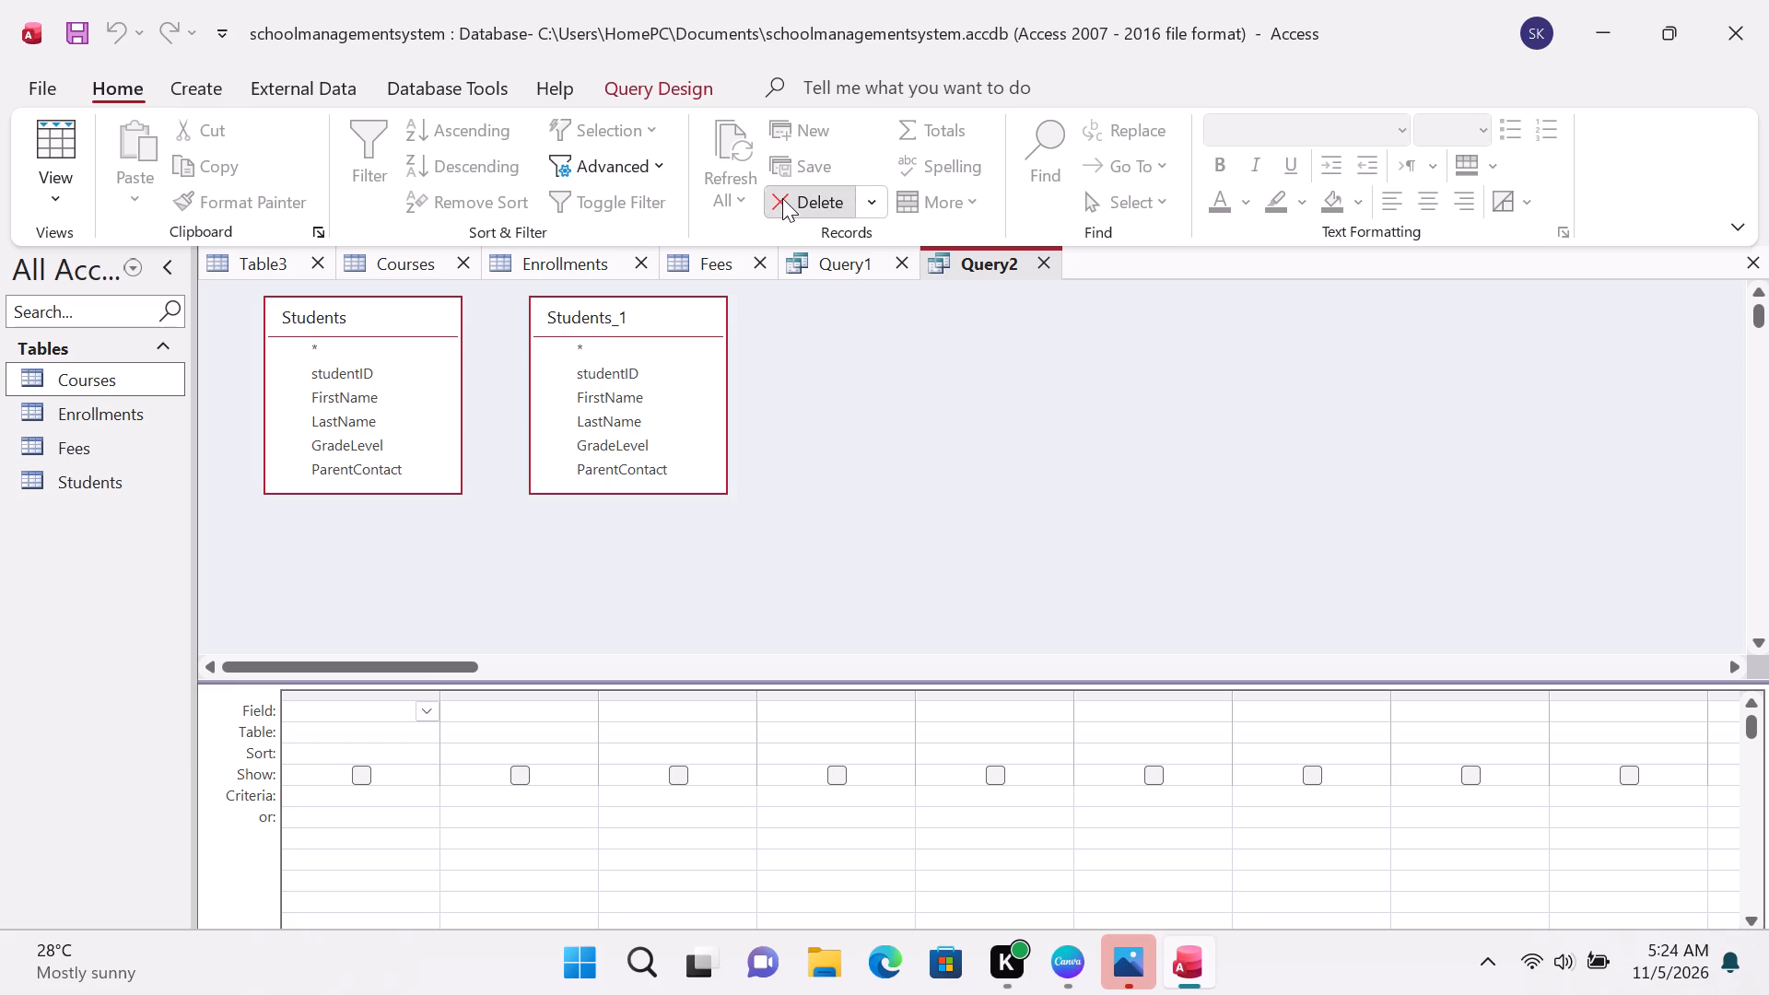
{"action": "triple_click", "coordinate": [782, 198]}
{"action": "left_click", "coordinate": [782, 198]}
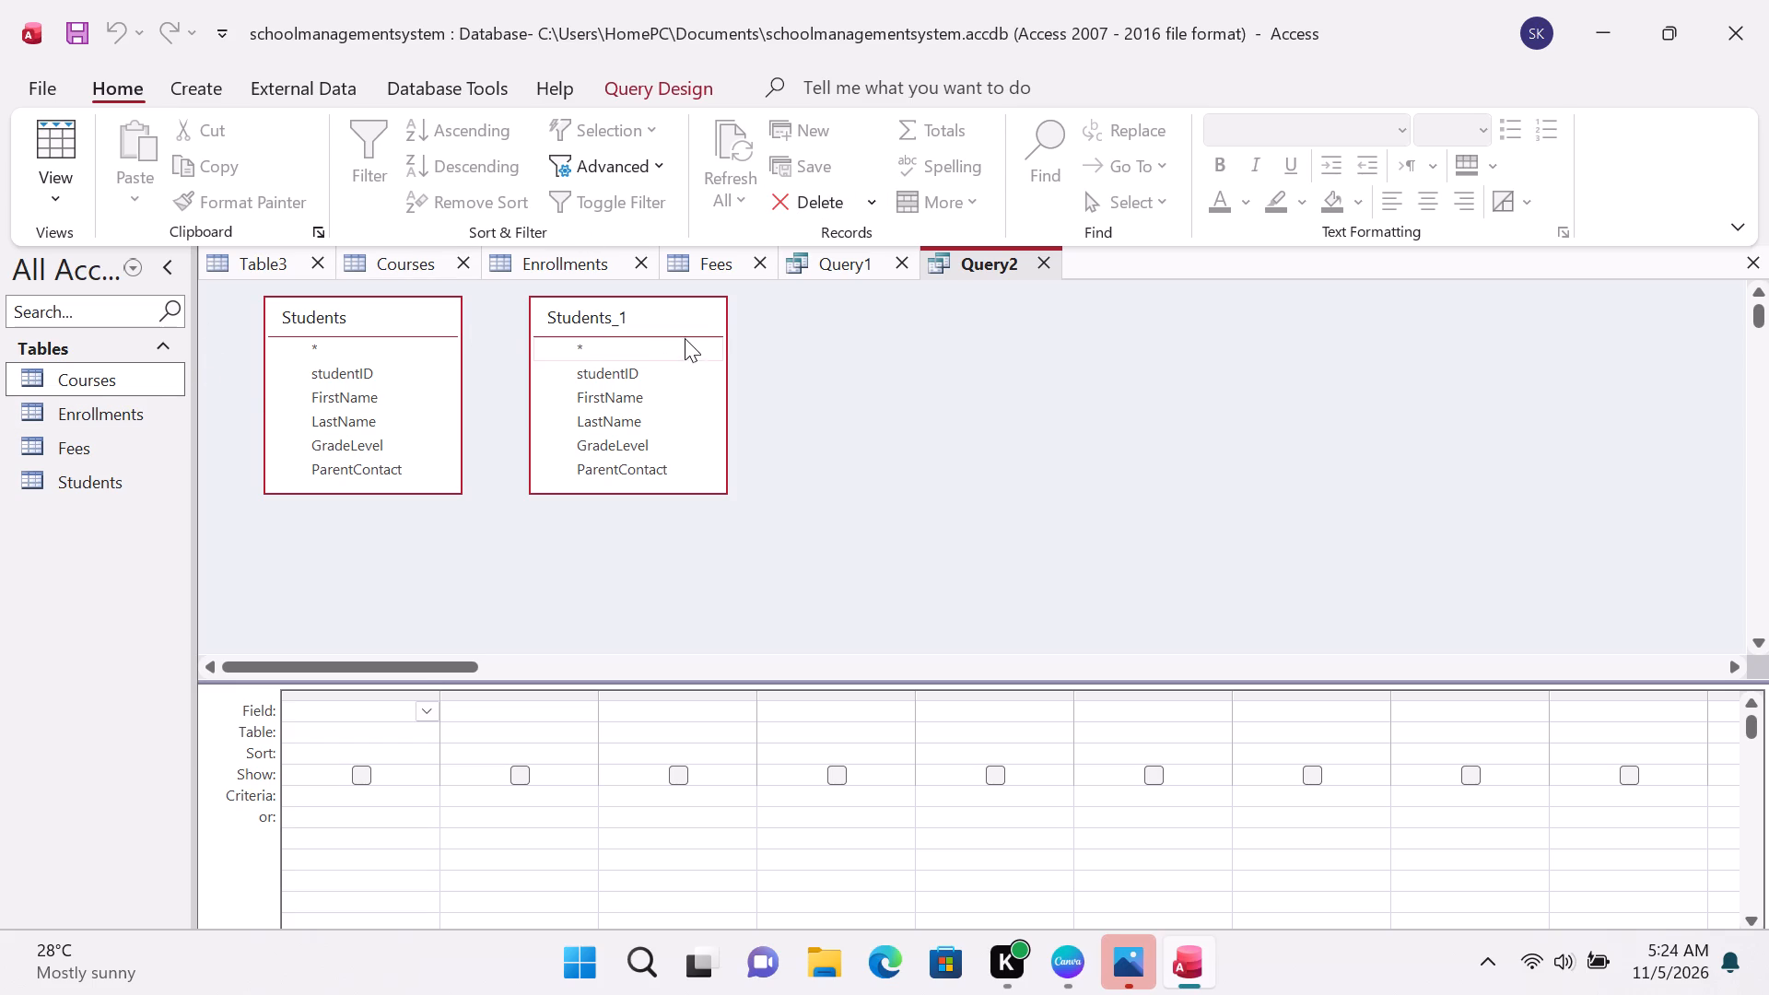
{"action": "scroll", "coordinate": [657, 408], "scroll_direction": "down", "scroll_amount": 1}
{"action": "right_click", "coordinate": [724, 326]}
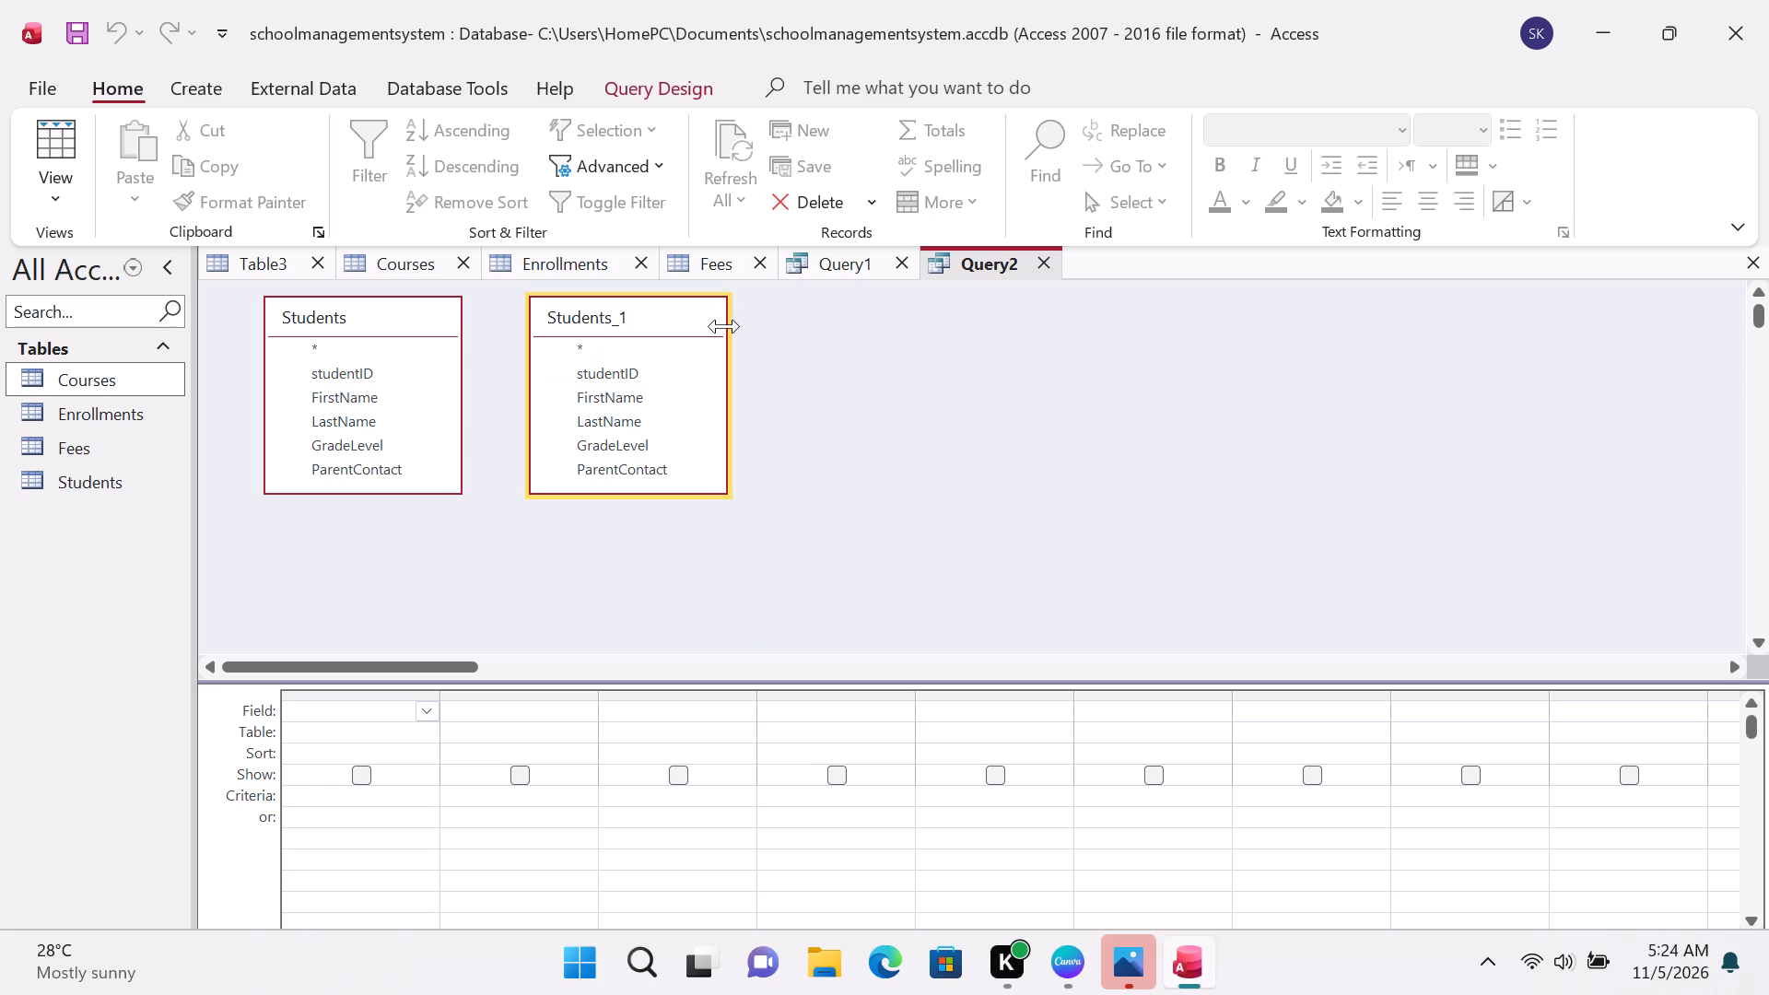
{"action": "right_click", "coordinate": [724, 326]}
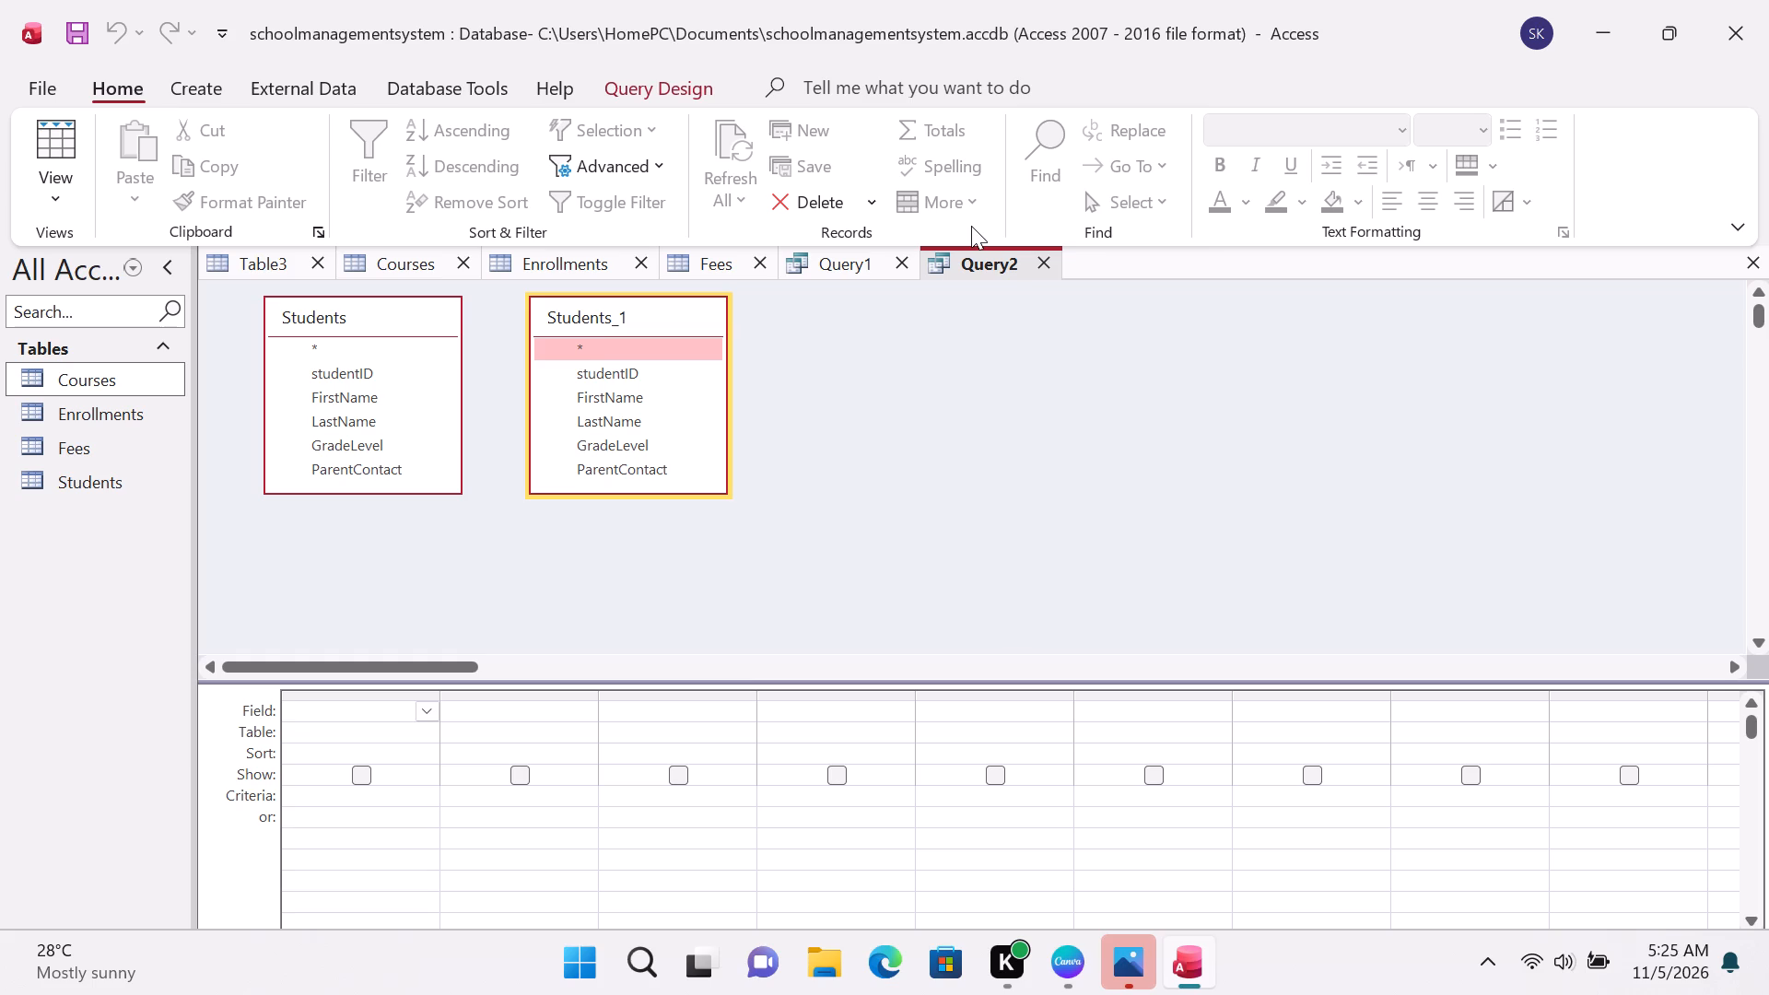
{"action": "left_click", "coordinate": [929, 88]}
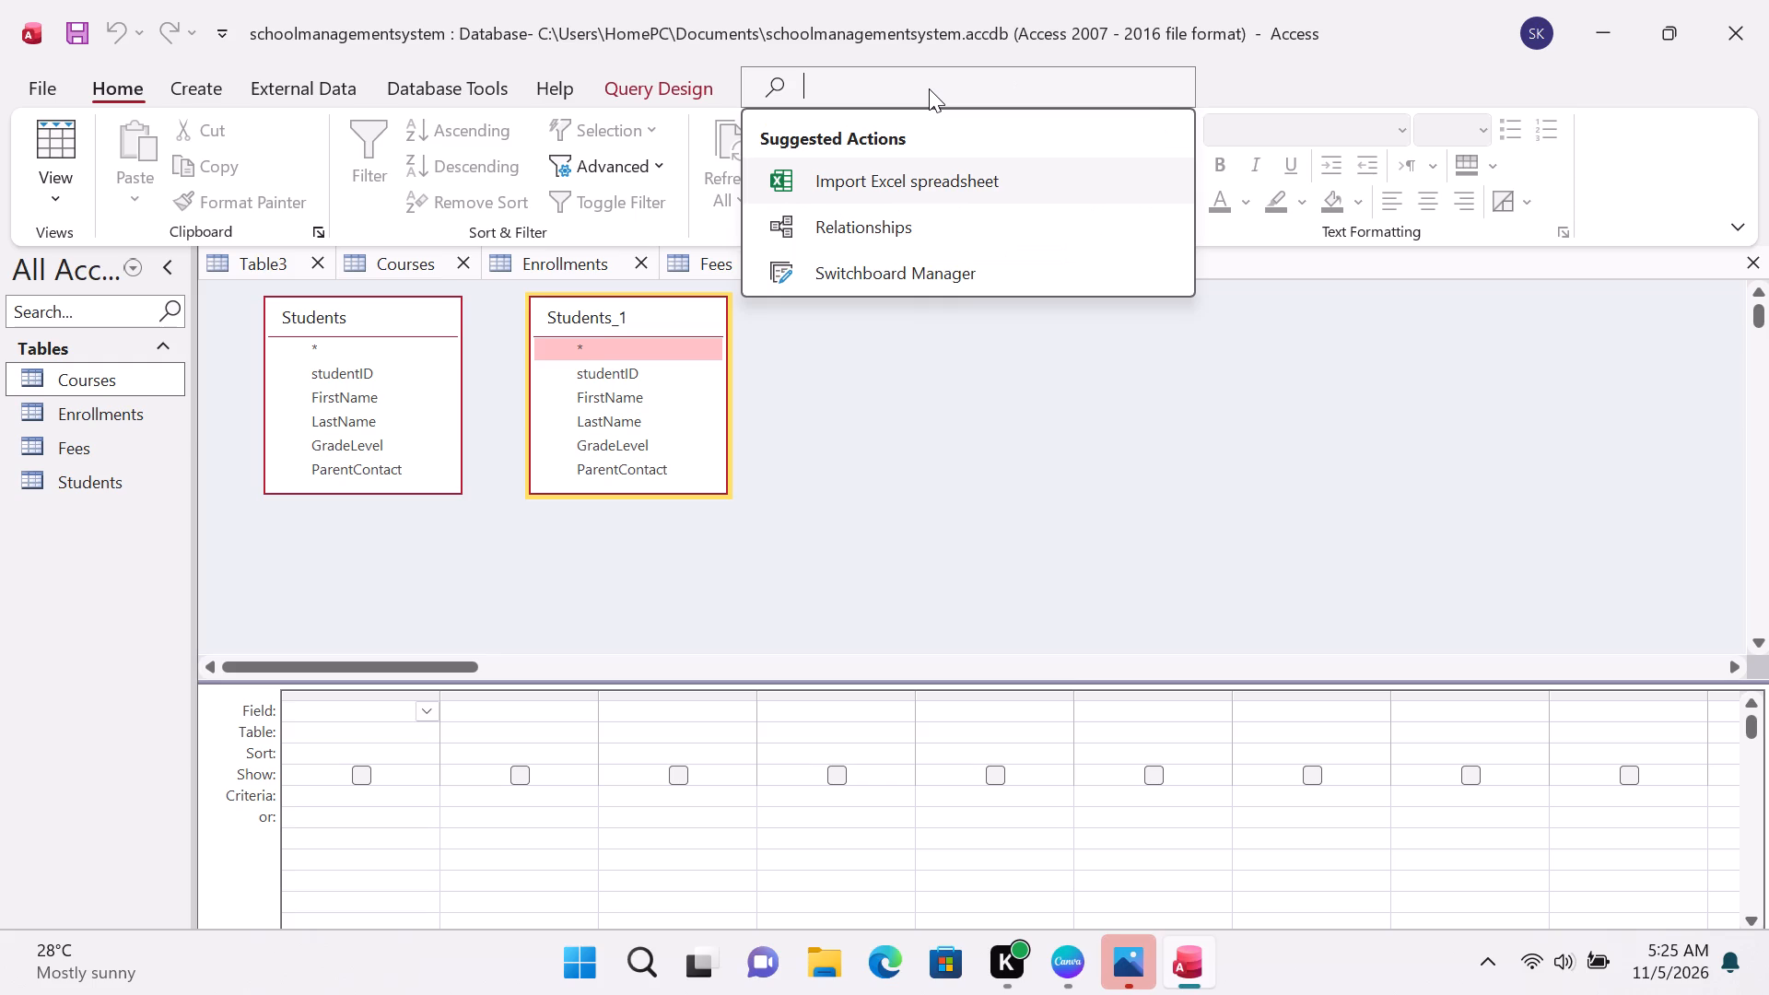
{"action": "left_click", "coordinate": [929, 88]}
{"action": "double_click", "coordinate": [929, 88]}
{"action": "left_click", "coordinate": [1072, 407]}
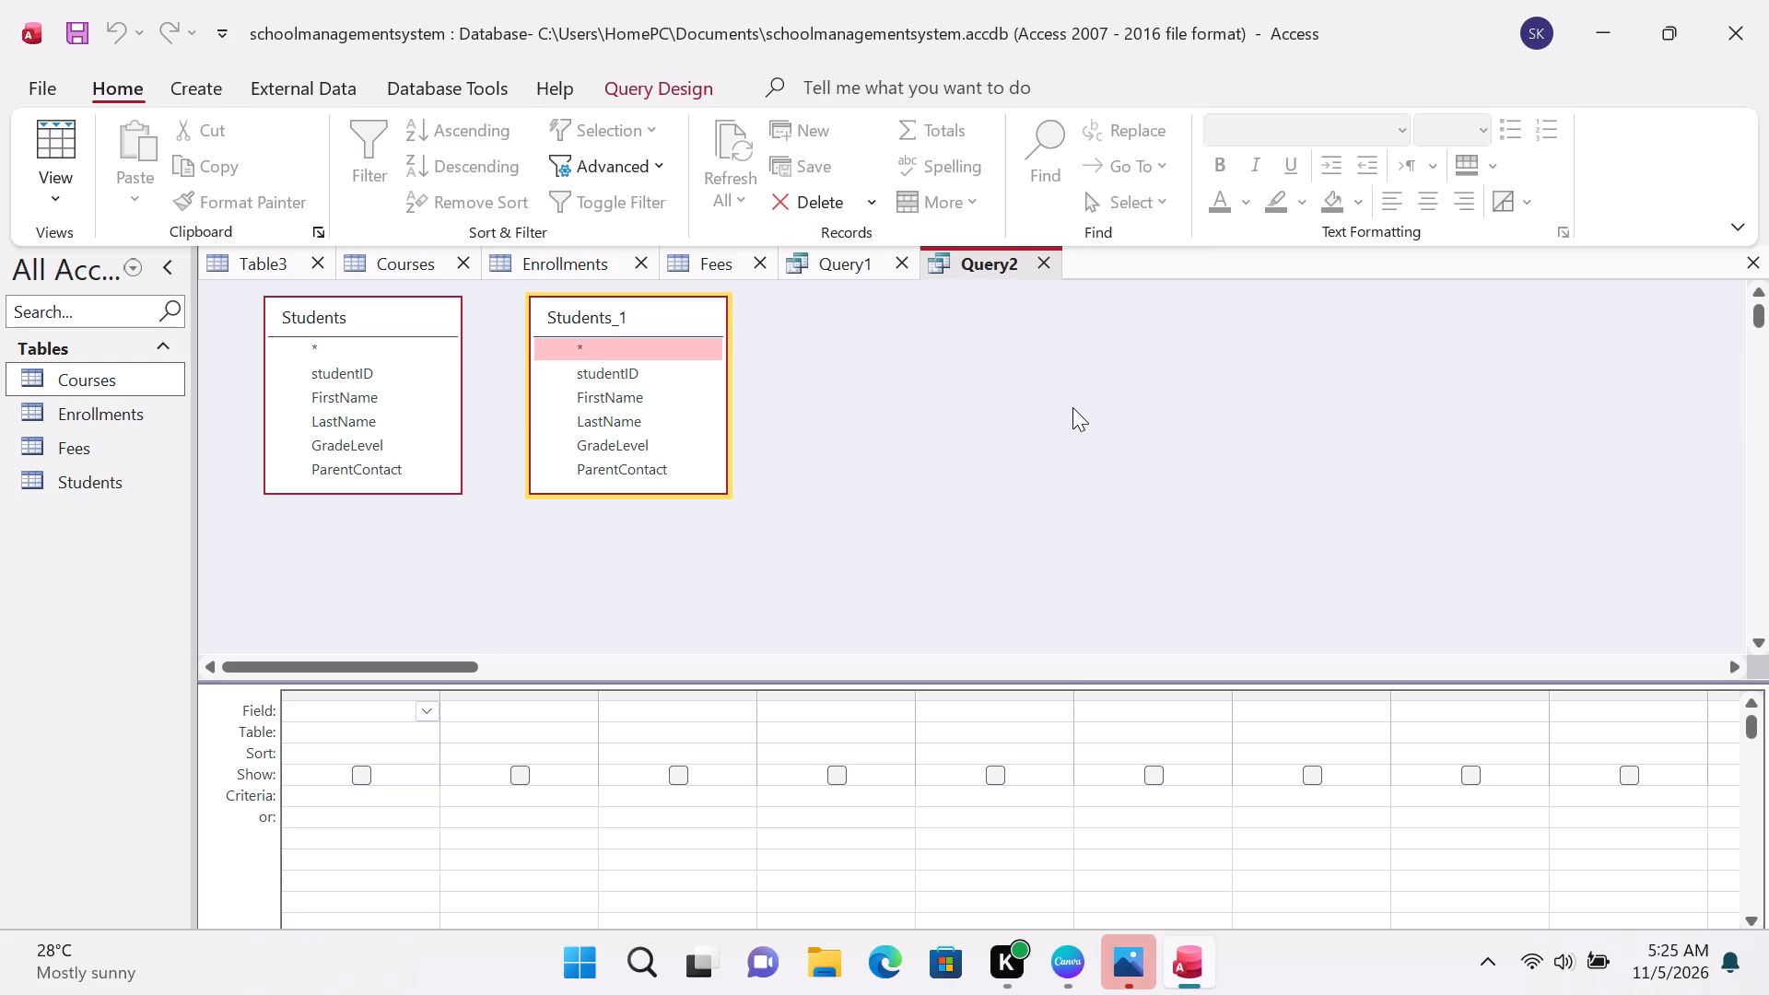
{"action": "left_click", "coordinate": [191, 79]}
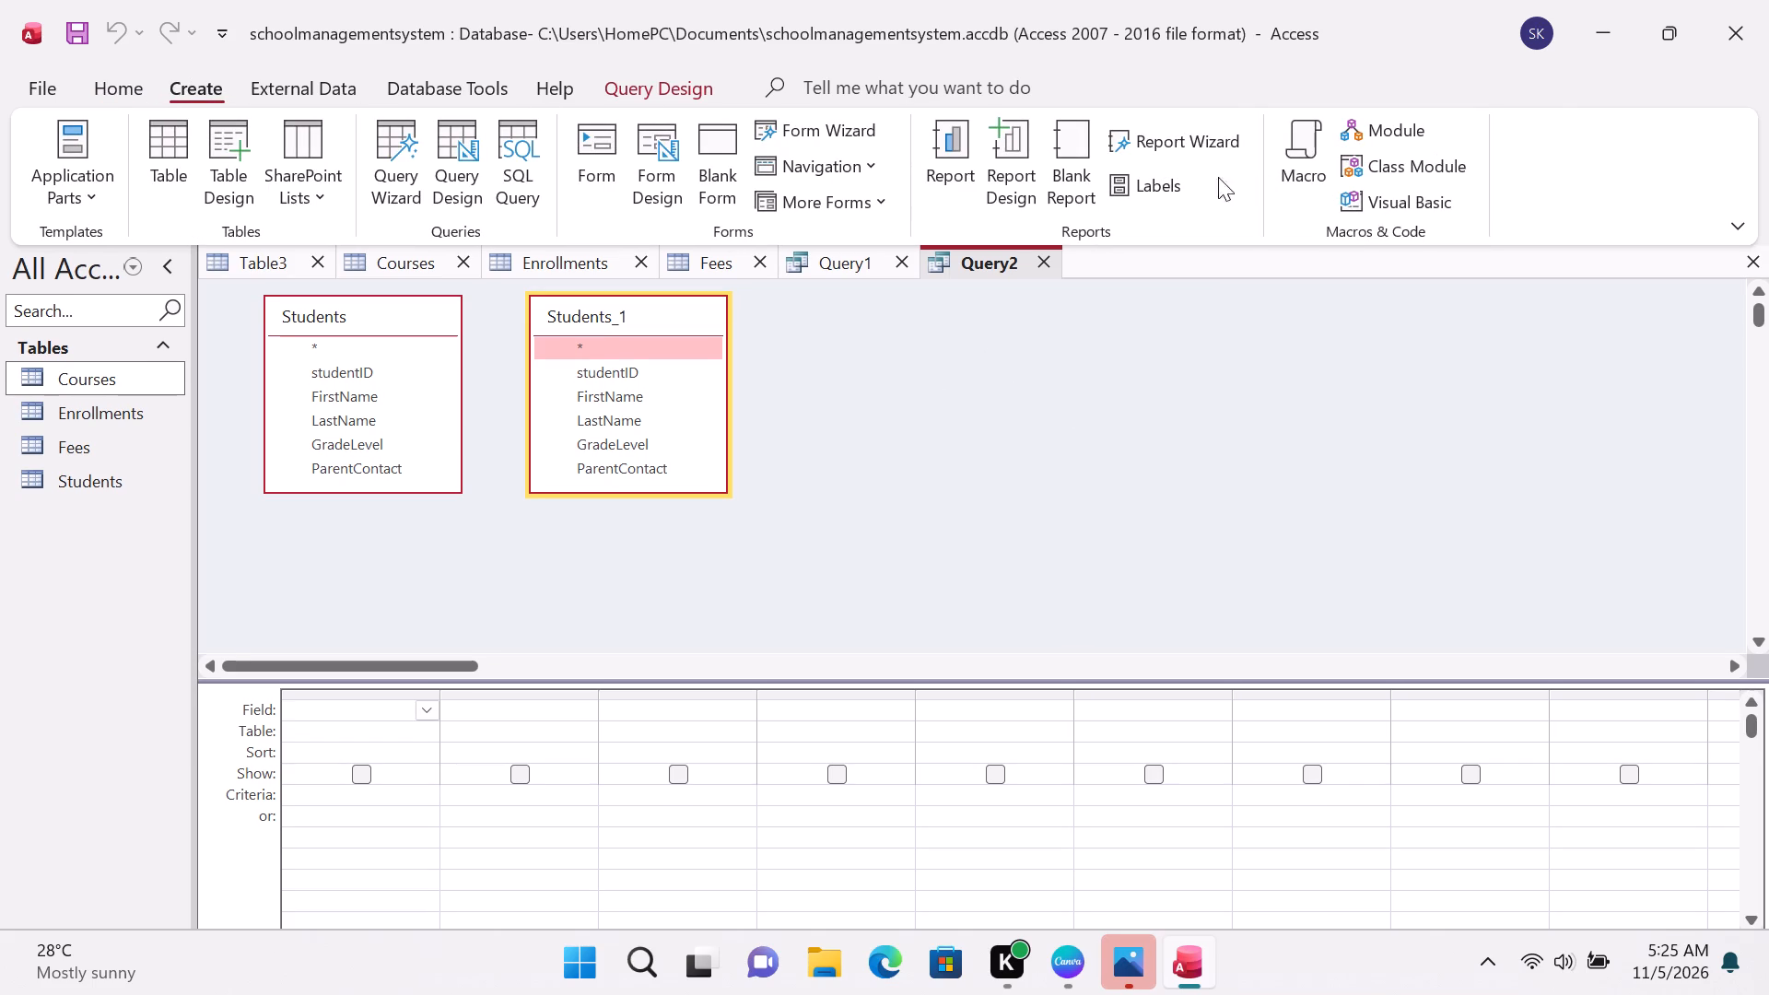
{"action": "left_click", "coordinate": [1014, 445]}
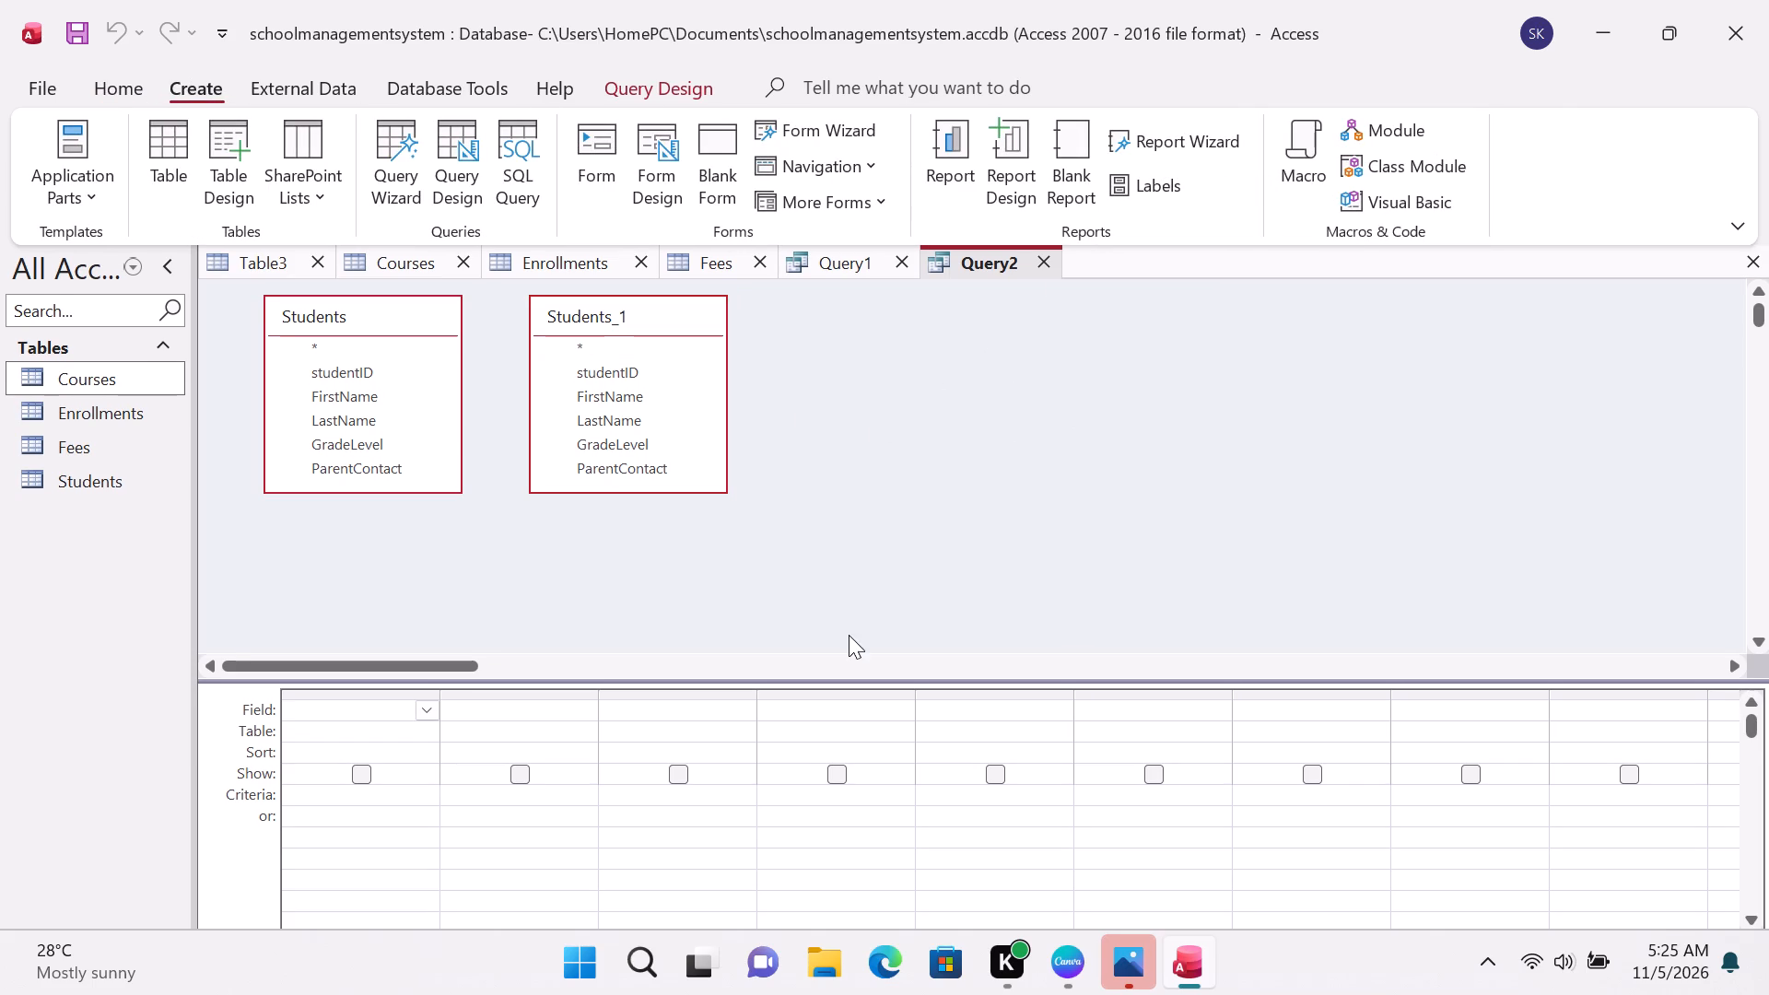
Save the current query under the name Query2.
{"action": "left_click", "coordinate": [48, 76]}
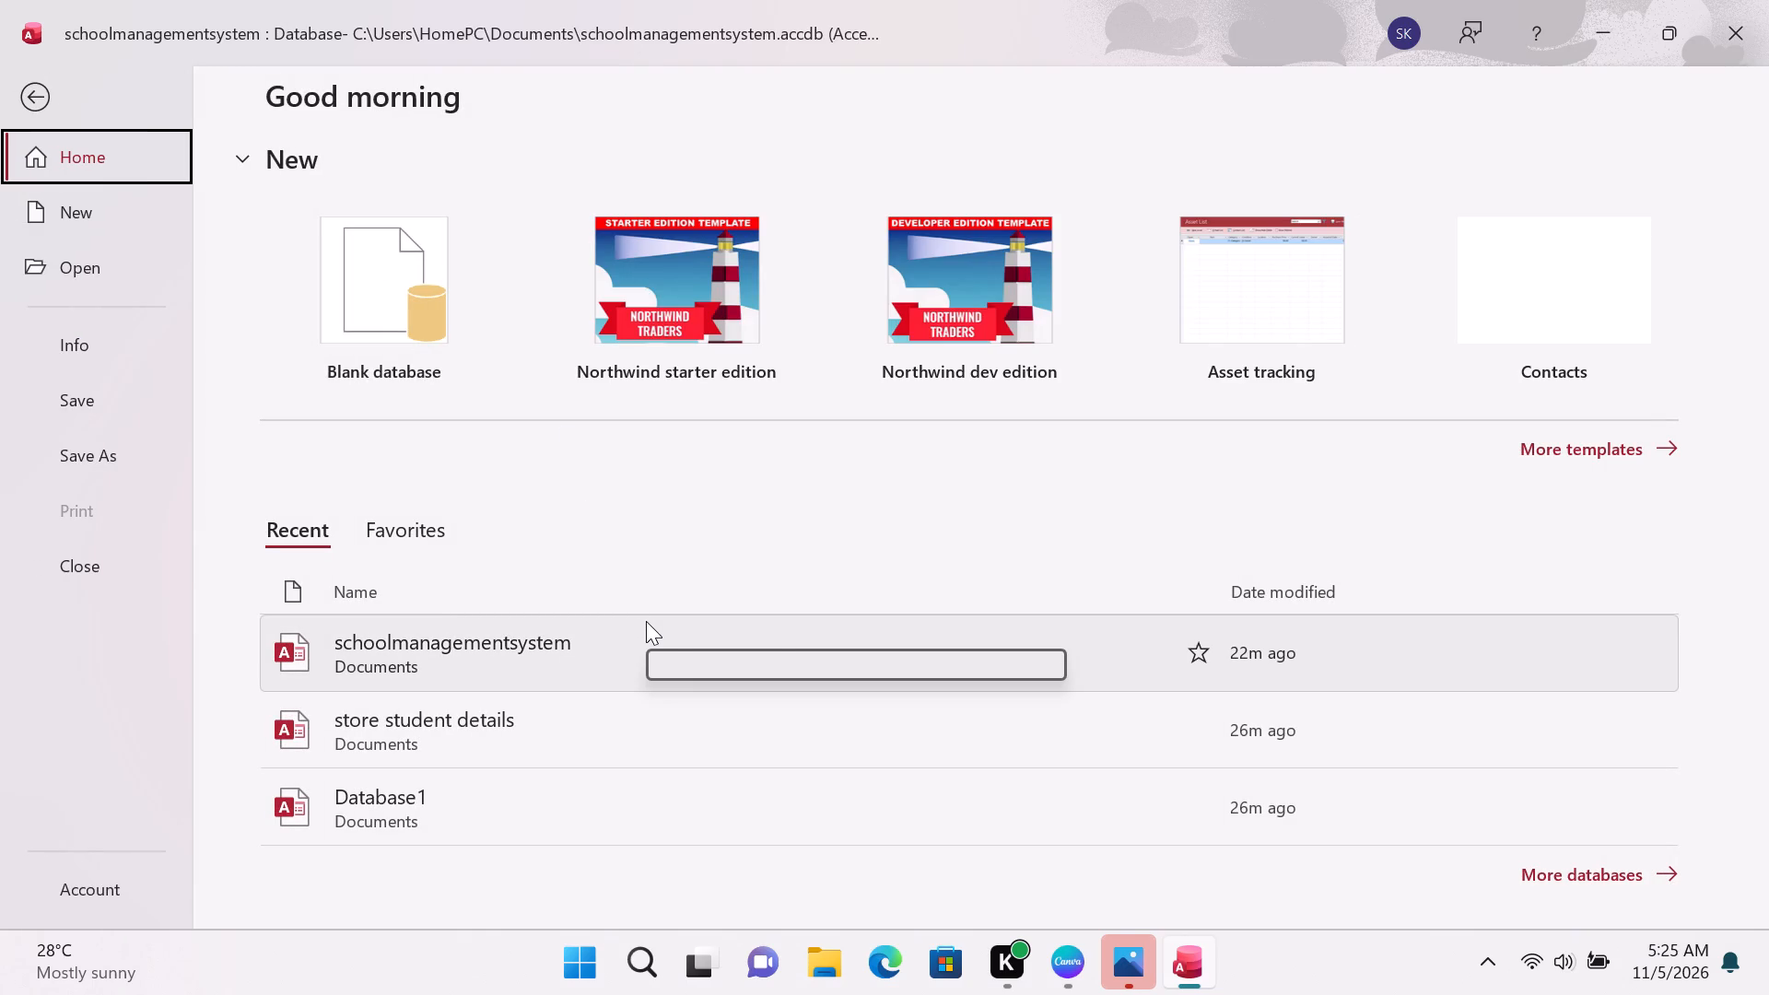
{"action": "left_click", "coordinate": [89, 400]}
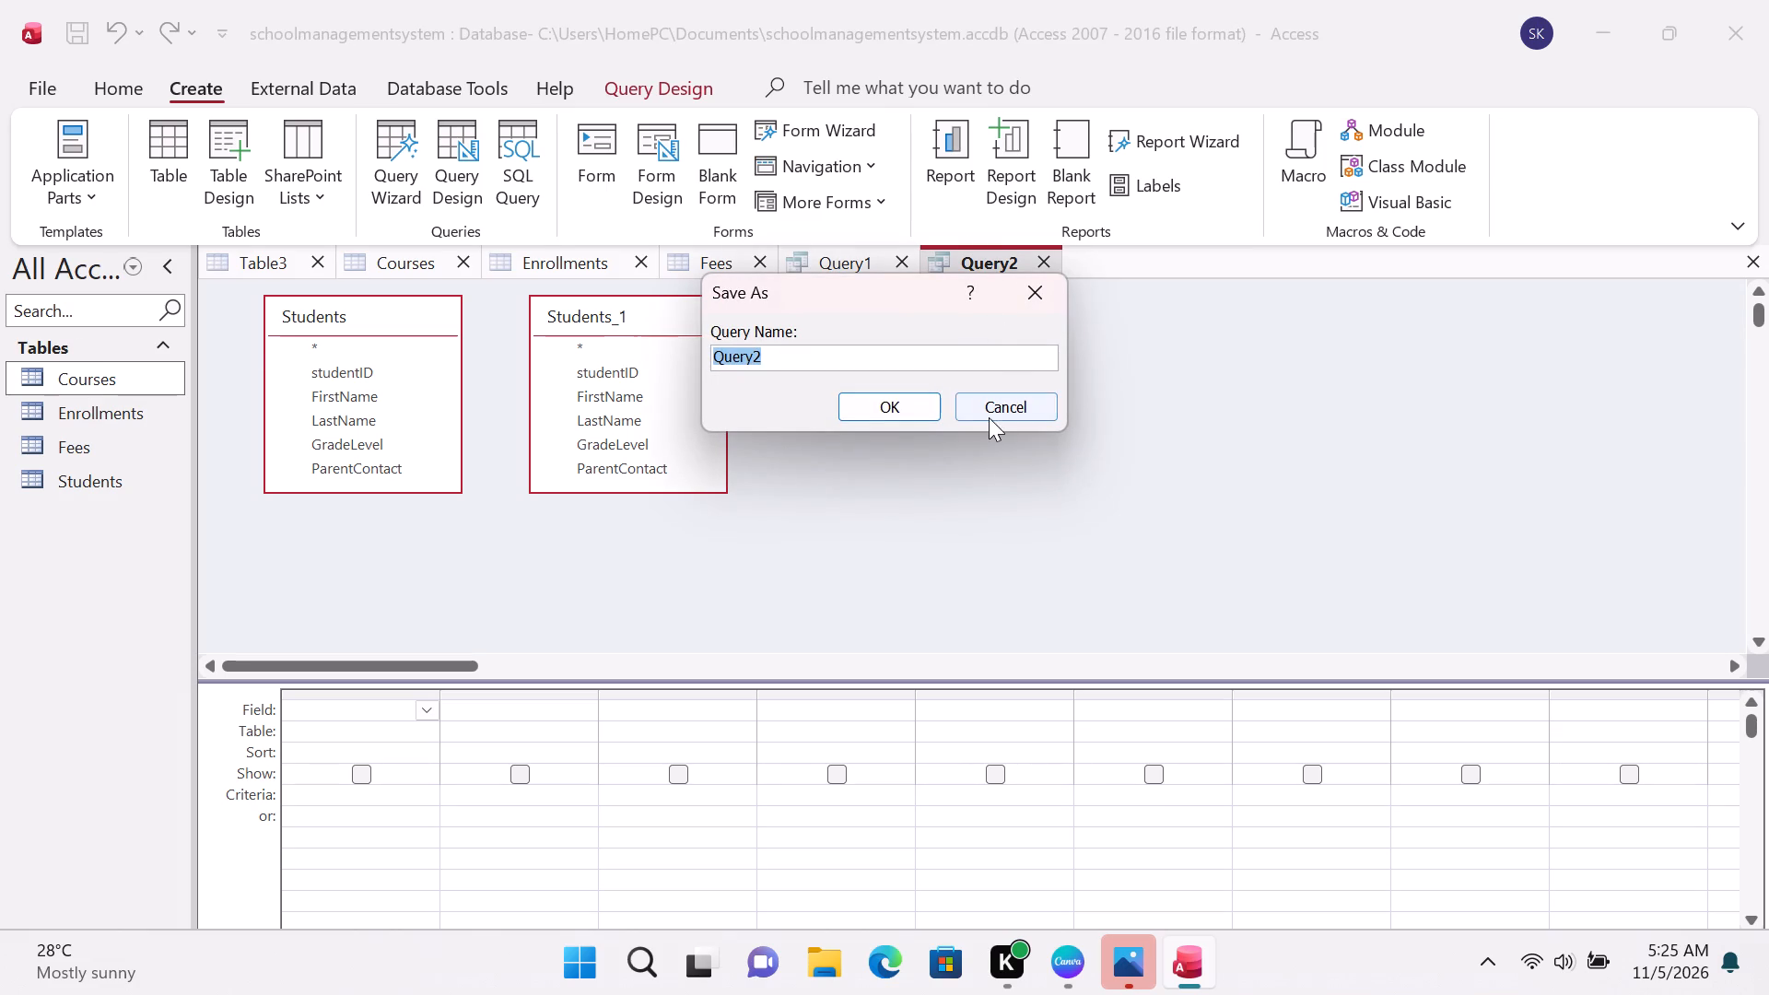
{"action": "left_click", "coordinate": [908, 411]}
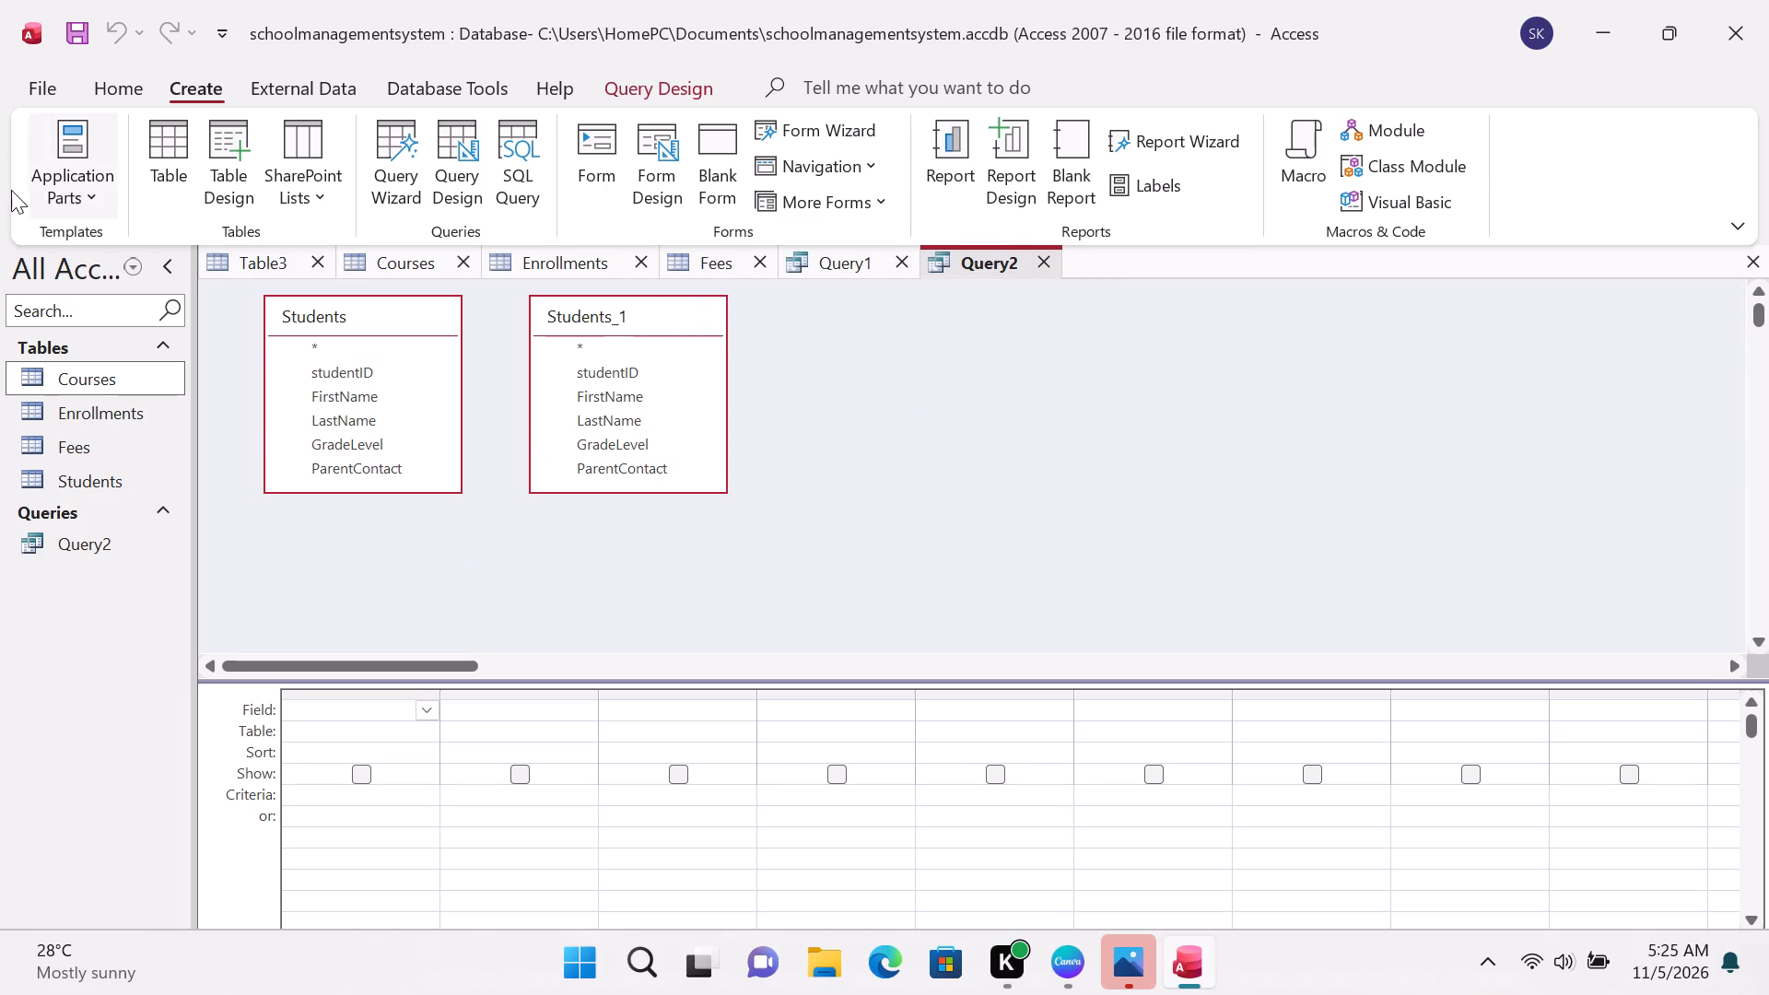
Launch Word and bring up its overview of recent documents.
{"action": "left_click", "coordinate": [30, 101]}
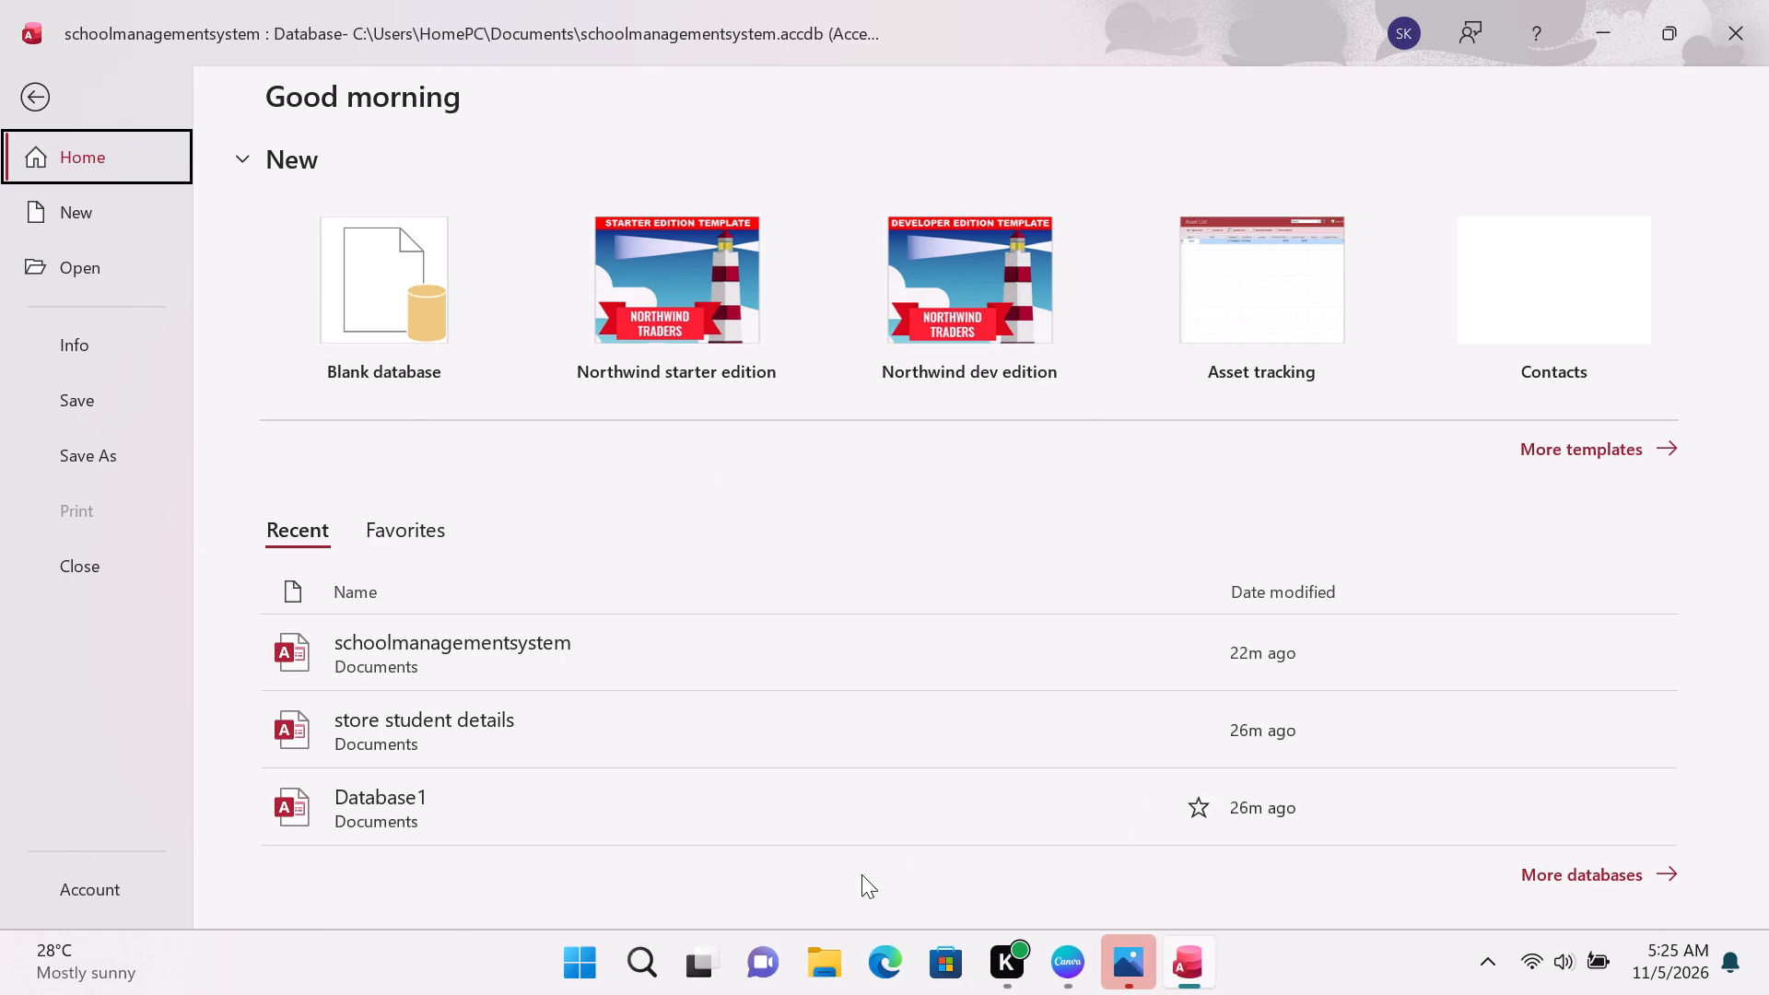
{"action": "left_click", "coordinate": [589, 954]}
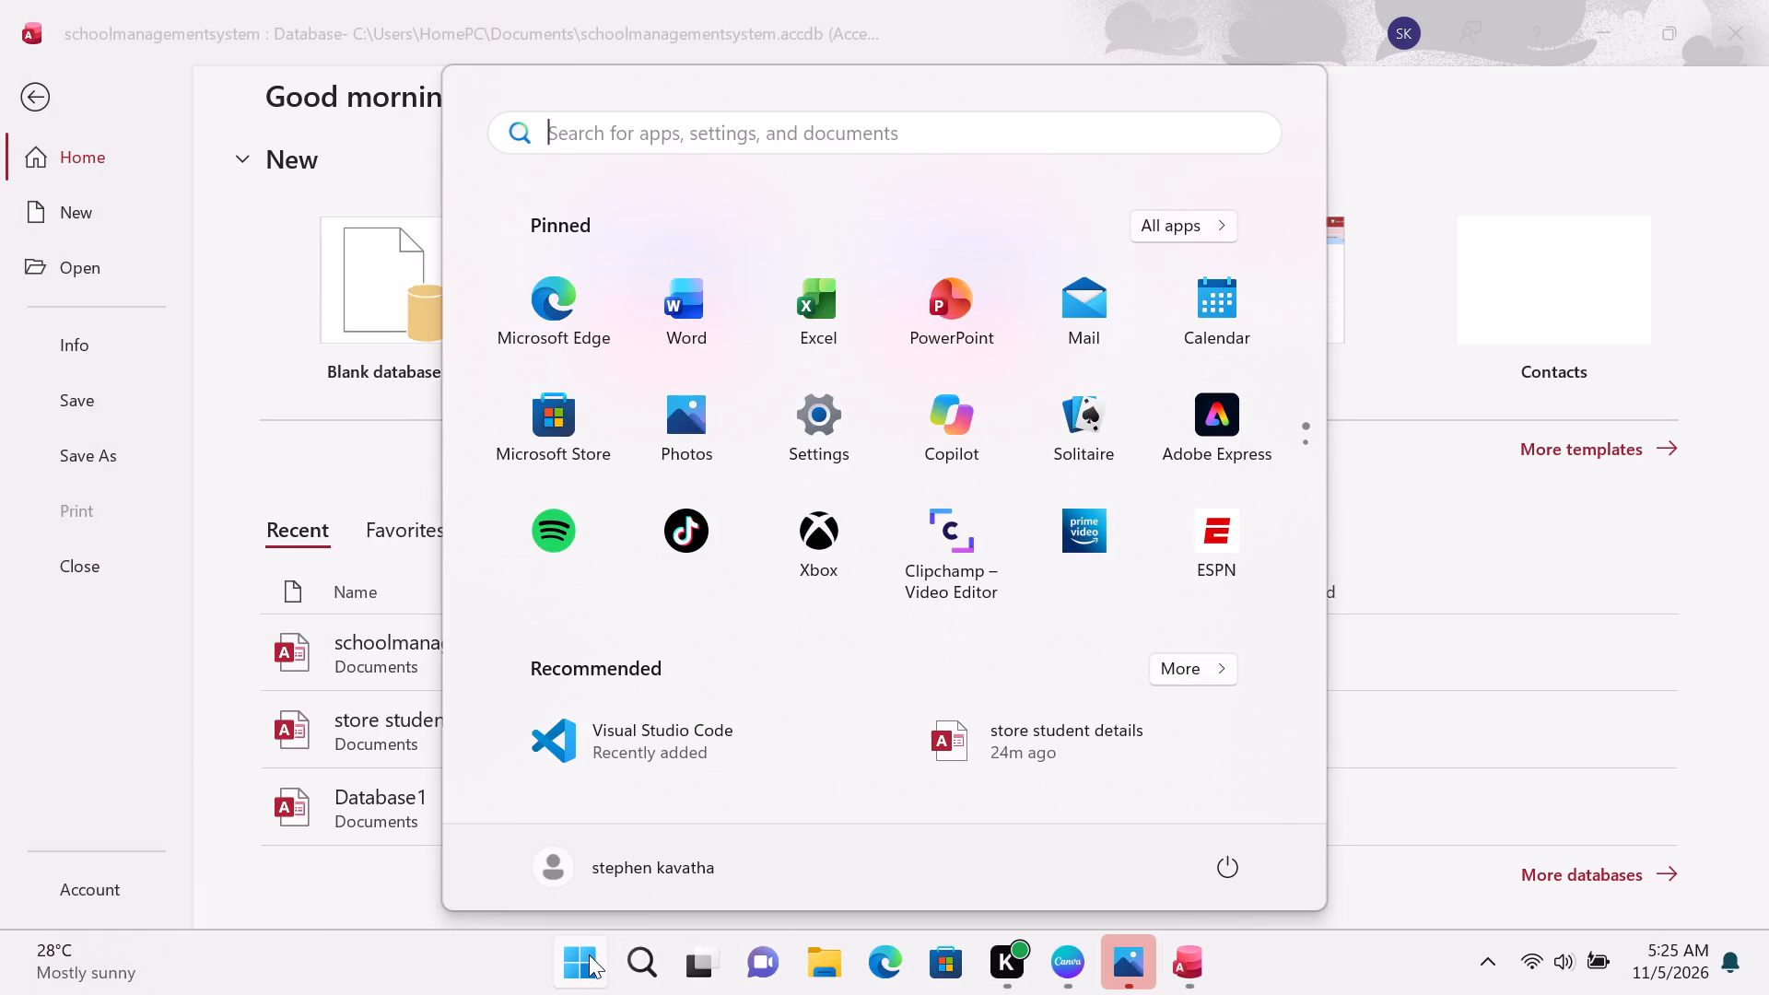
{"action": "left_click", "coordinate": [675, 359]}
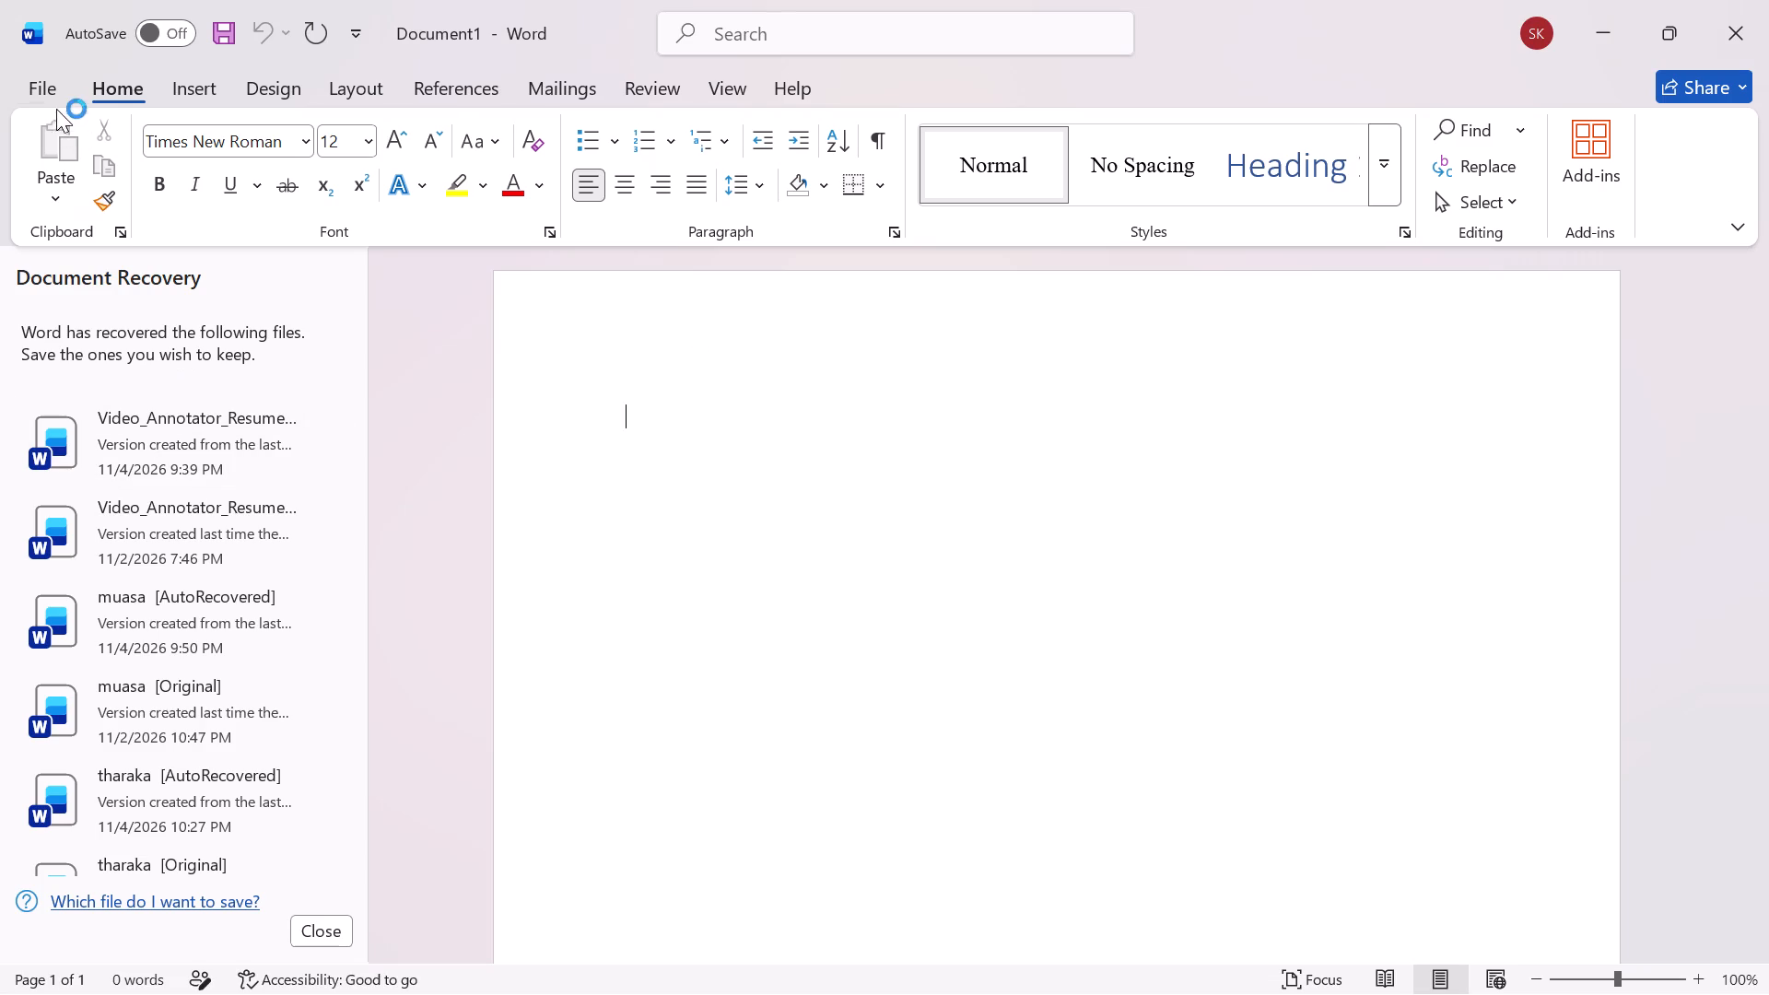
{"action": "left_click", "coordinate": [43, 88]}
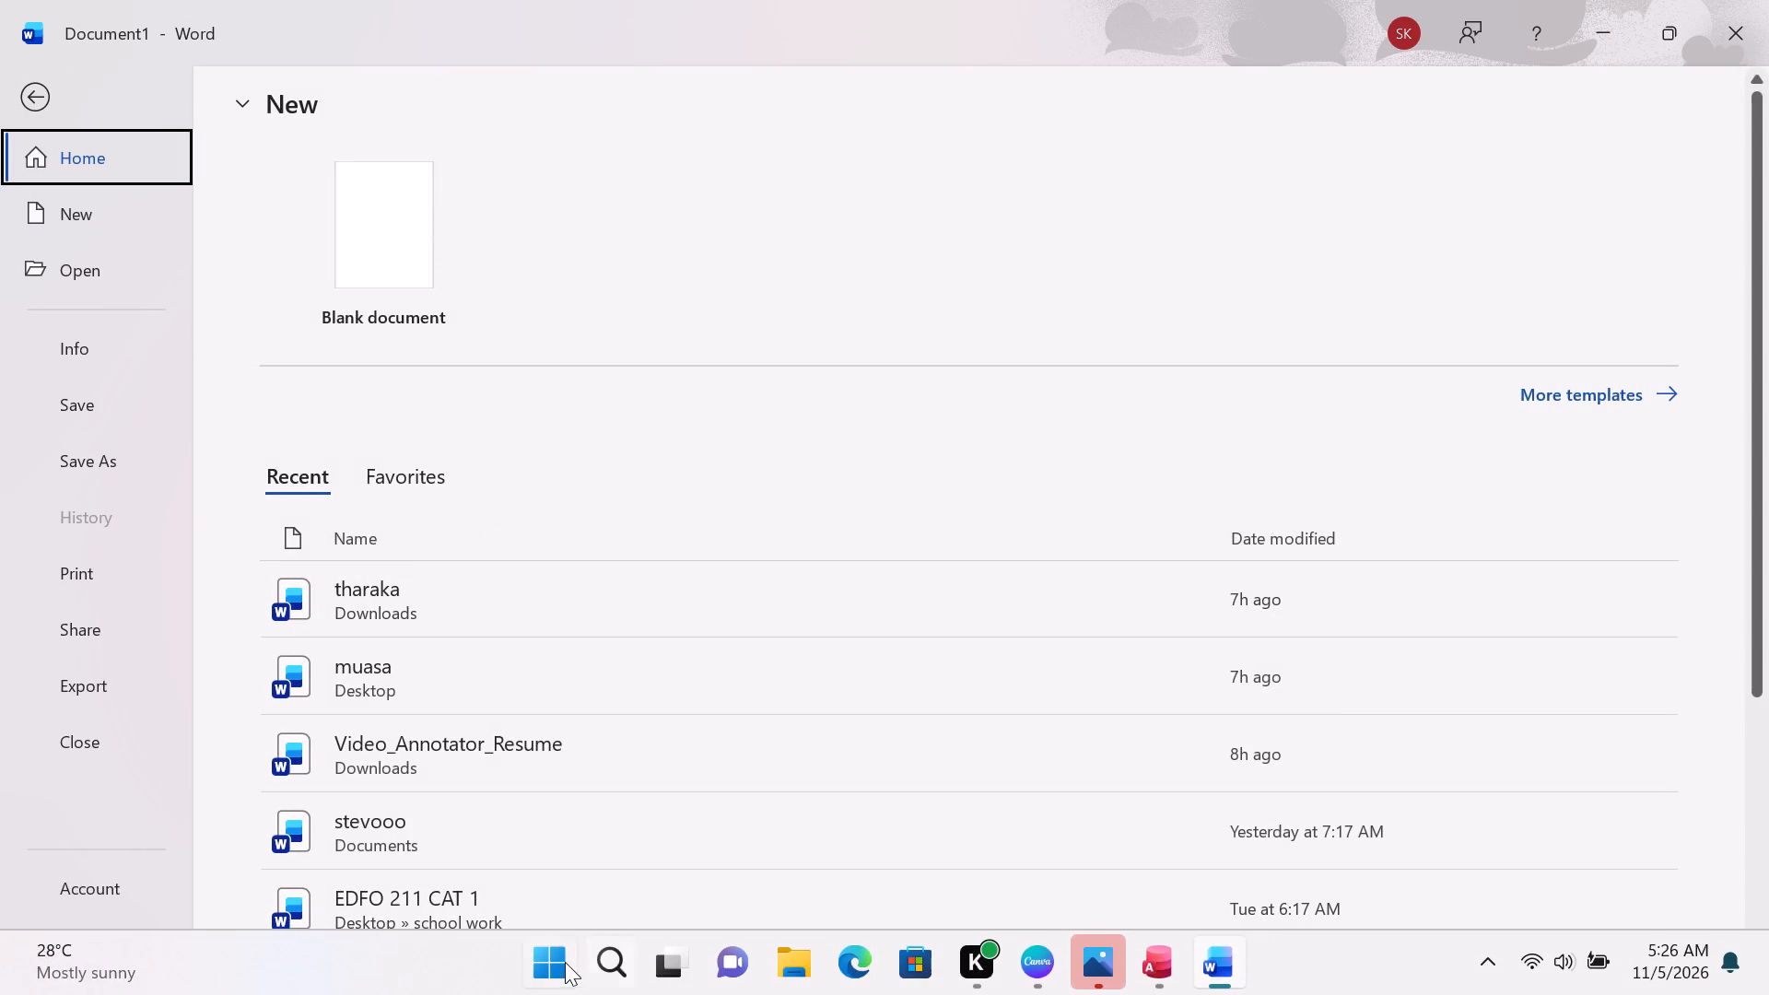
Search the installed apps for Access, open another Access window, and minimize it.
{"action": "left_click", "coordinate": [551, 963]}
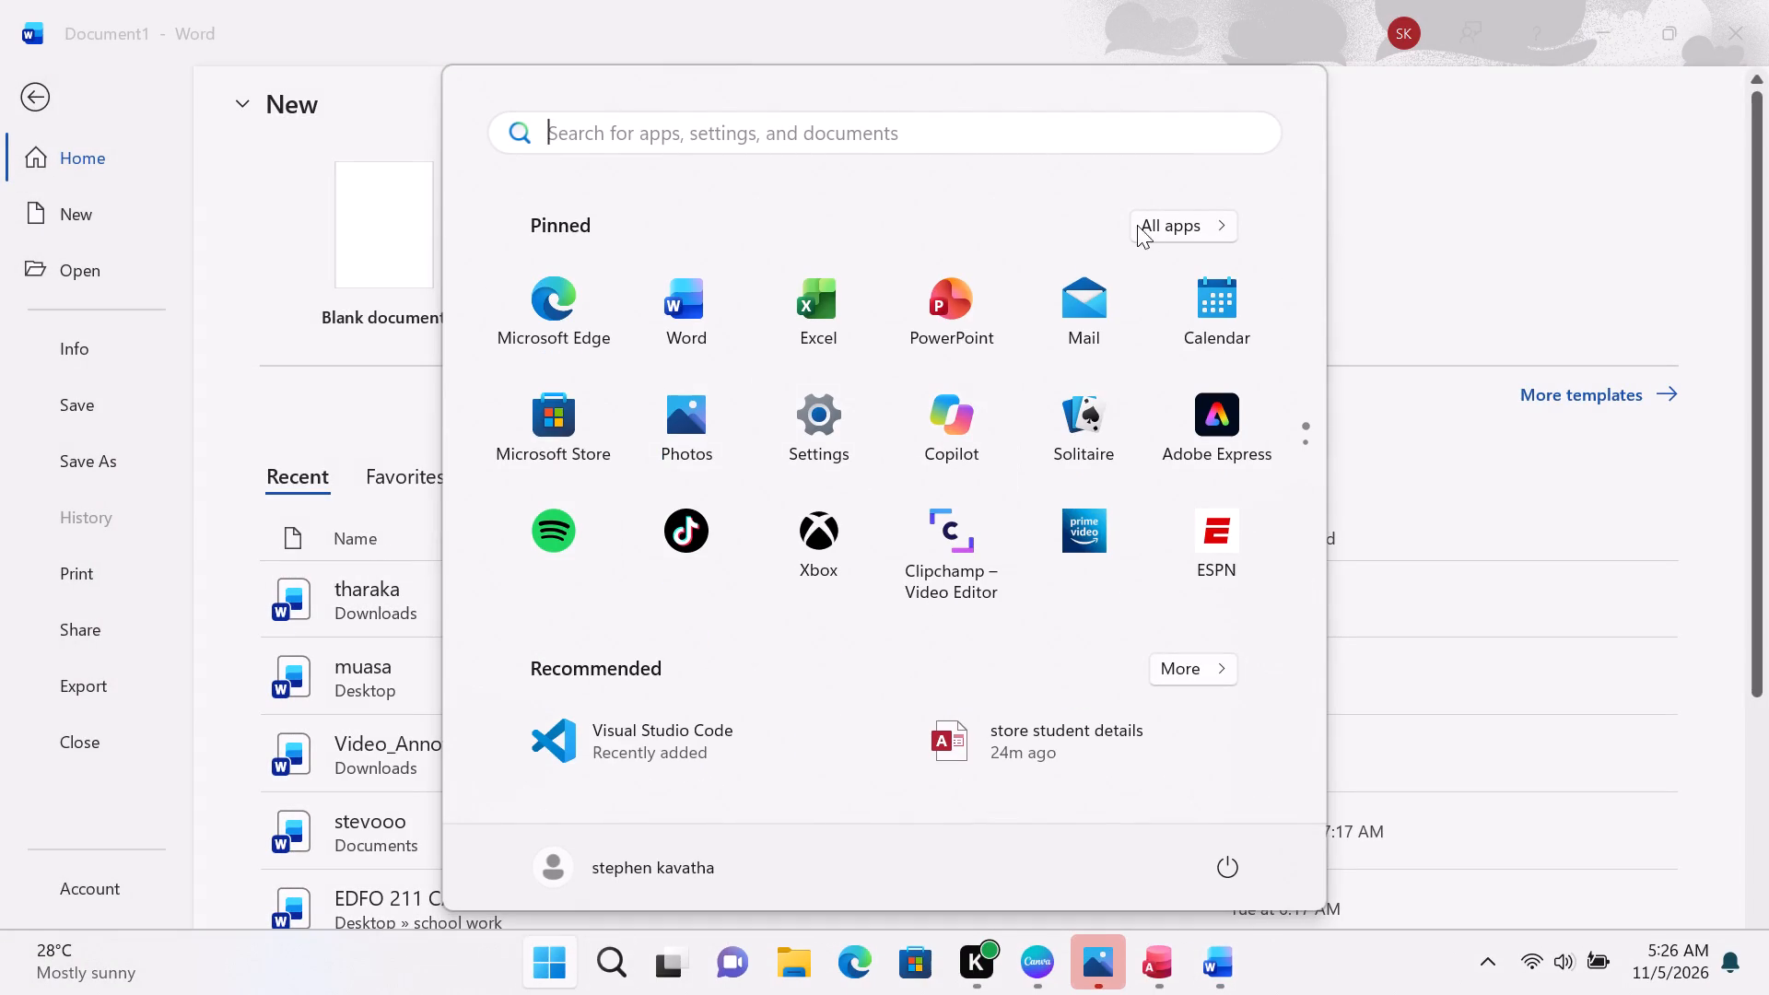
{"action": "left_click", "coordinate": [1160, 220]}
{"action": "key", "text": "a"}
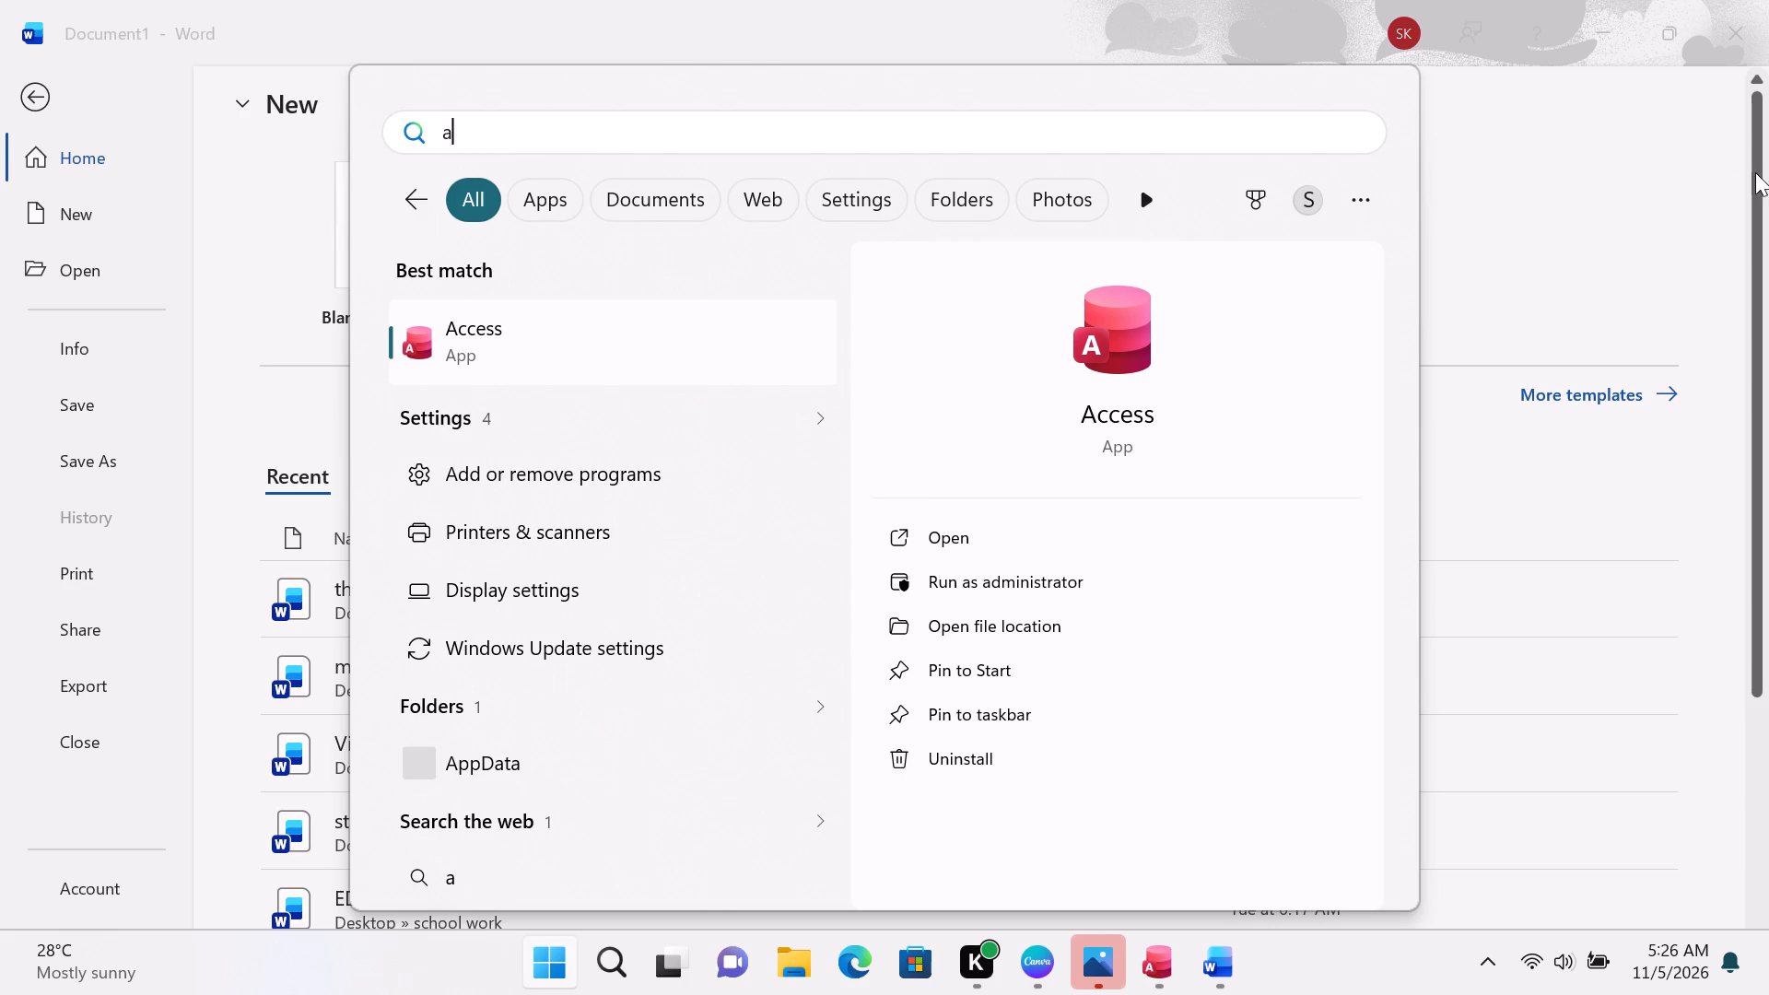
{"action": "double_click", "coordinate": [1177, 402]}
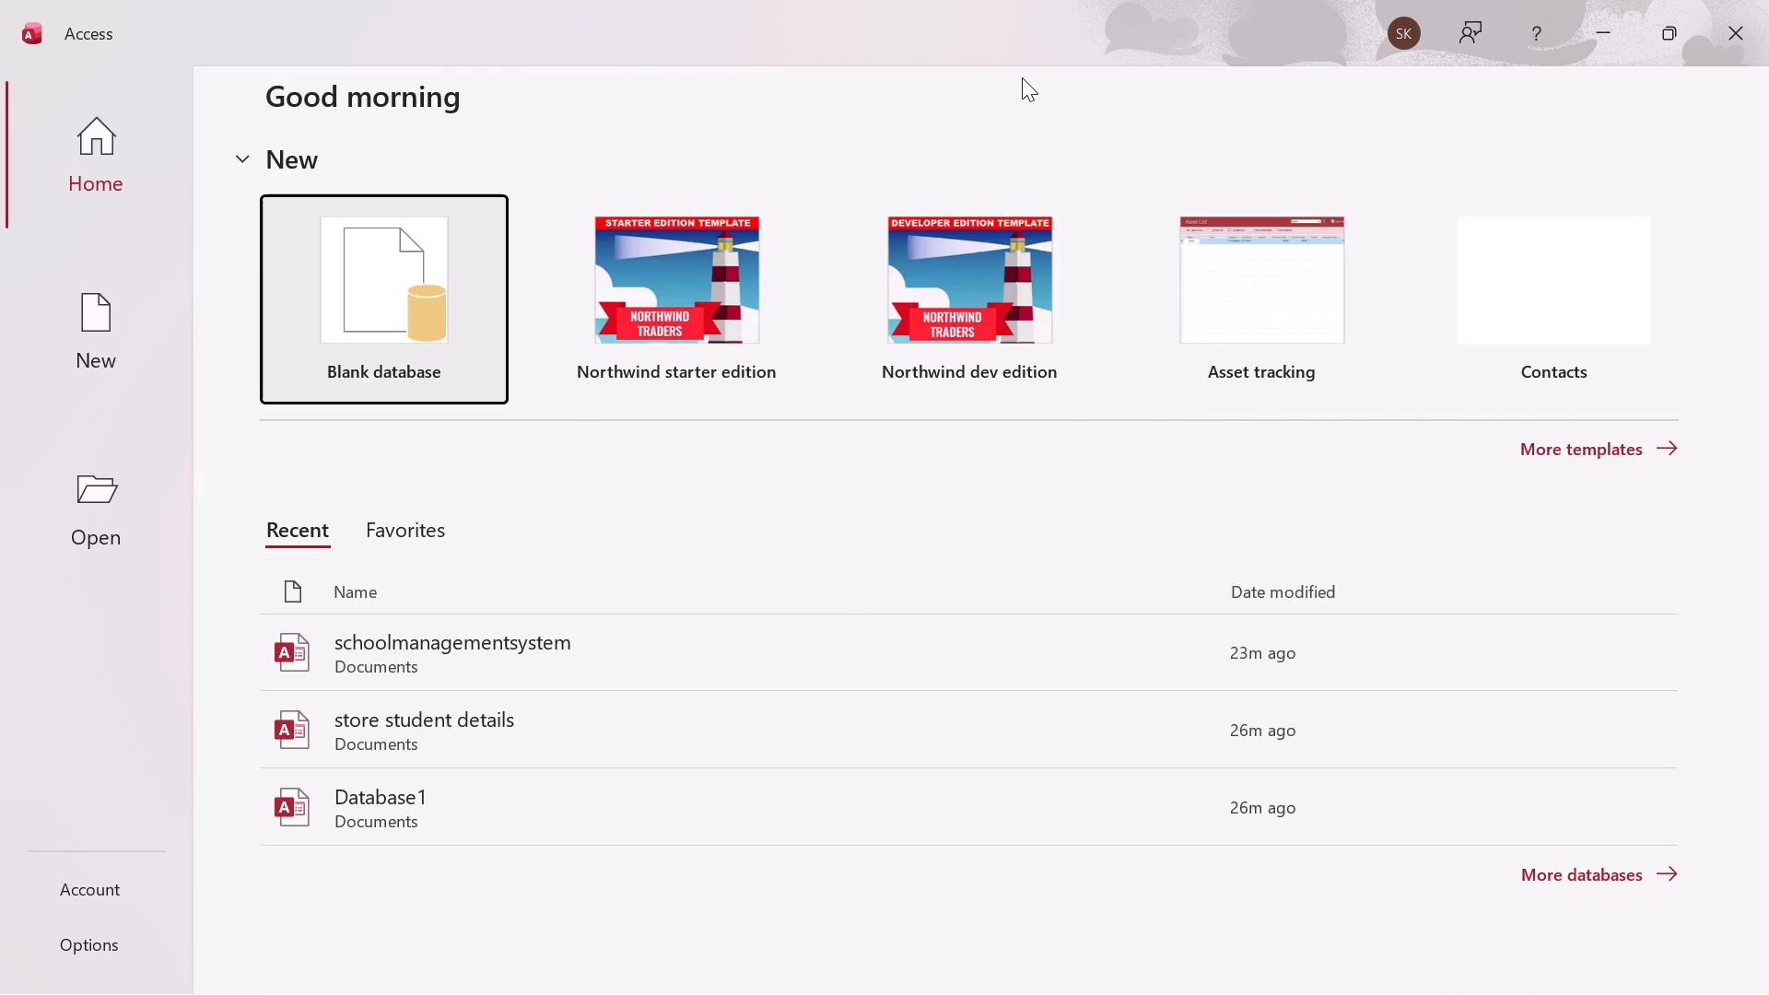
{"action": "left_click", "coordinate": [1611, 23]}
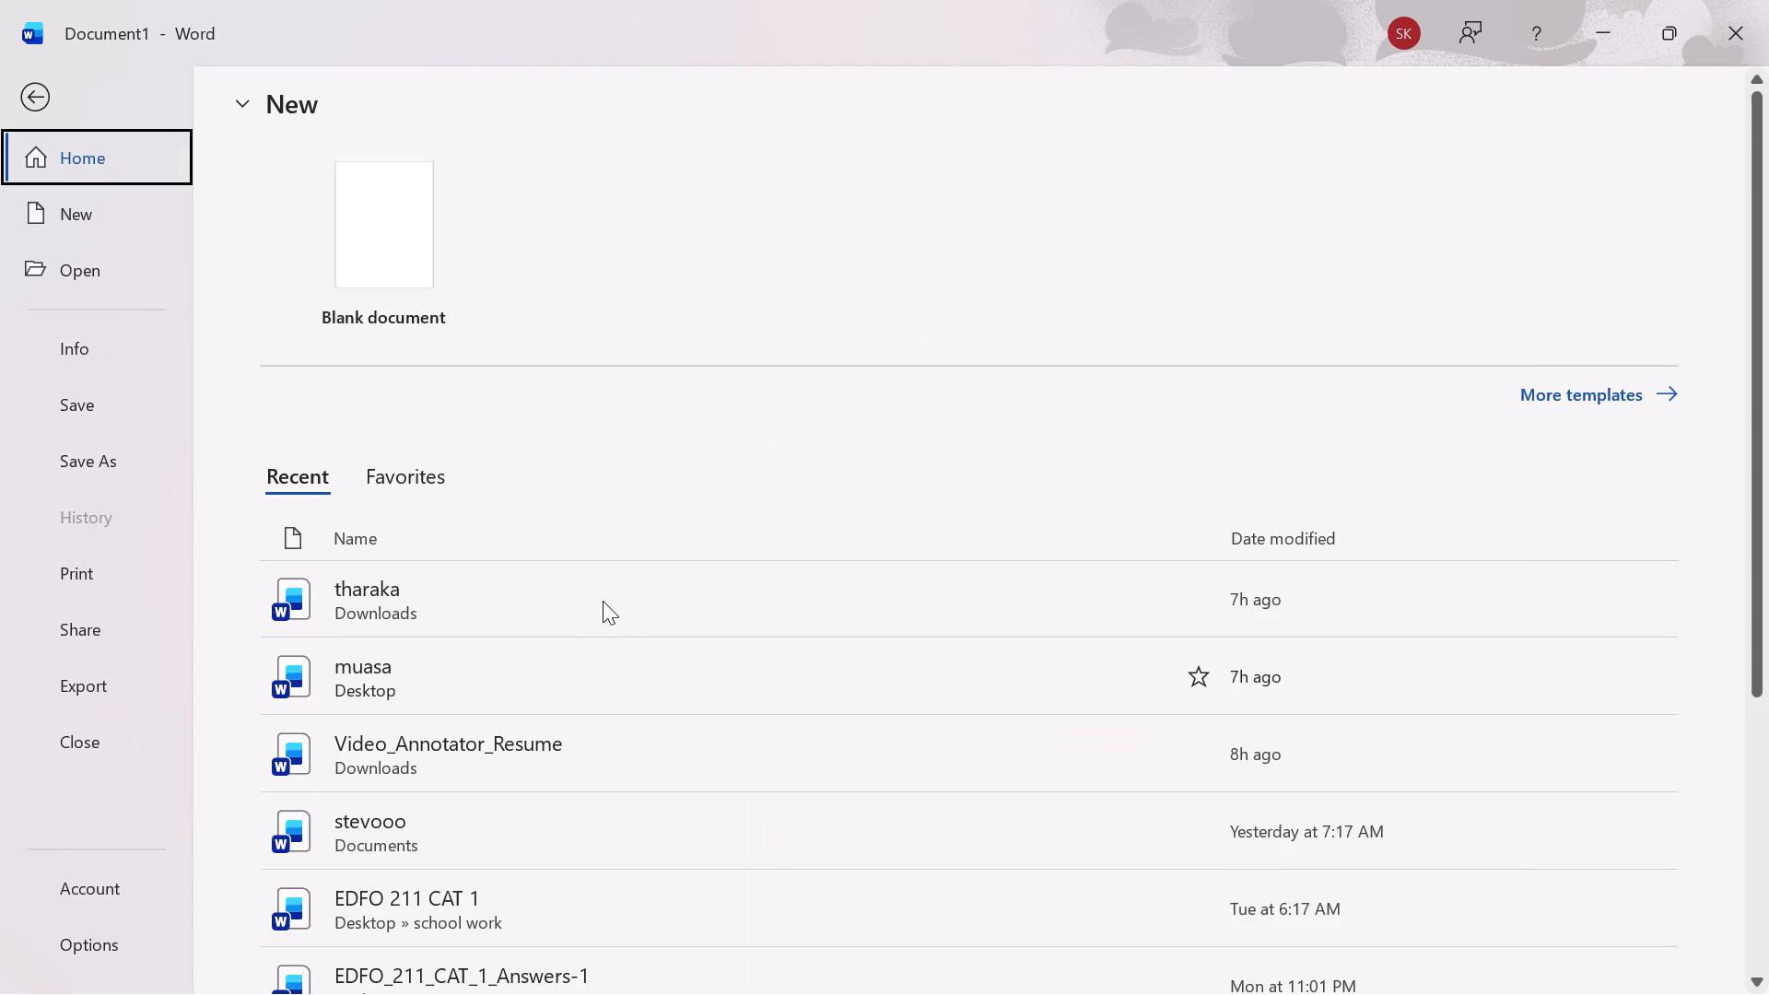
Look through the recent documents in Word, then minimize Word to return to the schoolmanagementsystem database in Access.
{"action": "scroll", "coordinate": [616, 611], "scroll_direction": "down", "scroll_amount": 4}
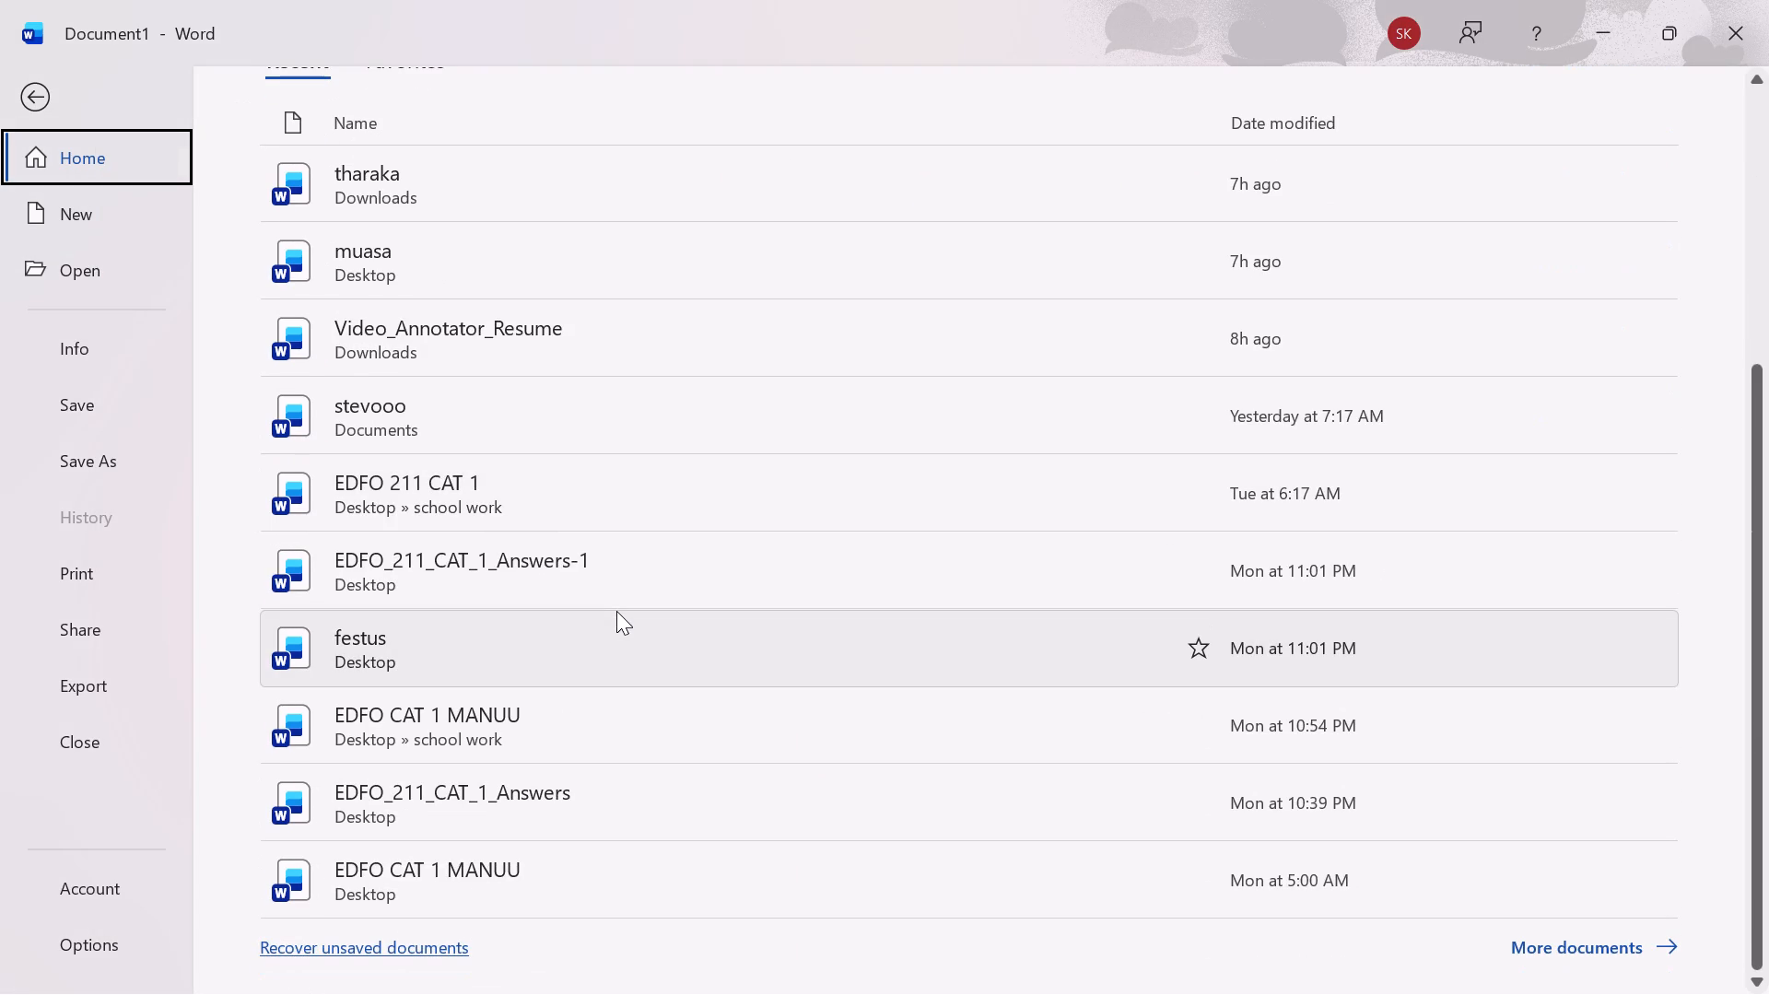
{"action": "scroll", "coordinate": [616, 611], "scroll_direction": "down", "scroll_amount": 3}
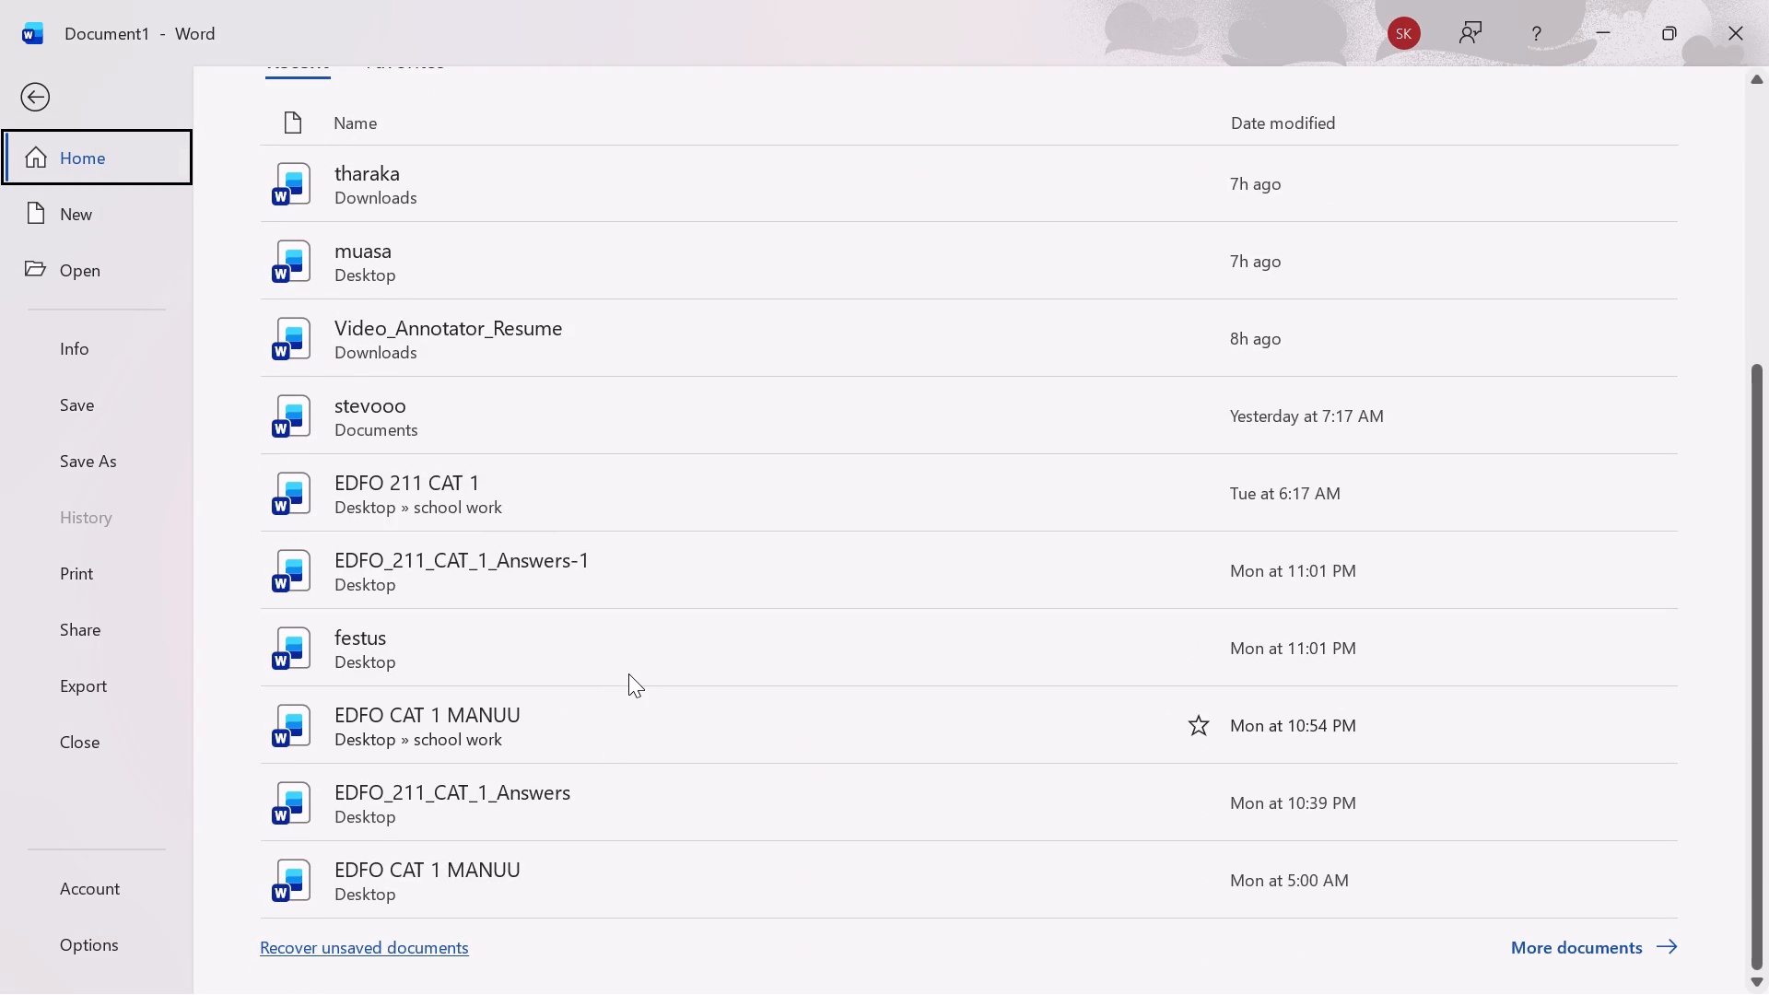
{"action": "scroll", "coordinate": [628, 673], "scroll_direction": "down", "scroll_amount": 4}
{"action": "left_click", "coordinate": [39, 89]}
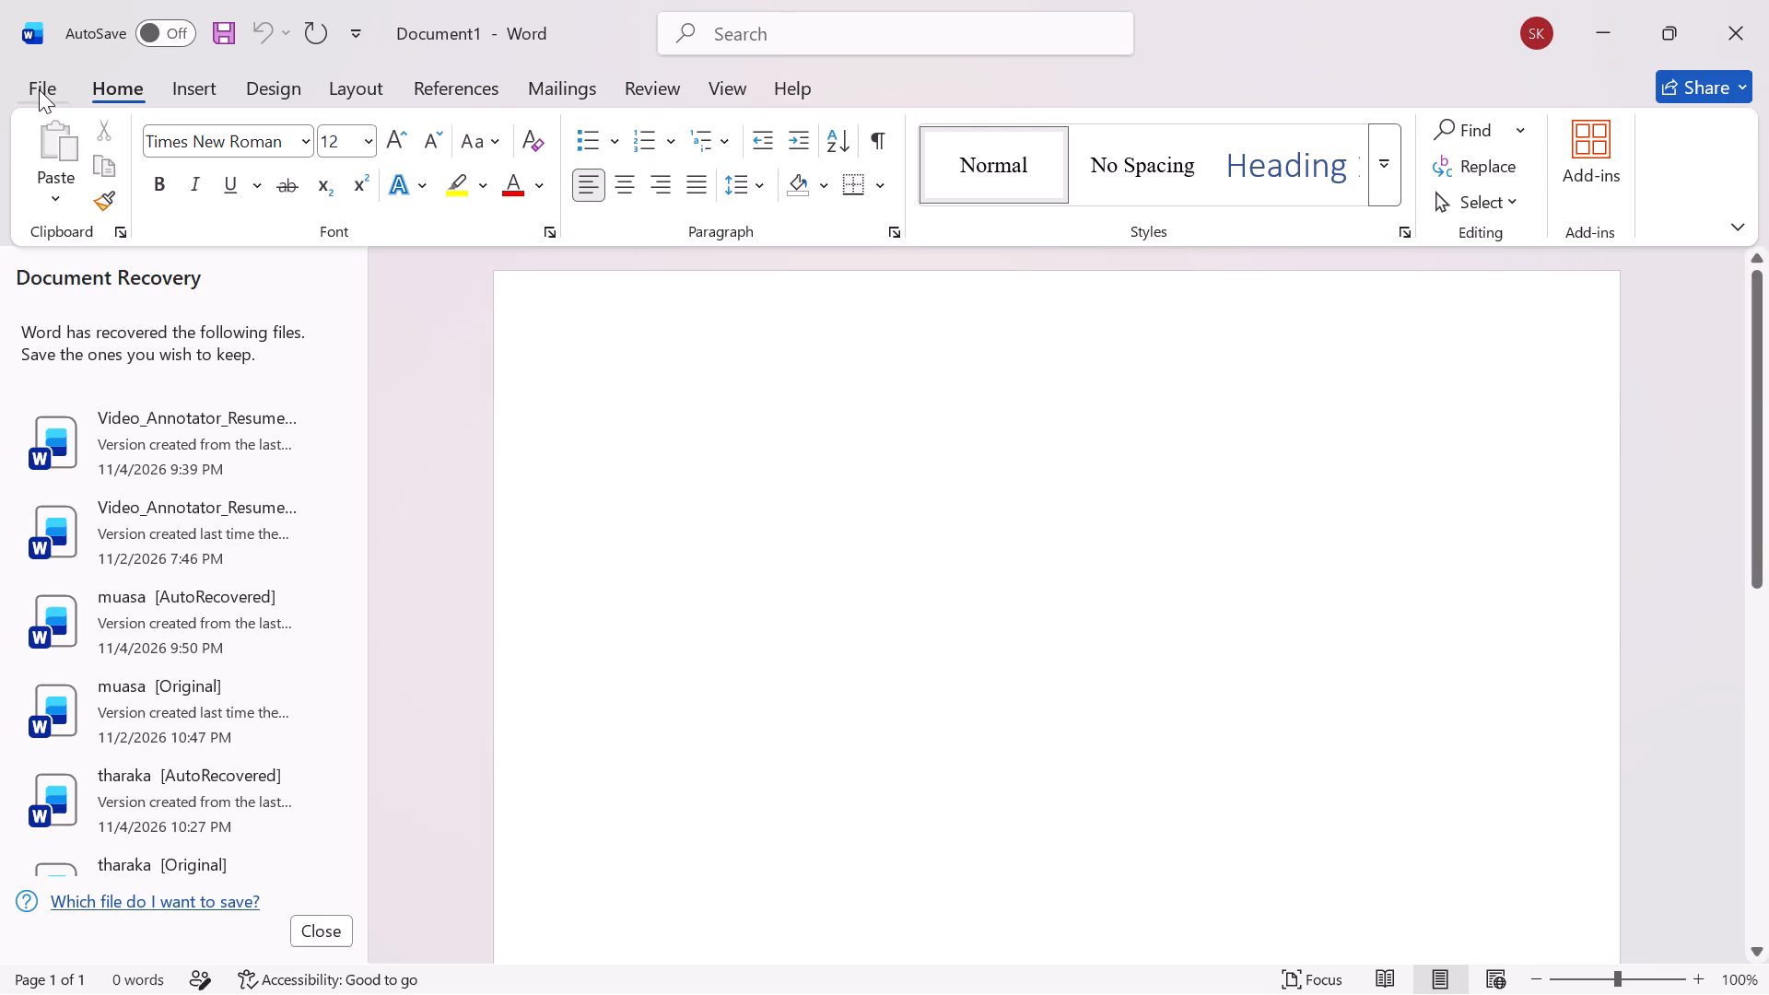
{"action": "scroll", "coordinate": [269, 519], "scroll_direction": "down", "scroll_amount": 3}
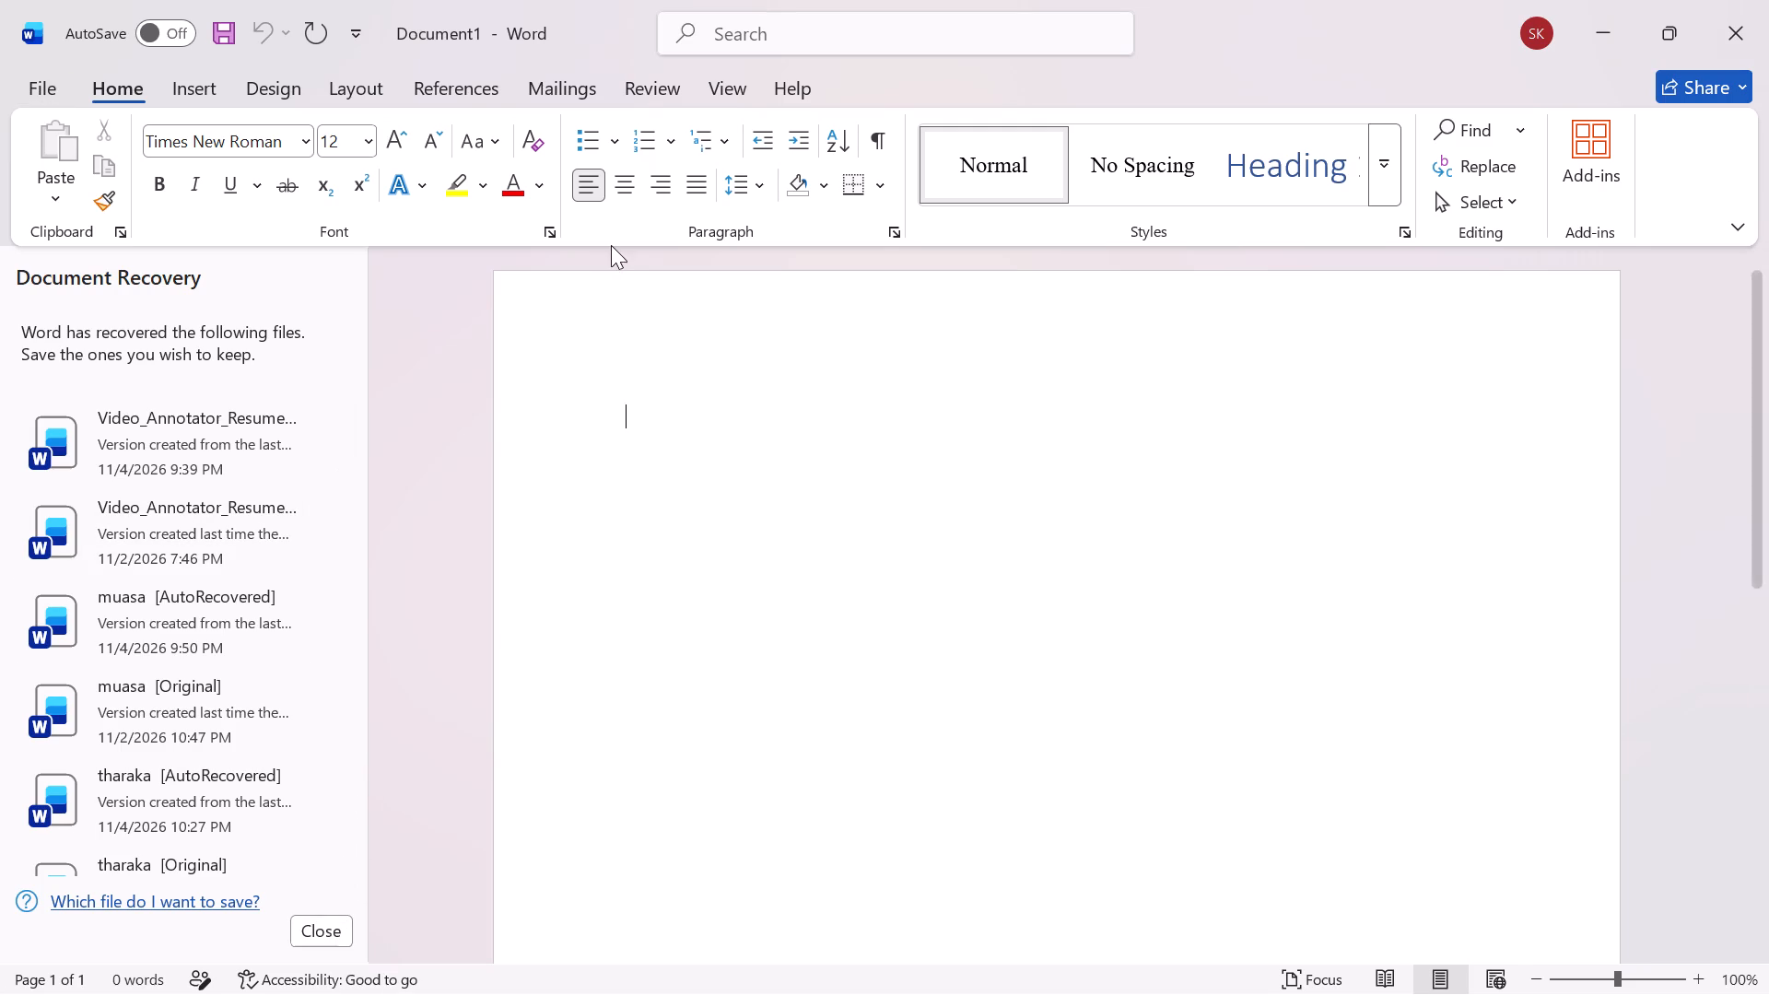
{"action": "left_click", "coordinate": [1620, 29]}
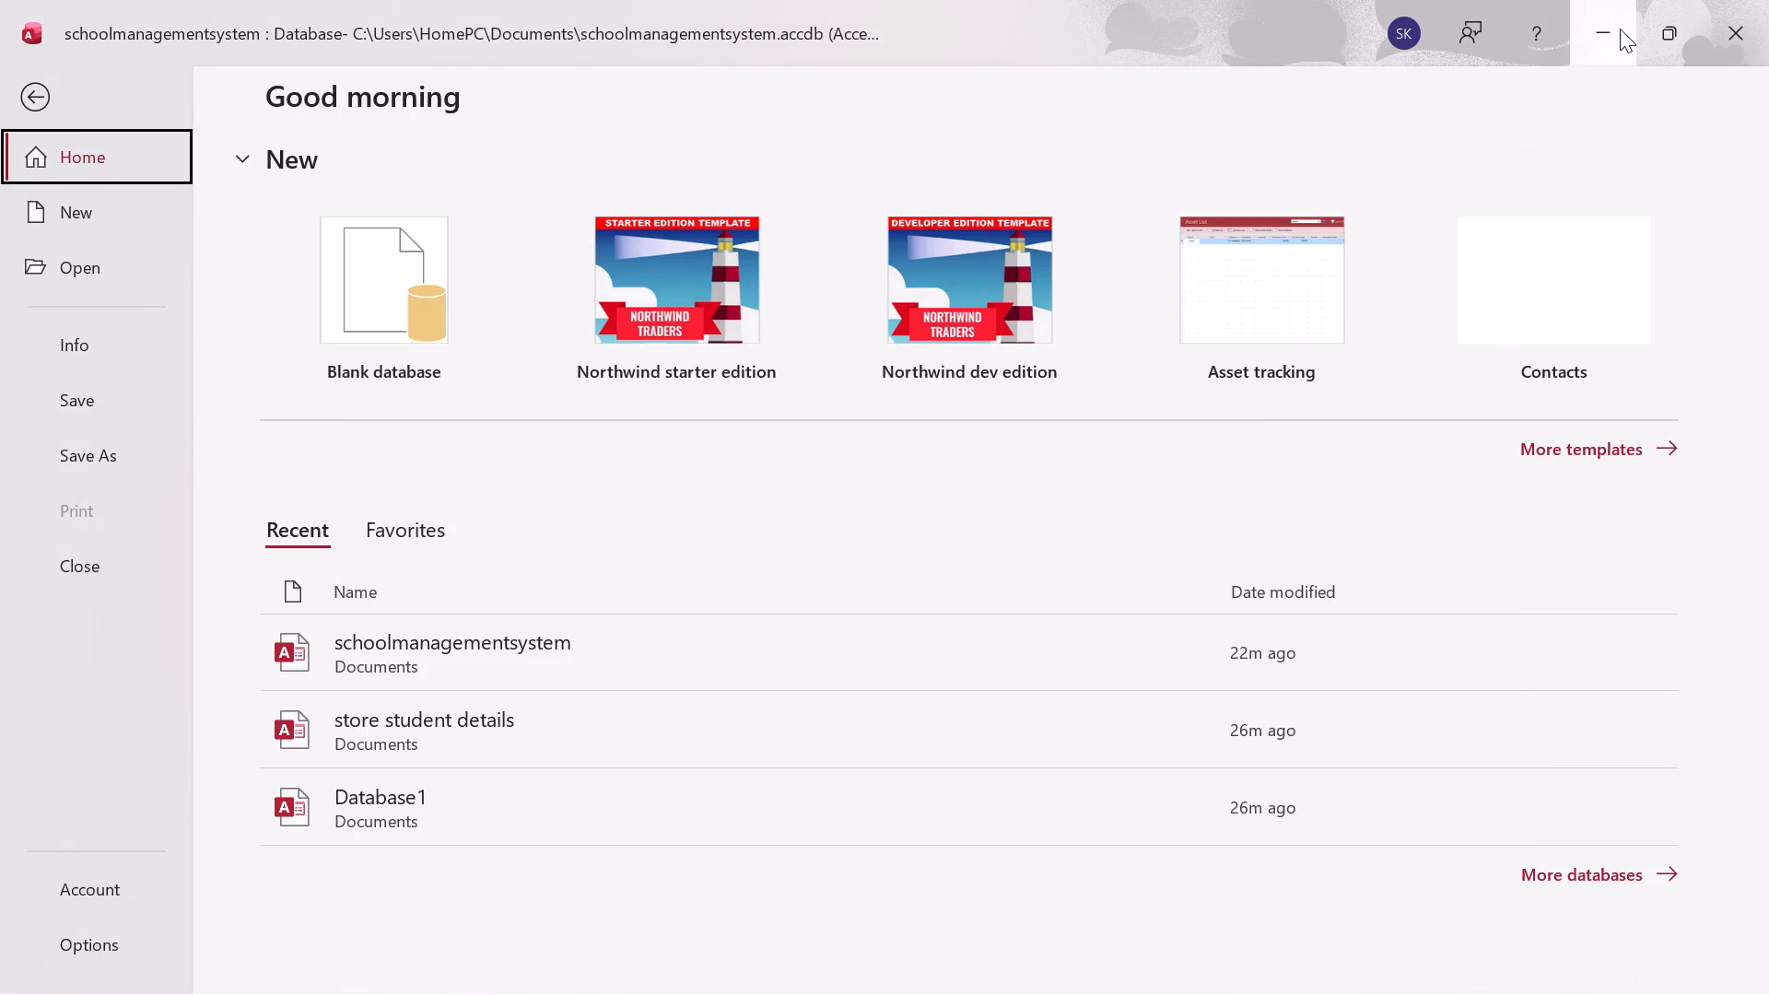